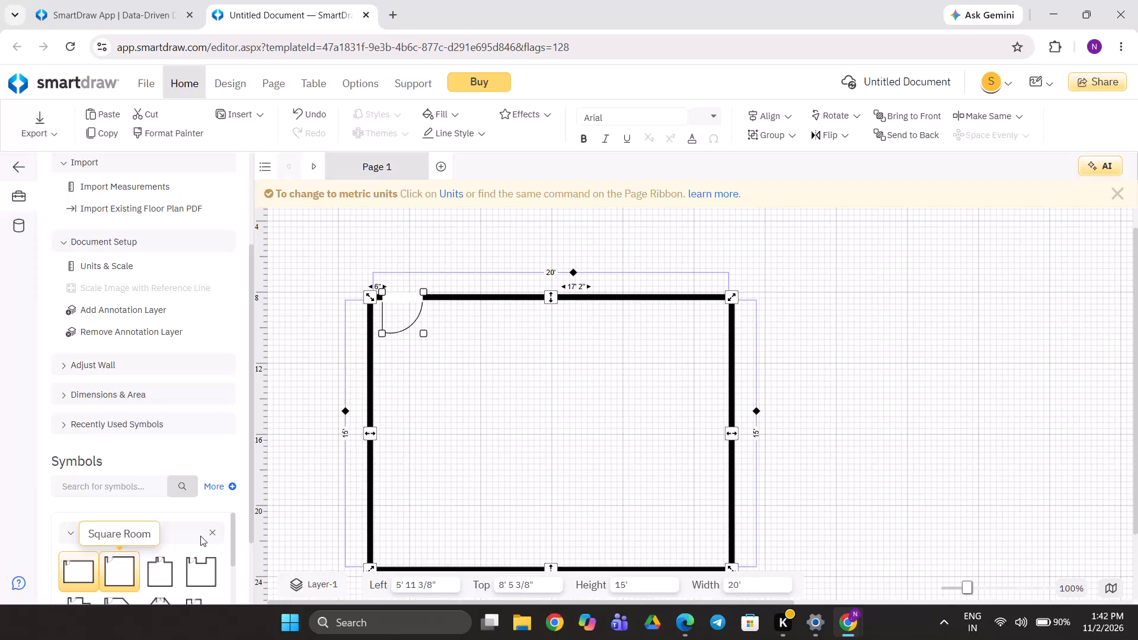
Move the rectangular room to about 2' left and 4' 4" top, and resize it to about 48' 3" wide by 11' 7" high.
left_click_drag(368, 495, 306, 435)
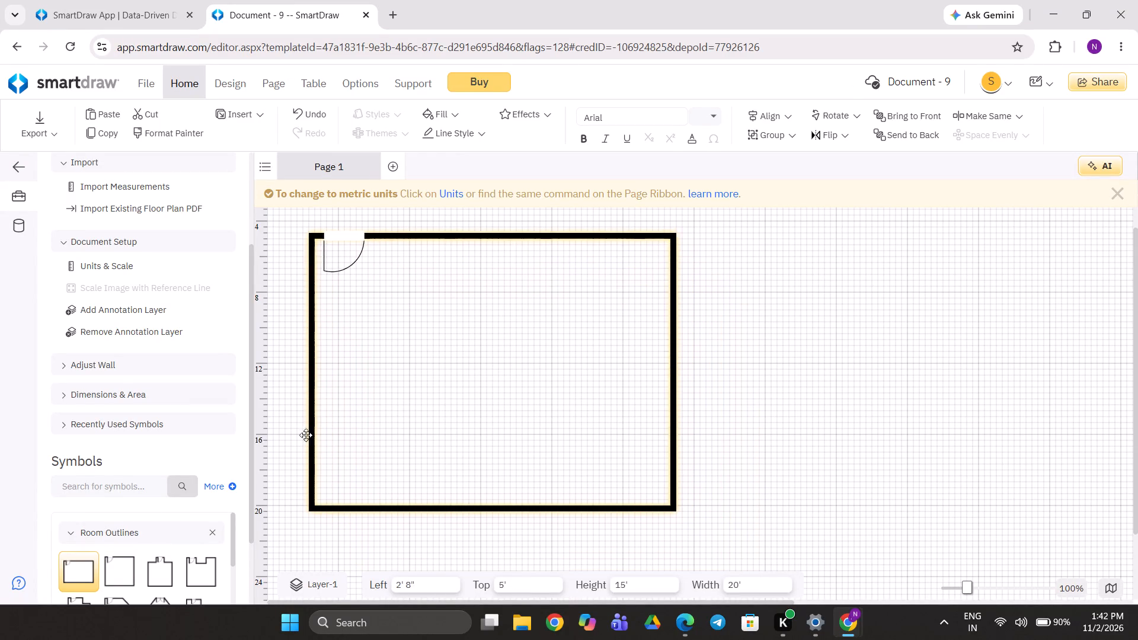
left_click_drag(306, 435, 296, 424)
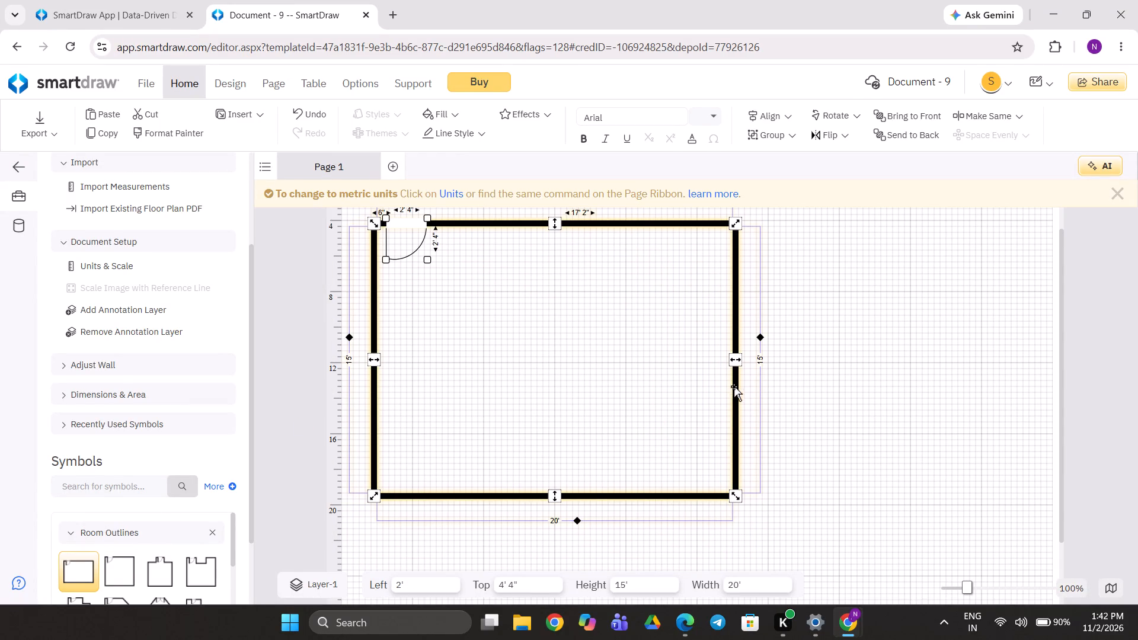
left_click_drag(734, 362, 984, 351)
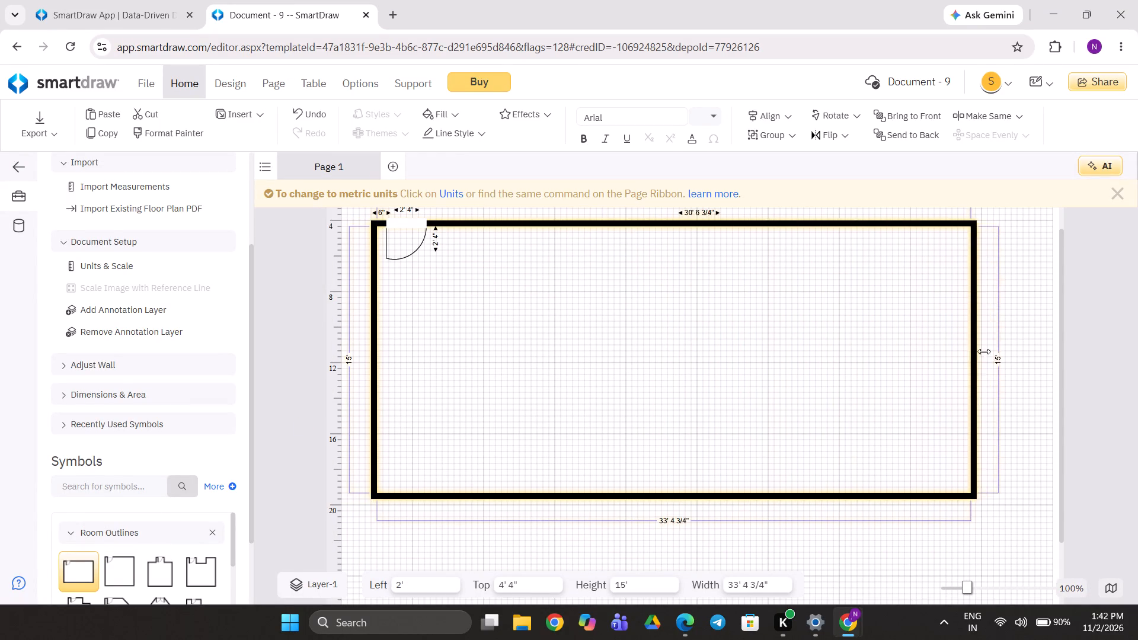
left_click_drag(984, 351, 1081, 333)
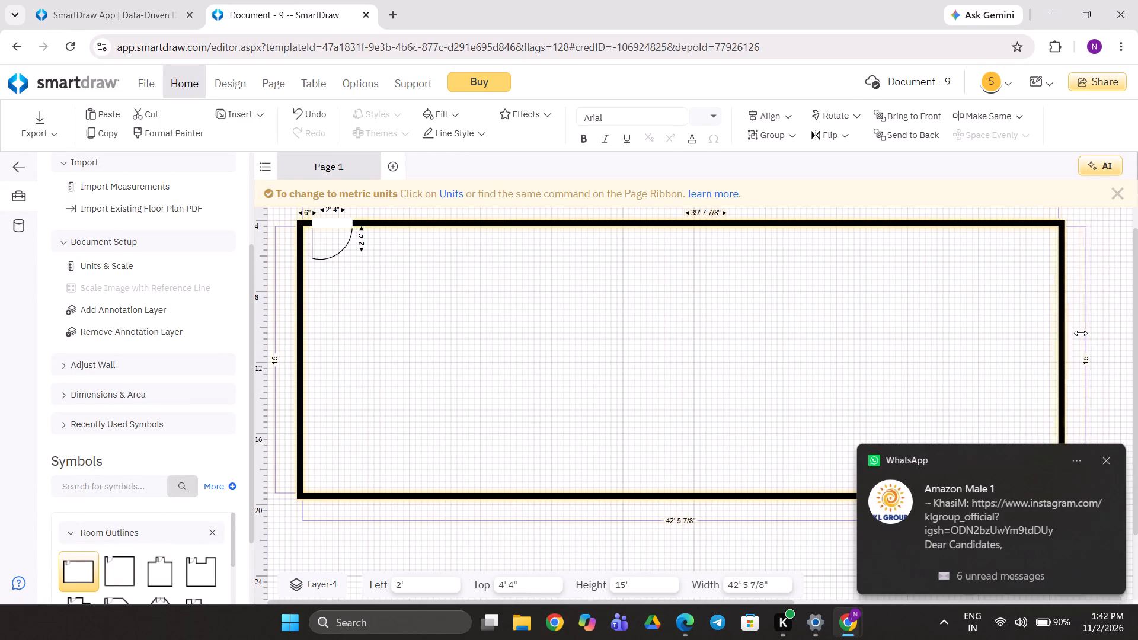
left_click_drag(1081, 333, 1137, 329)
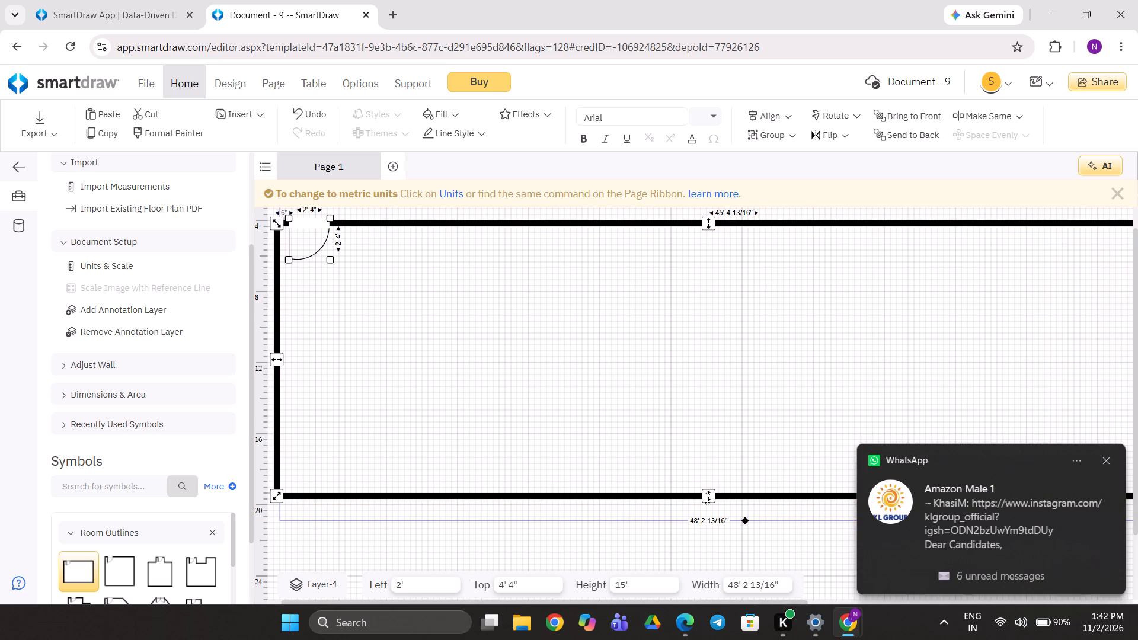
left_click_drag(707, 498, 754, 439)
left_click(705, 479)
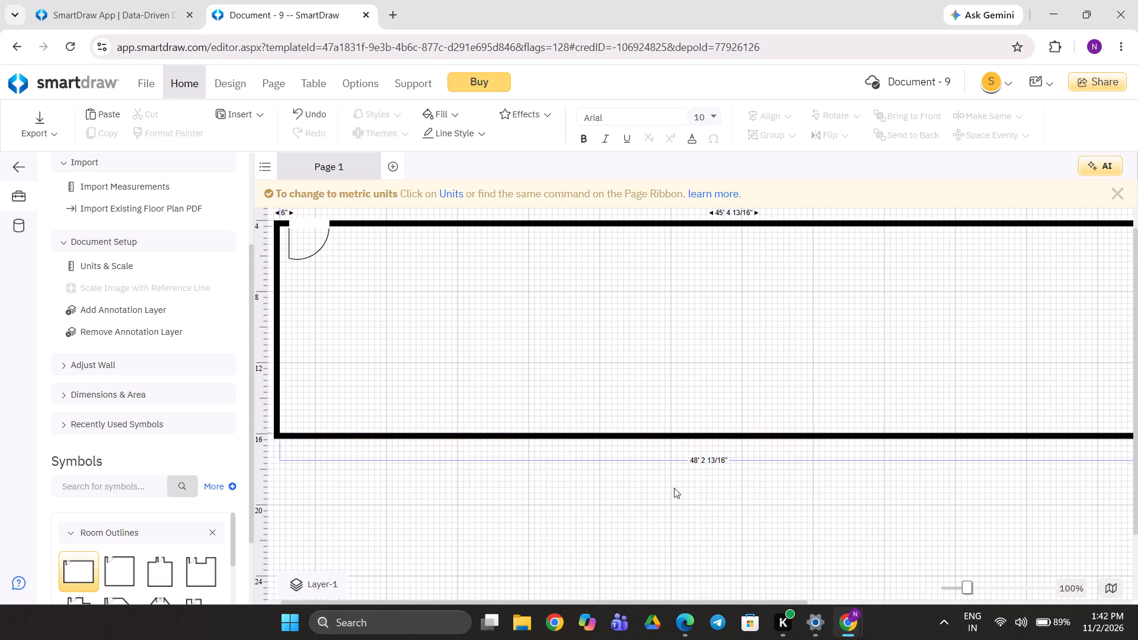
Add a second rectangular room directly below the first, with its left wall aligned at 2' and its top at about 16' 3".
scroll(674, 488, "left", 1)
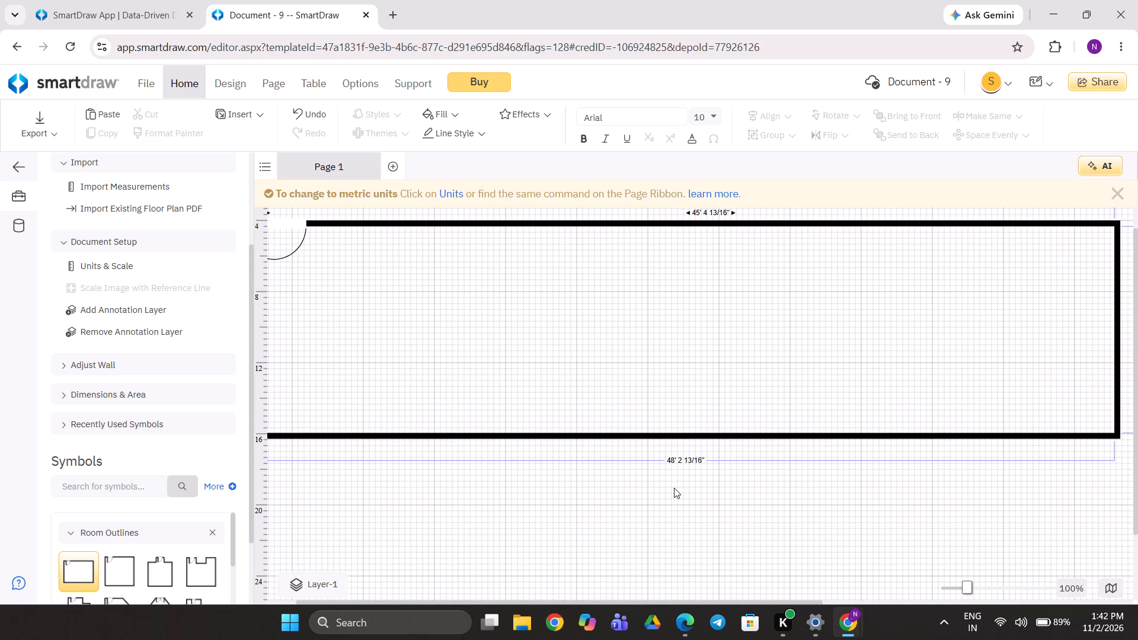
double_click(85, 567)
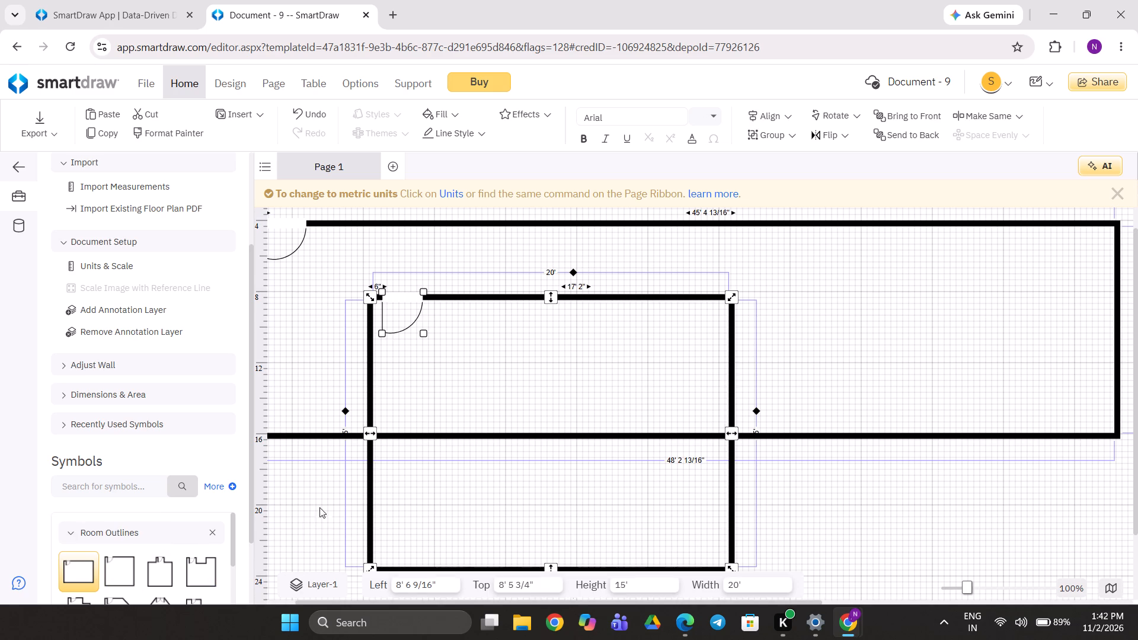
left_click_drag(369, 495, 264, 509)
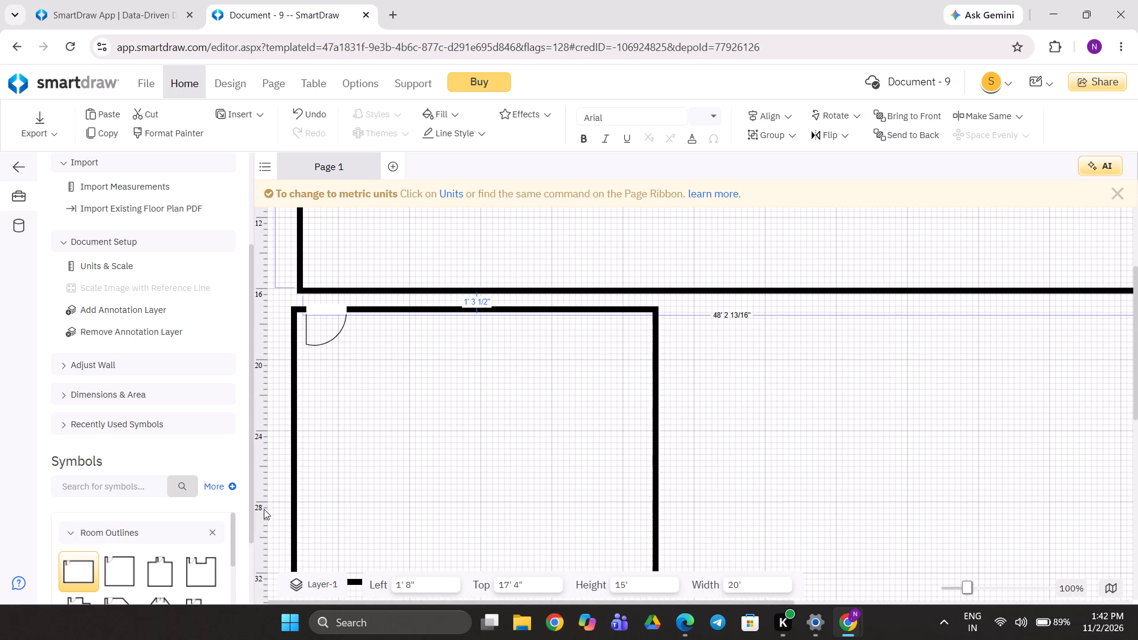
left_click_drag(264, 509, 276, 499)
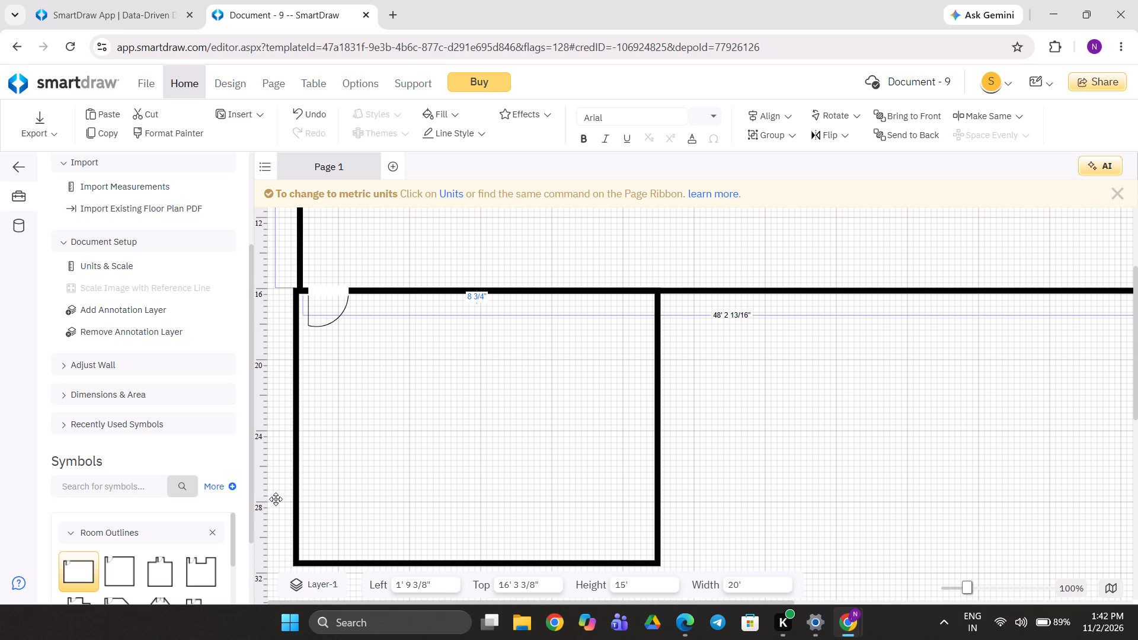
left_click_drag(276, 499, 299, 498)
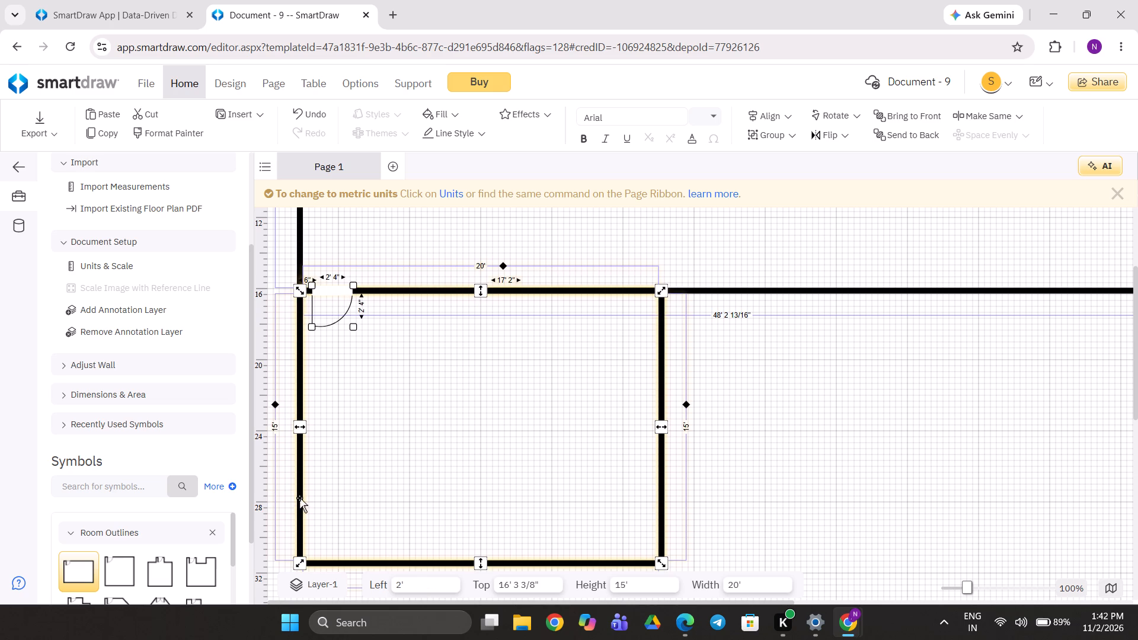
Widen the second room to about 48' 2" so its right wall lines up with the room above.
left_click_drag(661, 429, 815, 401)
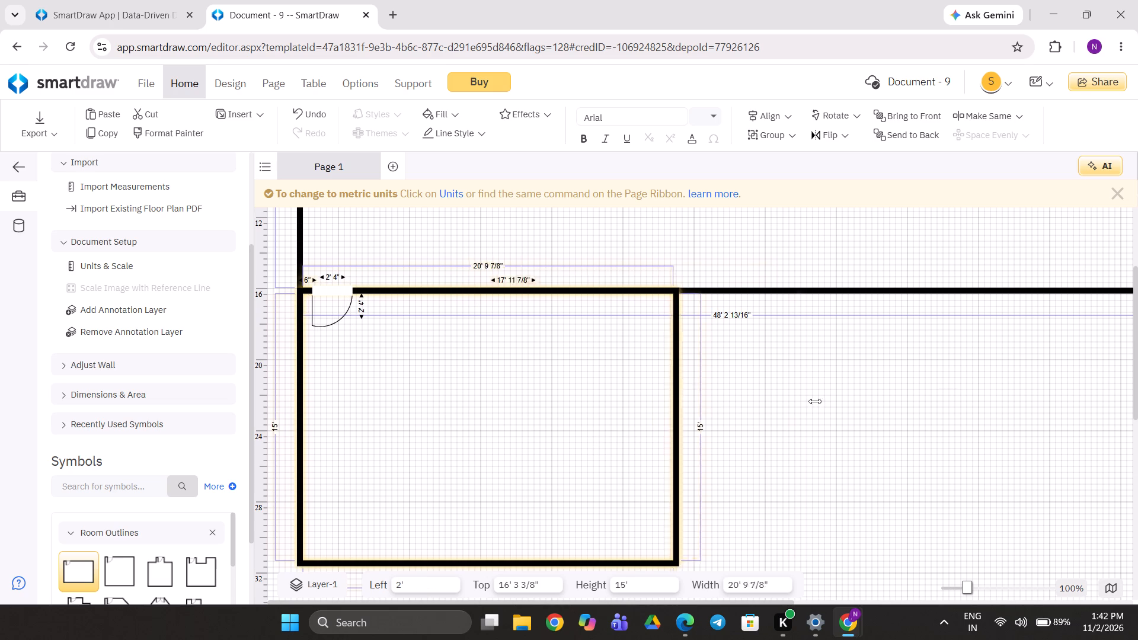
left_click_drag(815, 401, 1132, 387)
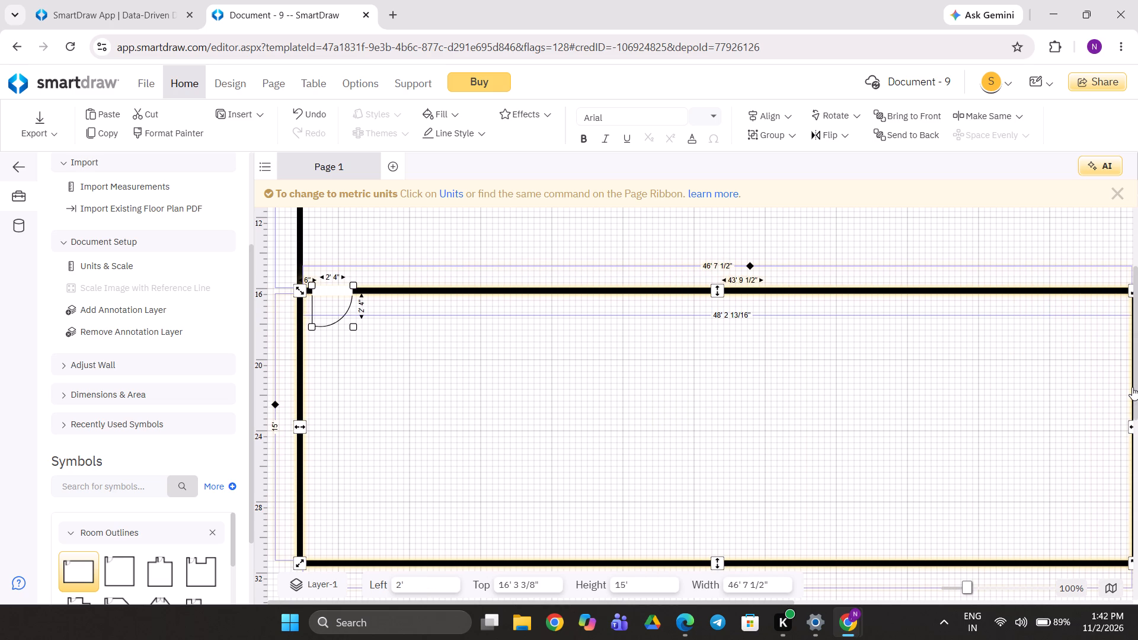
scroll(962, 412, "left", 1)
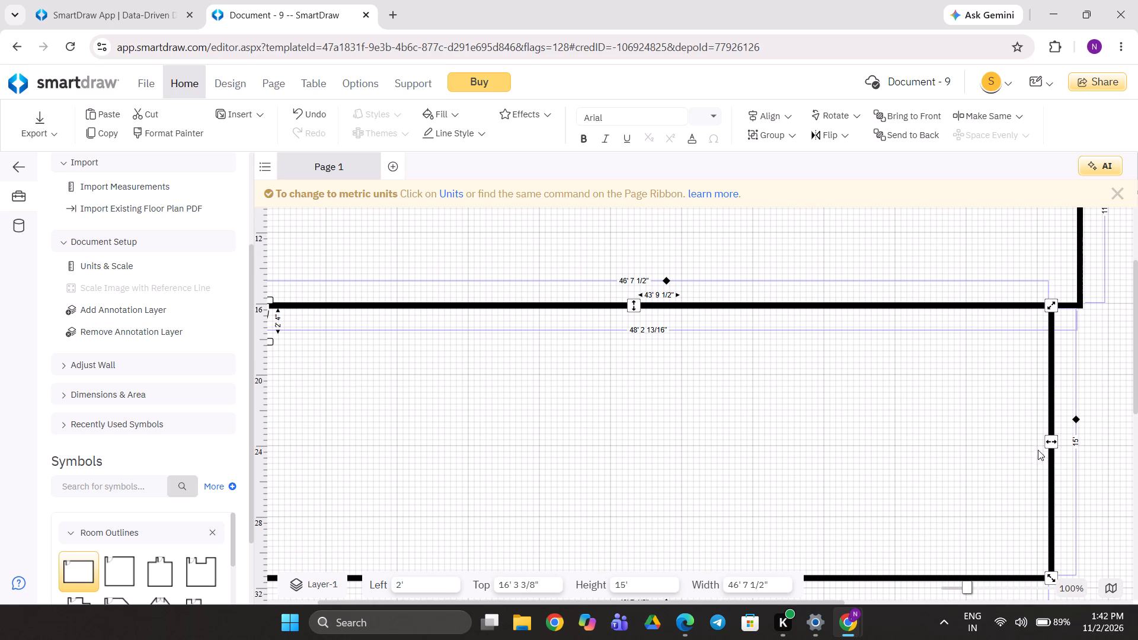
left_click_drag(1051, 441, 1081, 442)
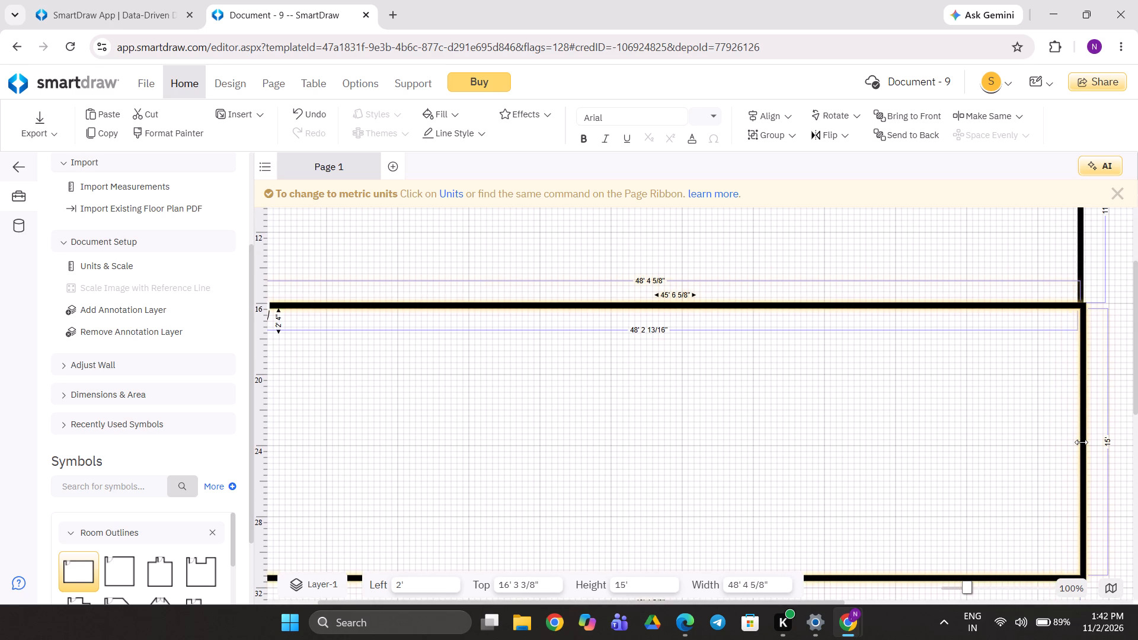
left_click_drag(1081, 442, 1077, 442)
left_click(982, 448)
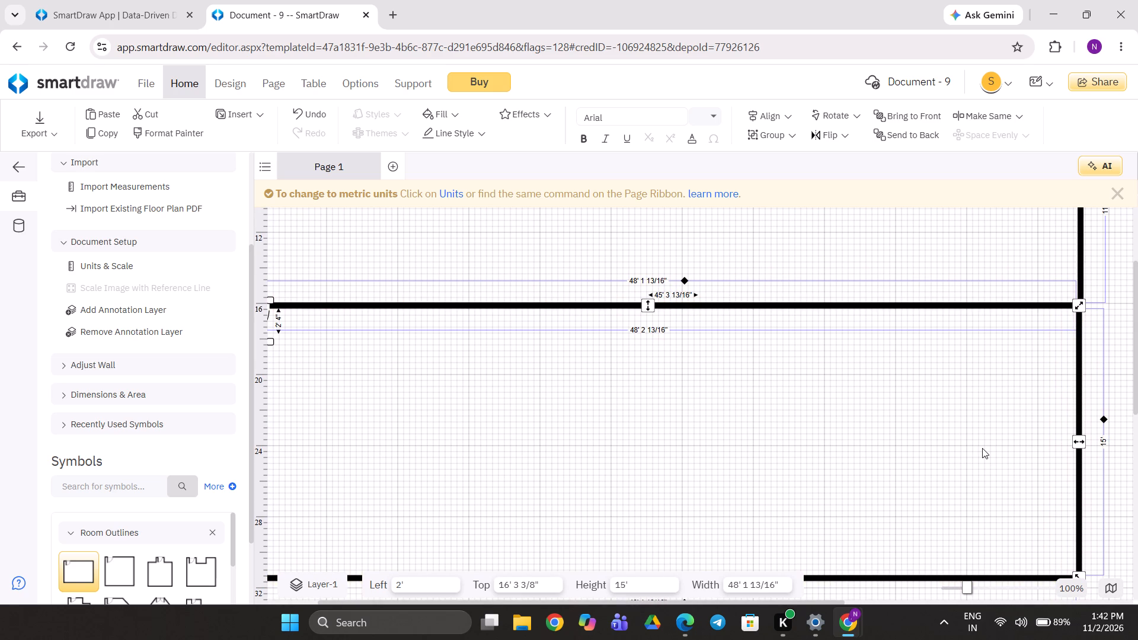
Add a 15' square room inside the second room, fitted between its upper and lower walls to form a middle compartment.
scroll(883, 429, "up", 1)
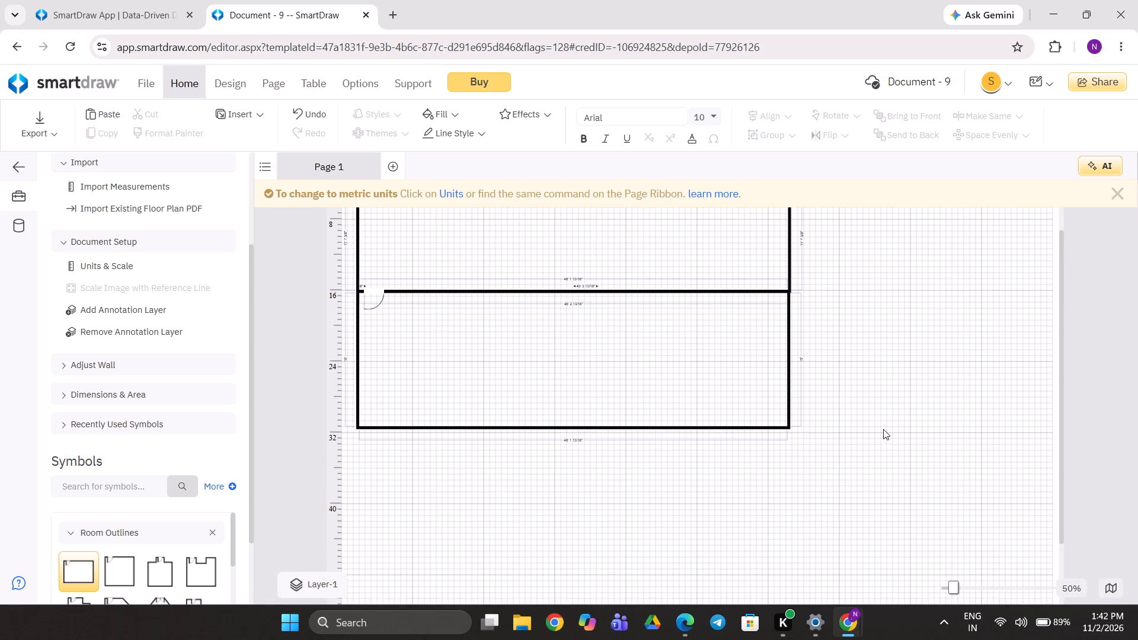
scroll(883, 429, "up", 2)
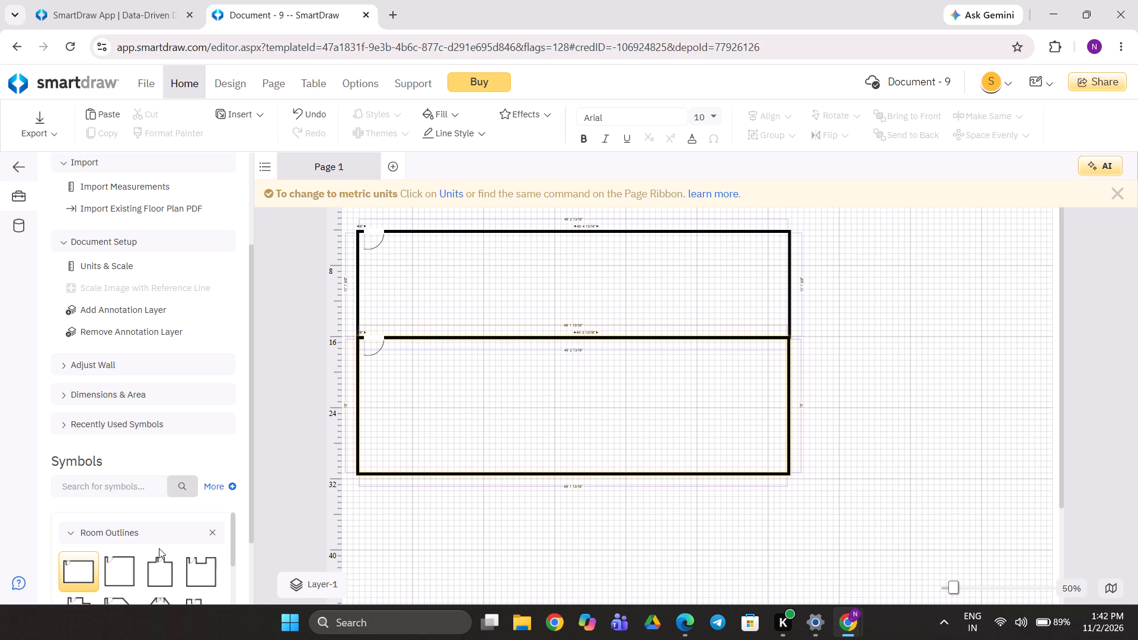
double_click(110, 563)
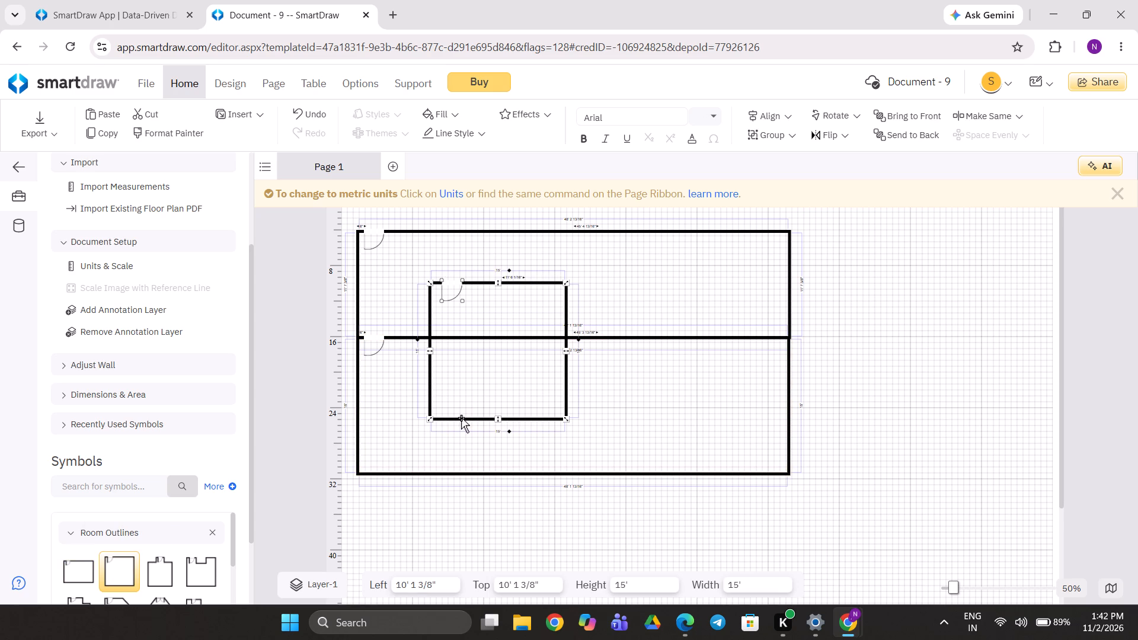
left_click_drag(461, 418, 531, 476)
left_click(551, 450)
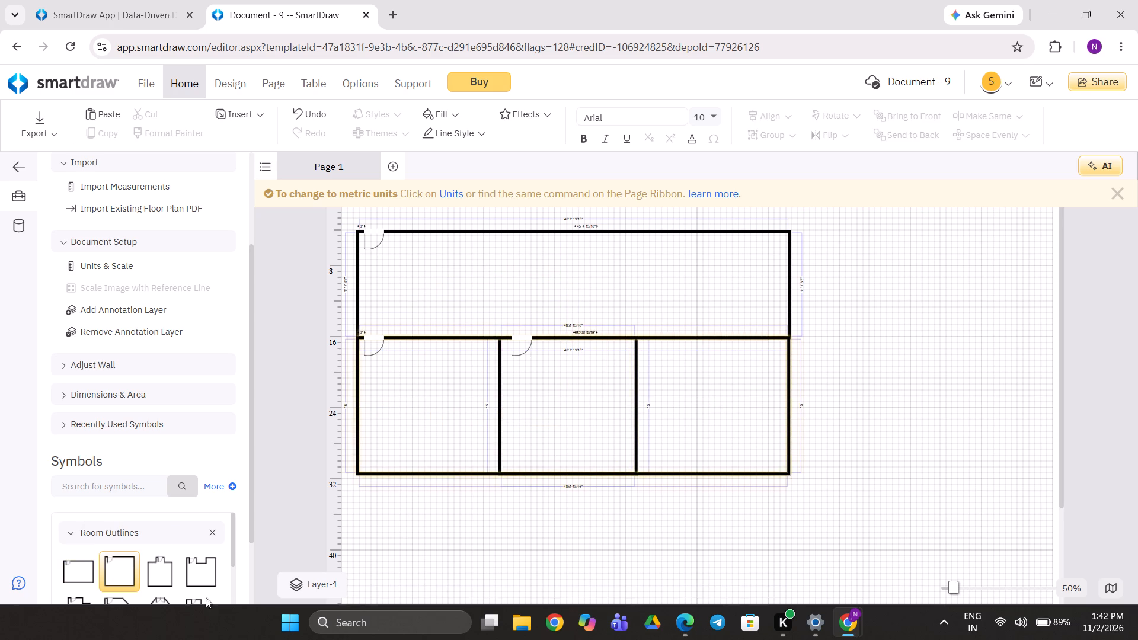
Add a third rectangular room below the second, with its left wall aligned at 2' and its top at about 31' 7".
double_click(69, 569)
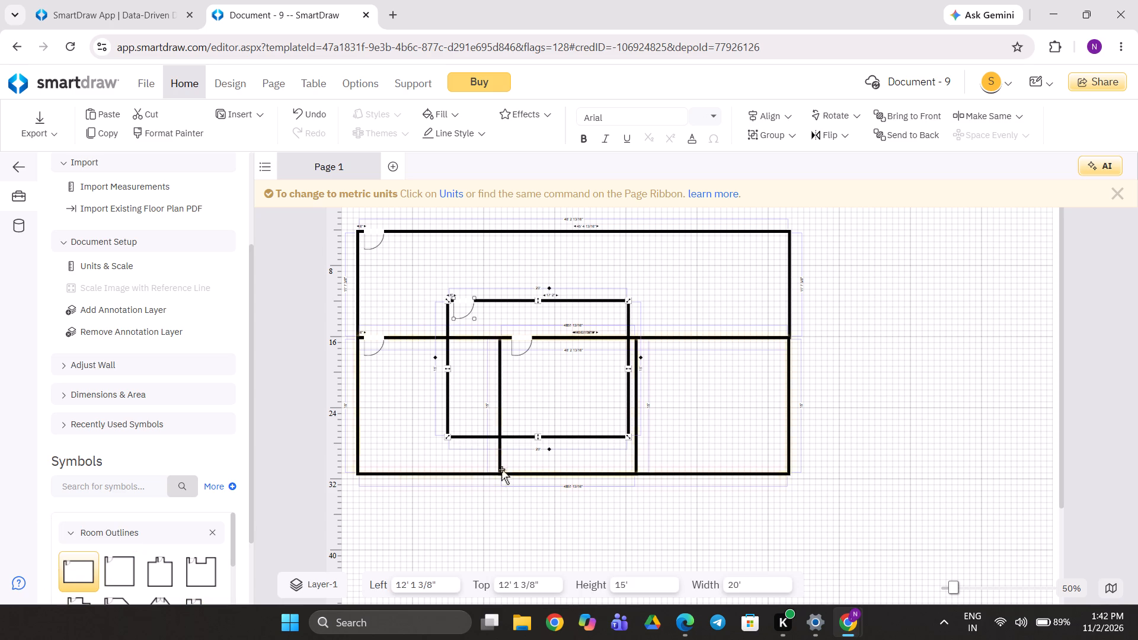
left_click_drag(482, 436, 399, 587)
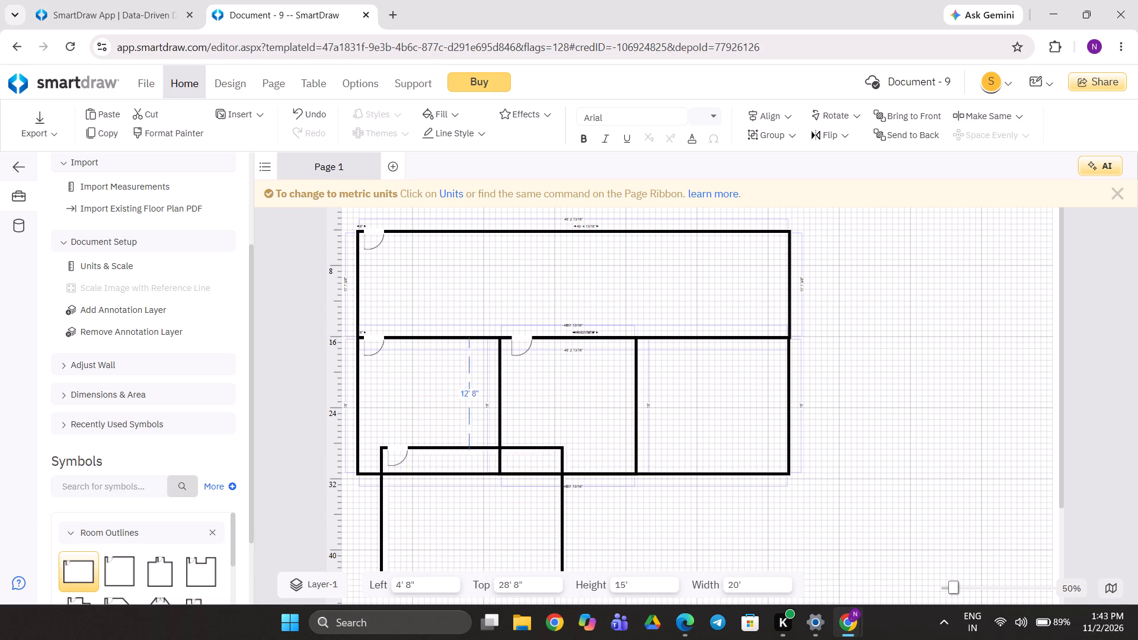
left_click_drag(399, 587, 376, 526)
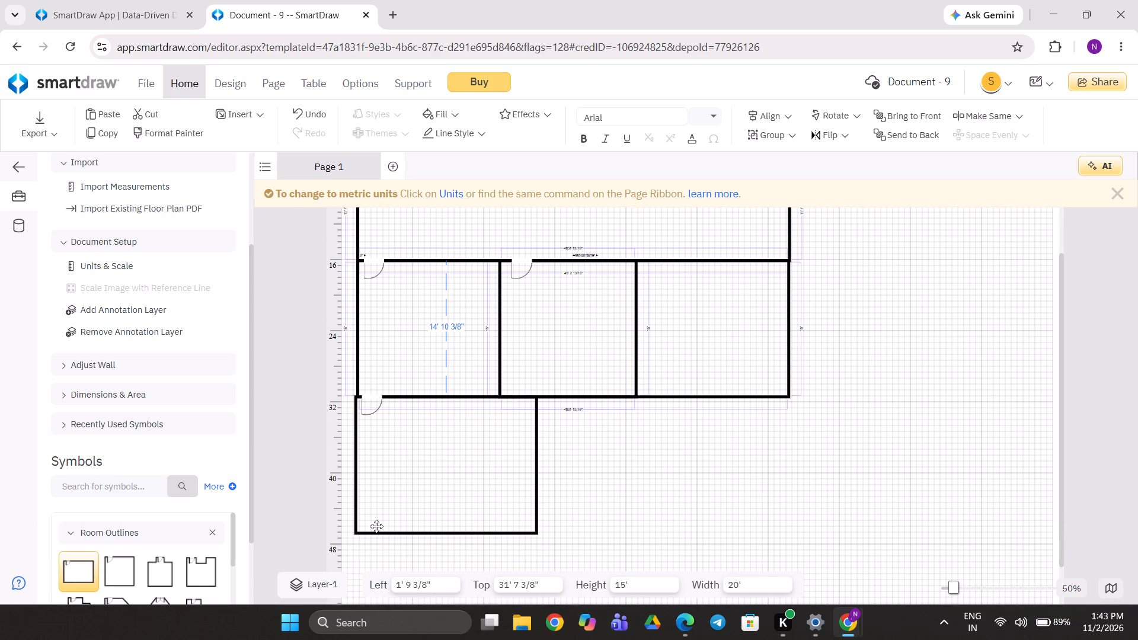
left_click_drag(376, 526, 393, 526)
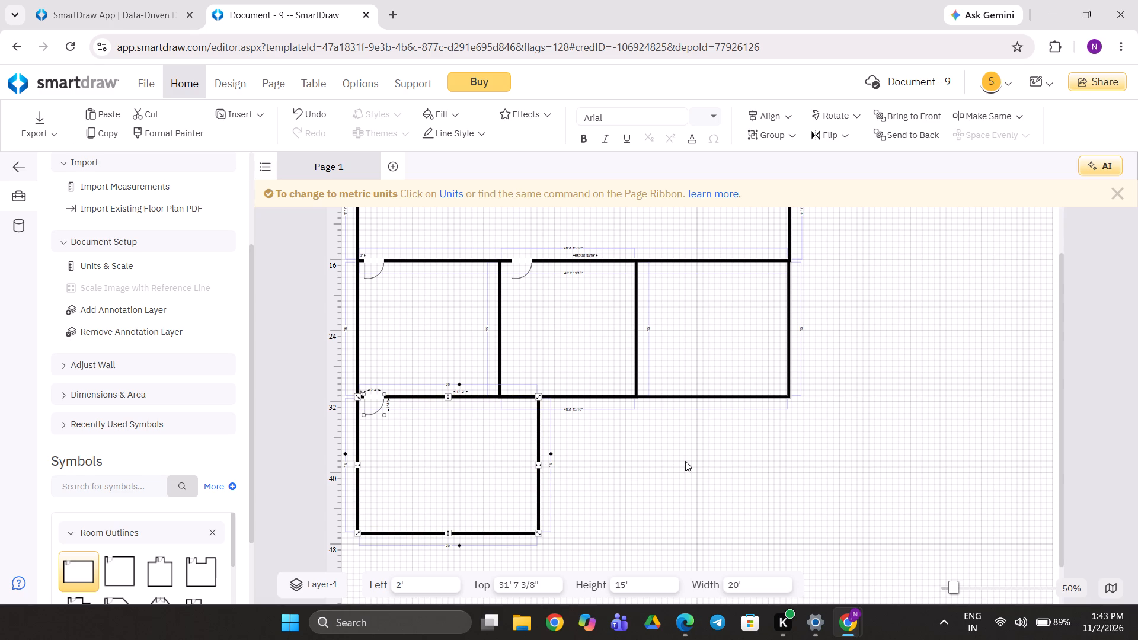
Widen the bottom room to about 48' 5" so its right wall meets the outer wall line of the rooms above.
left_click_drag(539, 466, 641, 469)
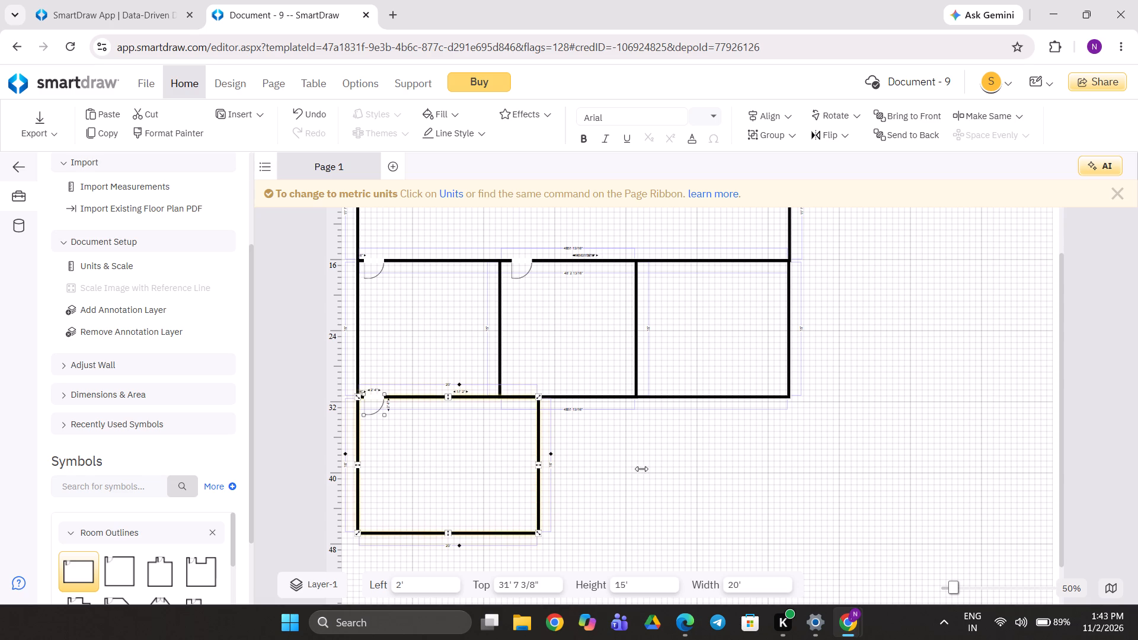
left_click_drag(641, 469, 795, 460)
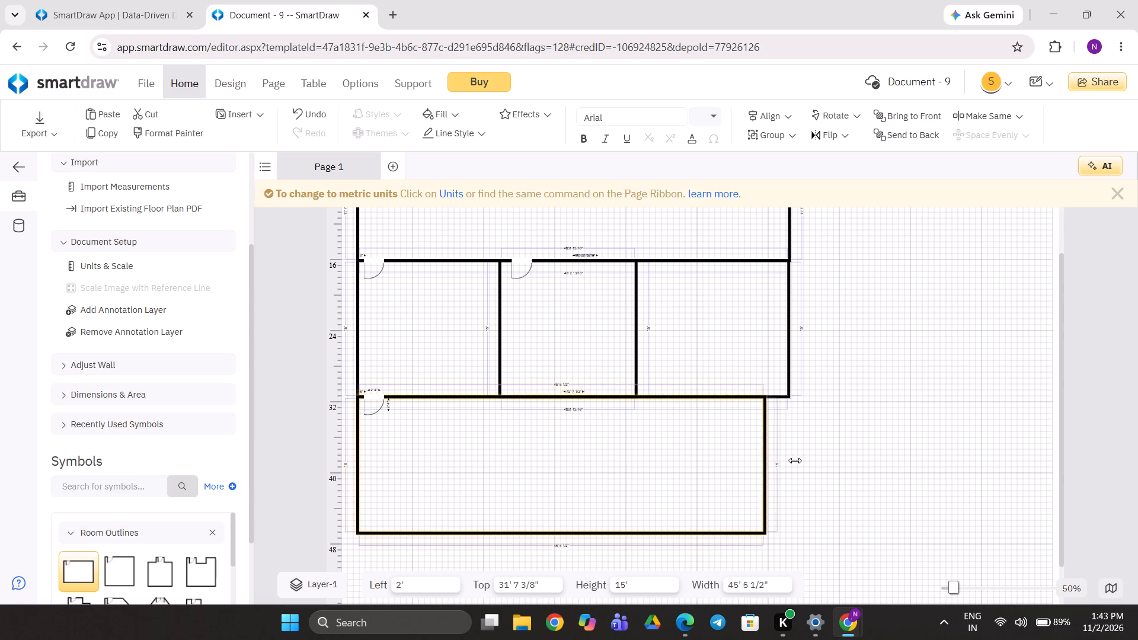
left_click_drag(795, 460, 805, 465)
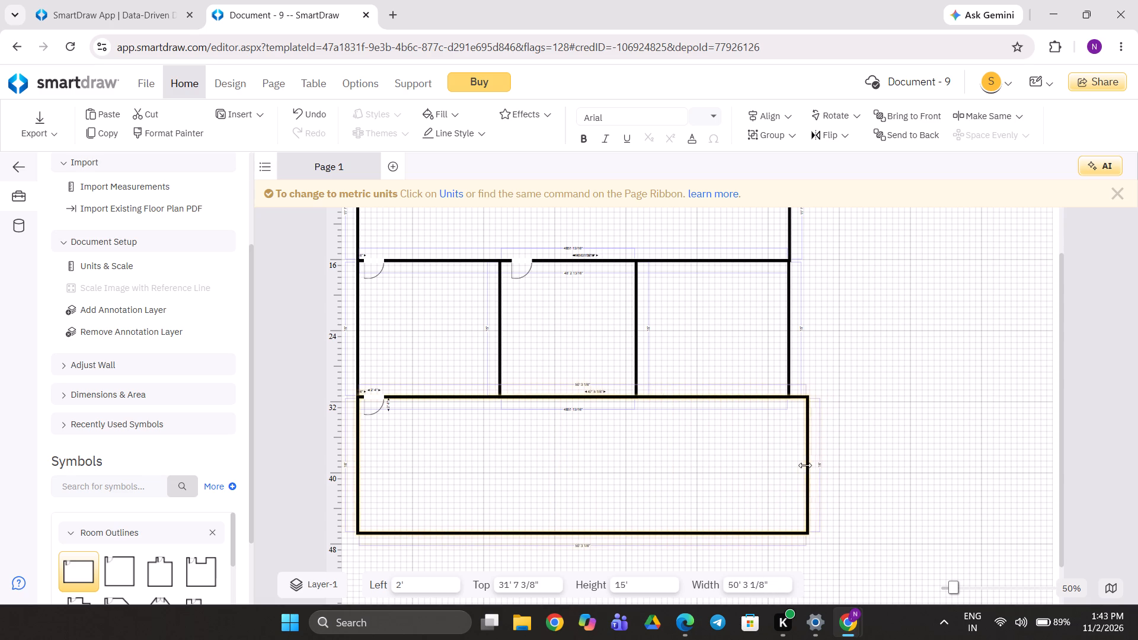
left_click_drag(805, 465, 789, 465)
left_click(669, 472)
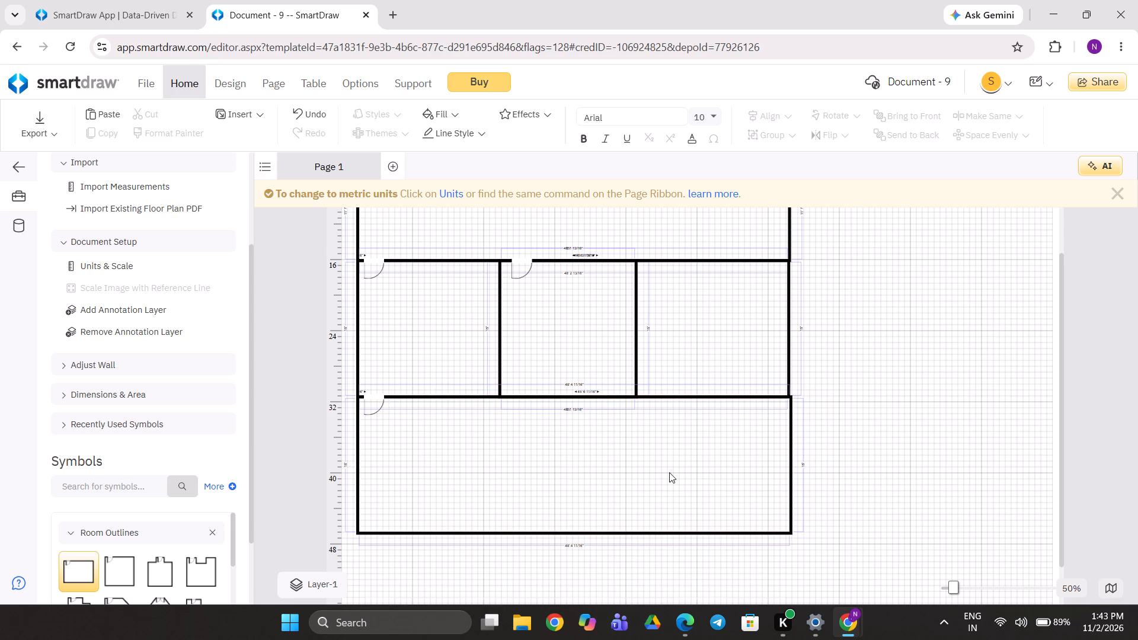
Set the page background to the dark greyish-purple Paper texture.
scroll(669, 472, "up", 2)
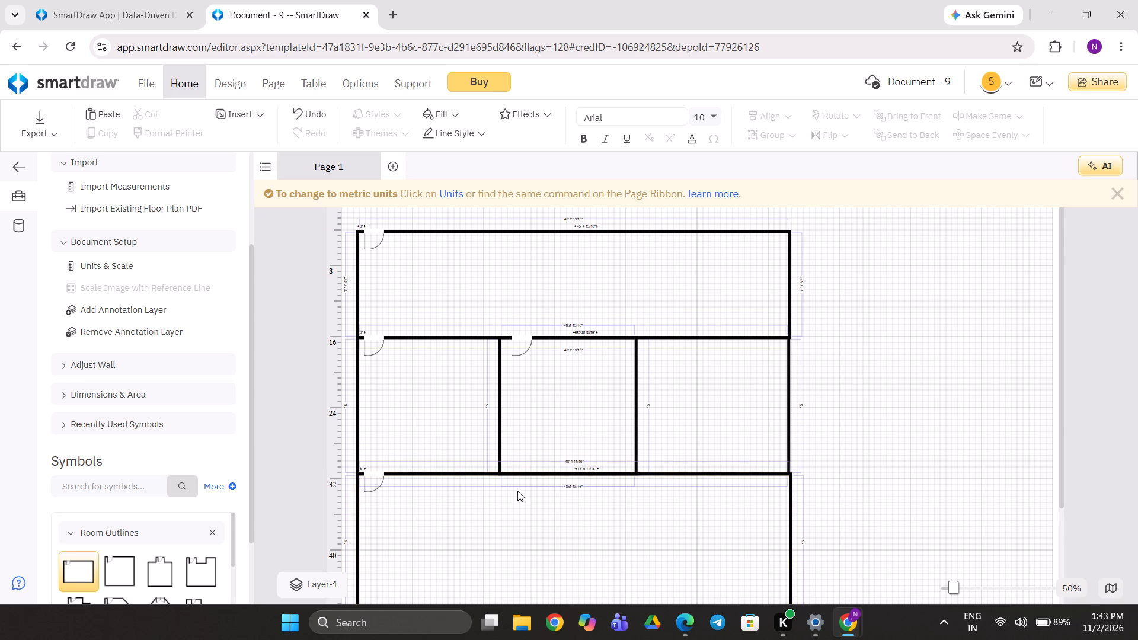
right_click(658, 525)
left_click(727, 476)
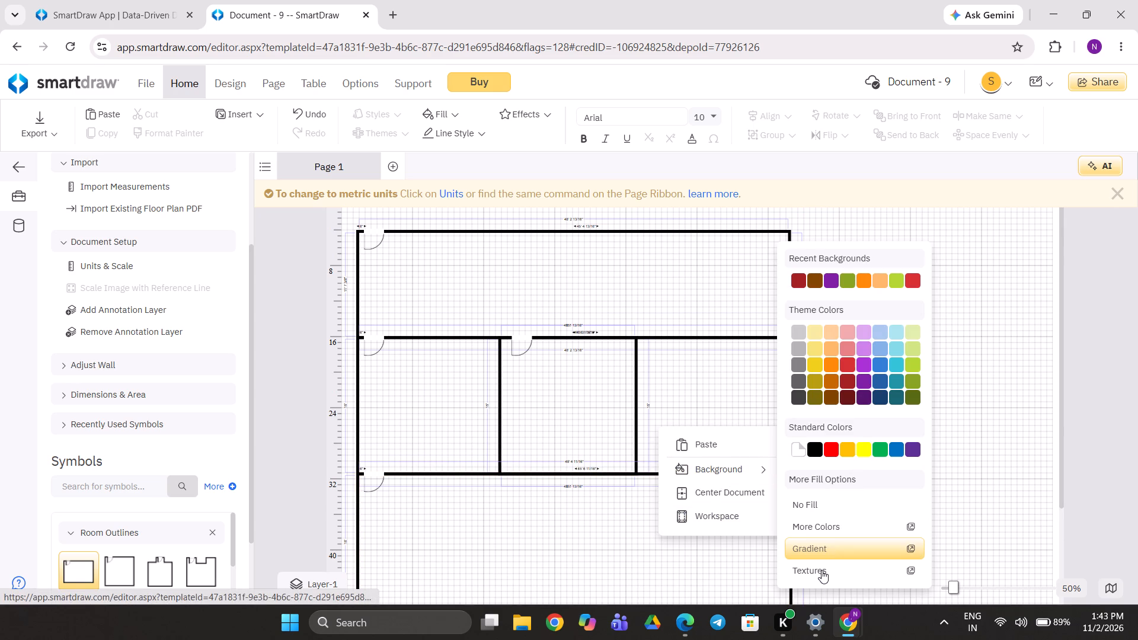
left_click(823, 568)
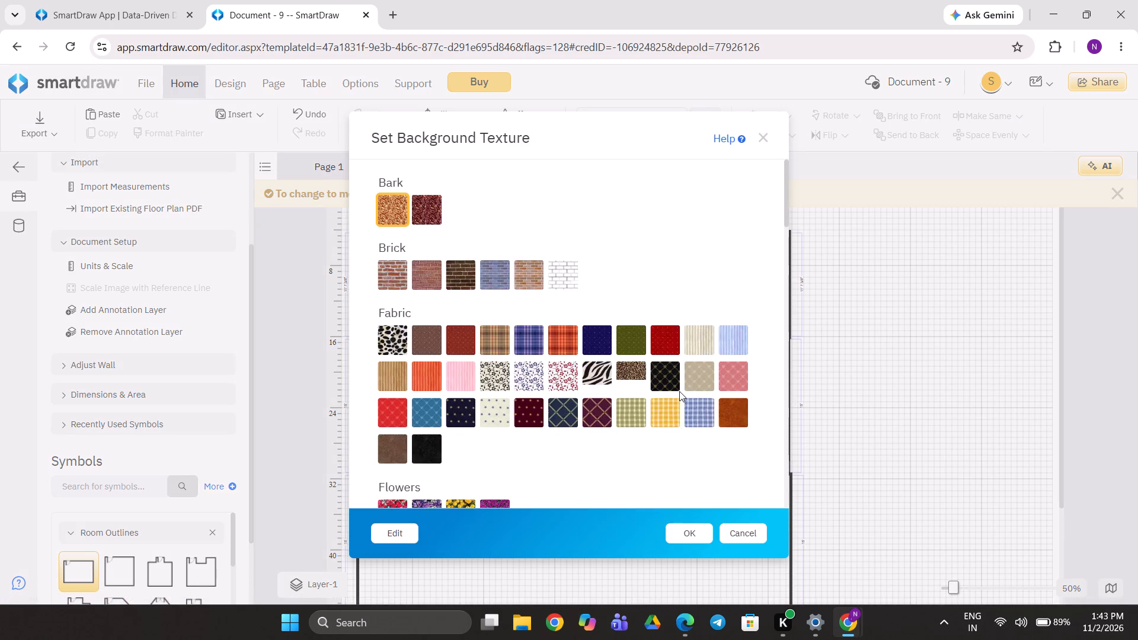
scroll(679, 391, "down", 9)
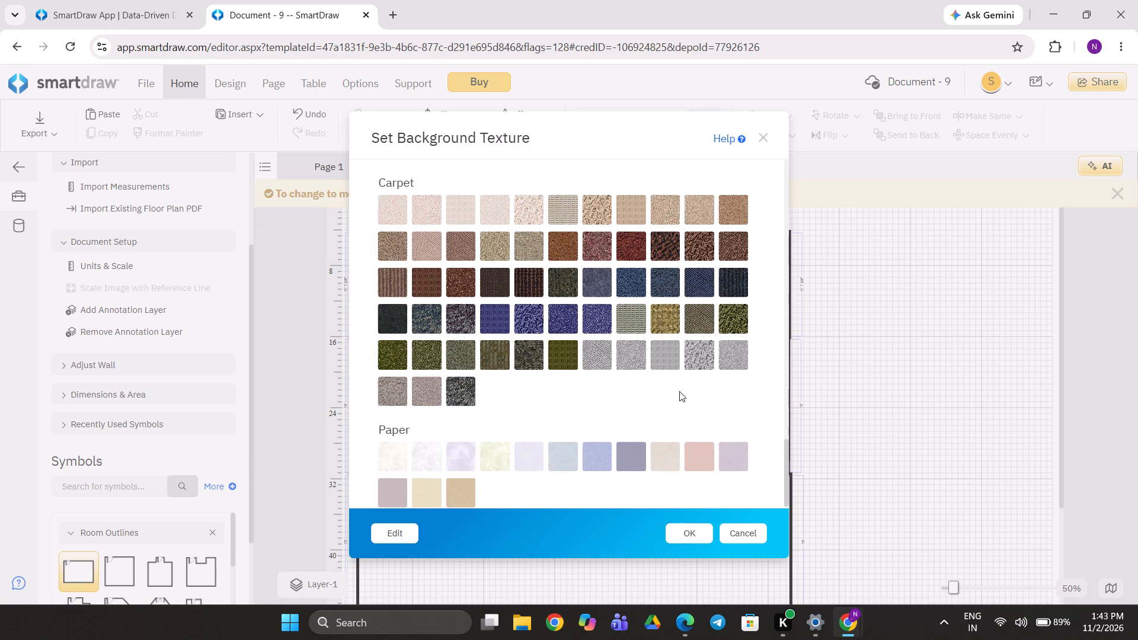
scroll(679, 391, "down", 2)
left_click(634, 461)
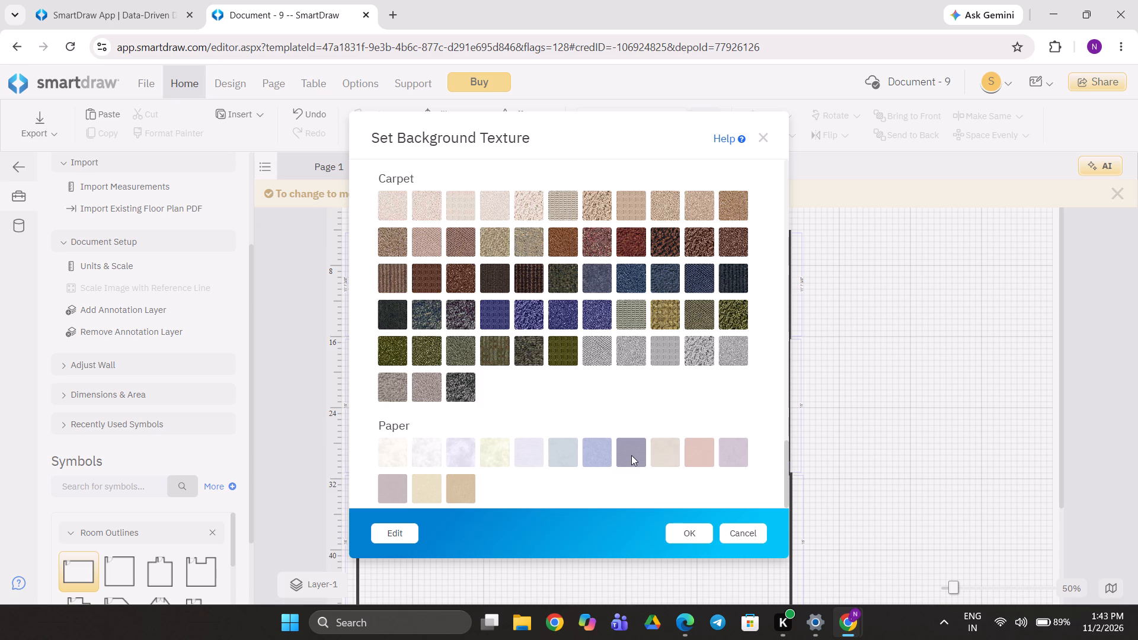
left_click(627, 453)
left_click(690, 533)
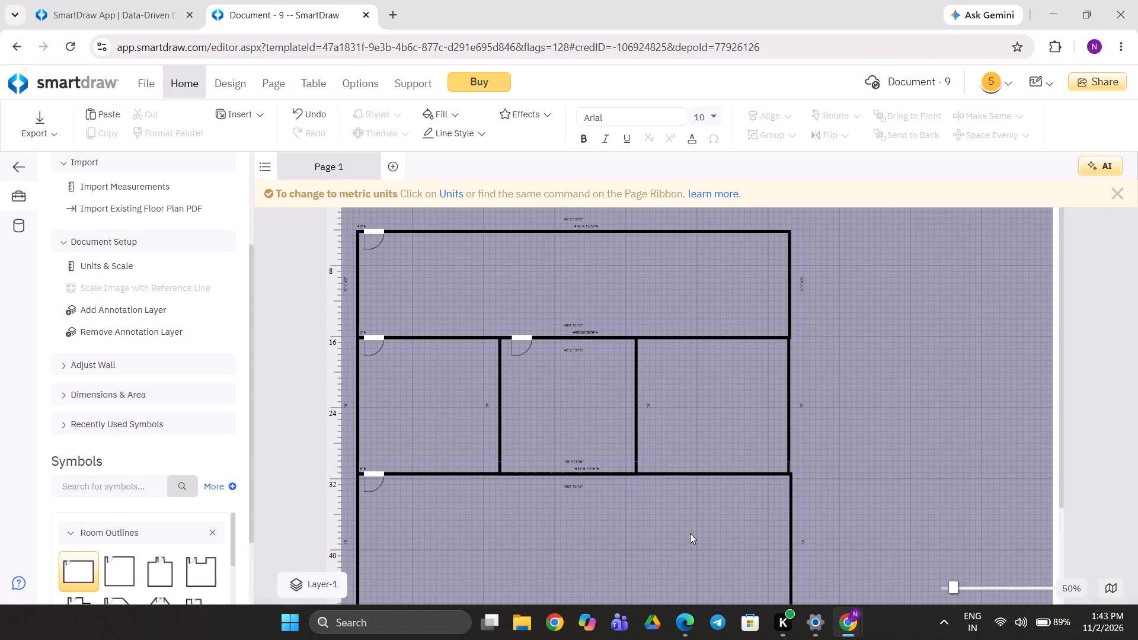
Add a 20' by 15' rectangular room over the middle row and shift it with the middle compartment to the right, its left wall at 15' 4".
left_click(631, 500)
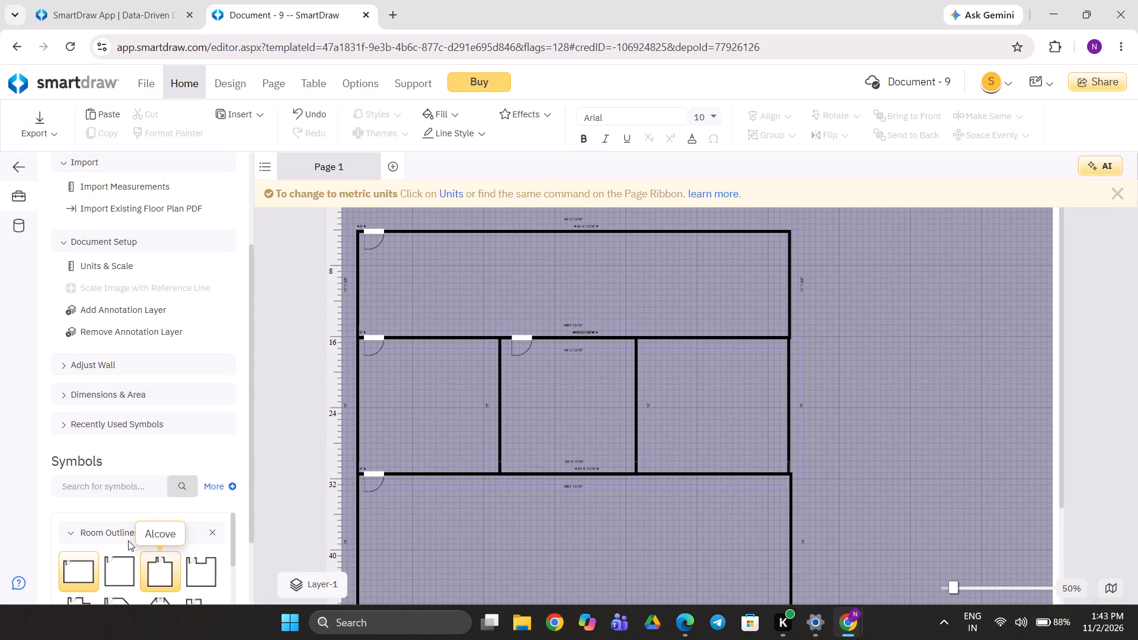
double_click(90, 576)
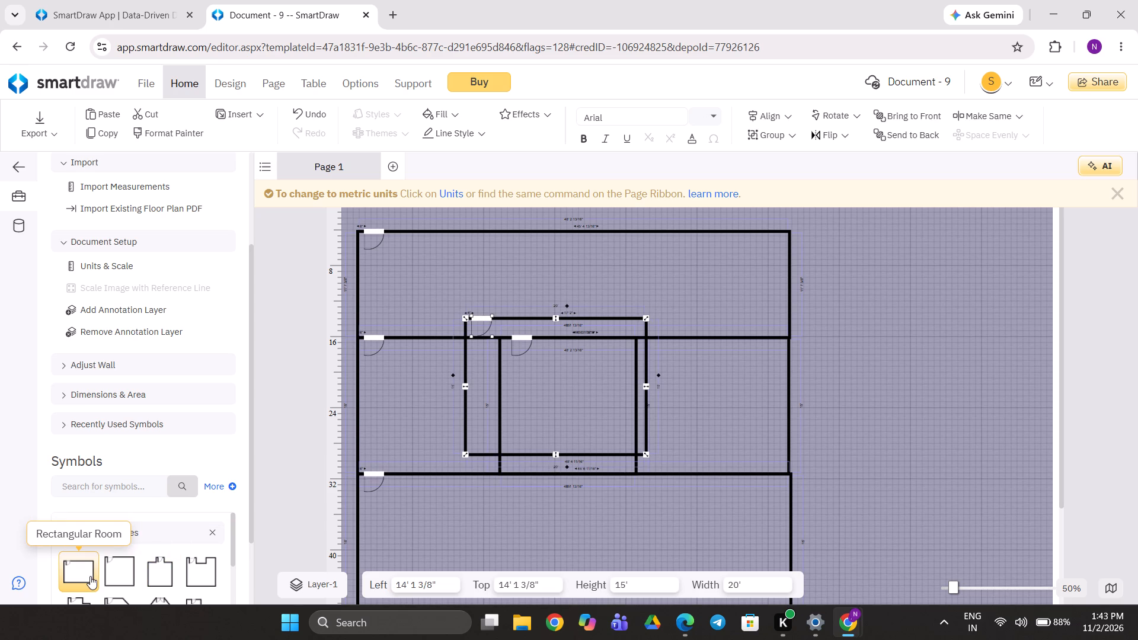
left_click_drag(567, 453, 606, 393)
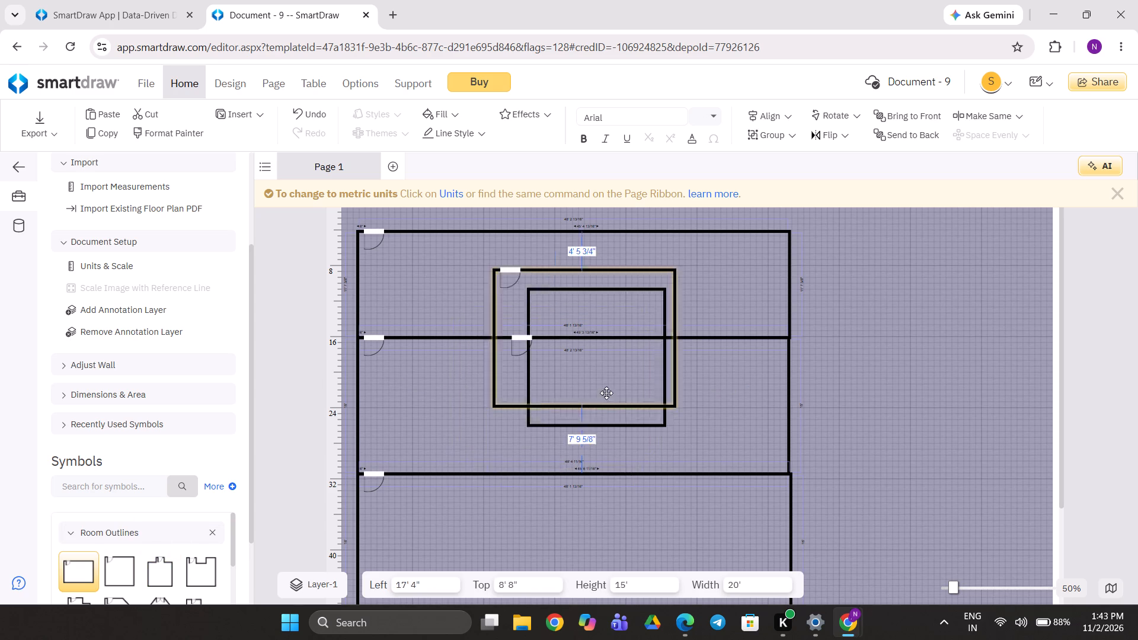
left_click_drag(606, 393, 577, 453)
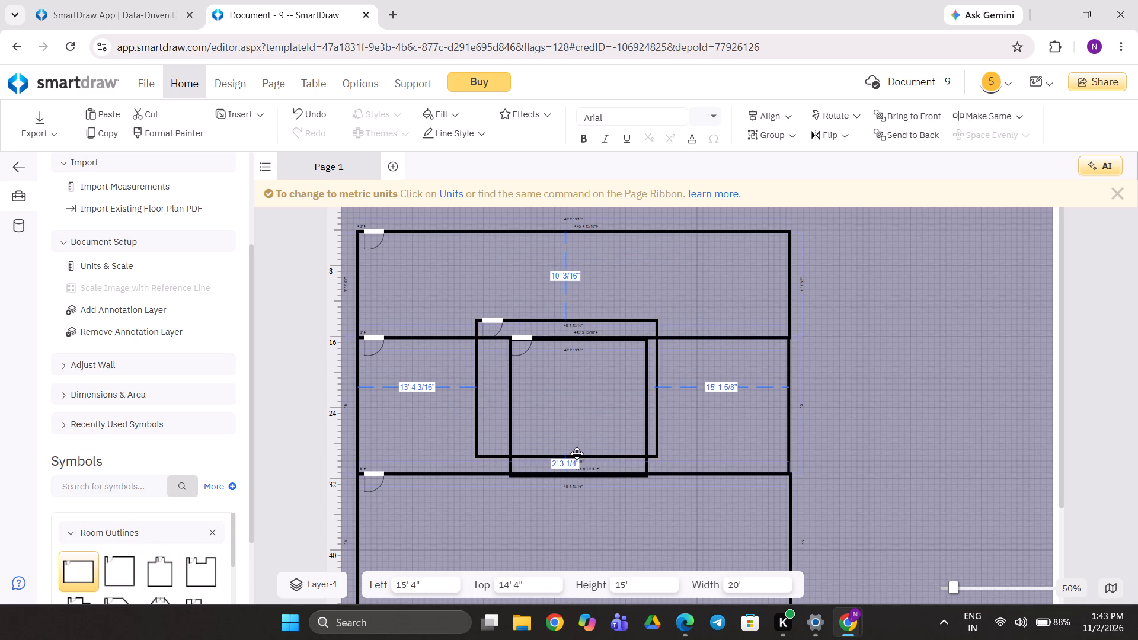
left_click_drag(577, 453, 577, 451)
Flatten the new room, move it into the top room, and stretch it to 11' 8" high so it spans between the upper and lower walls.
left_click_drag(565, 452, 610, 329)
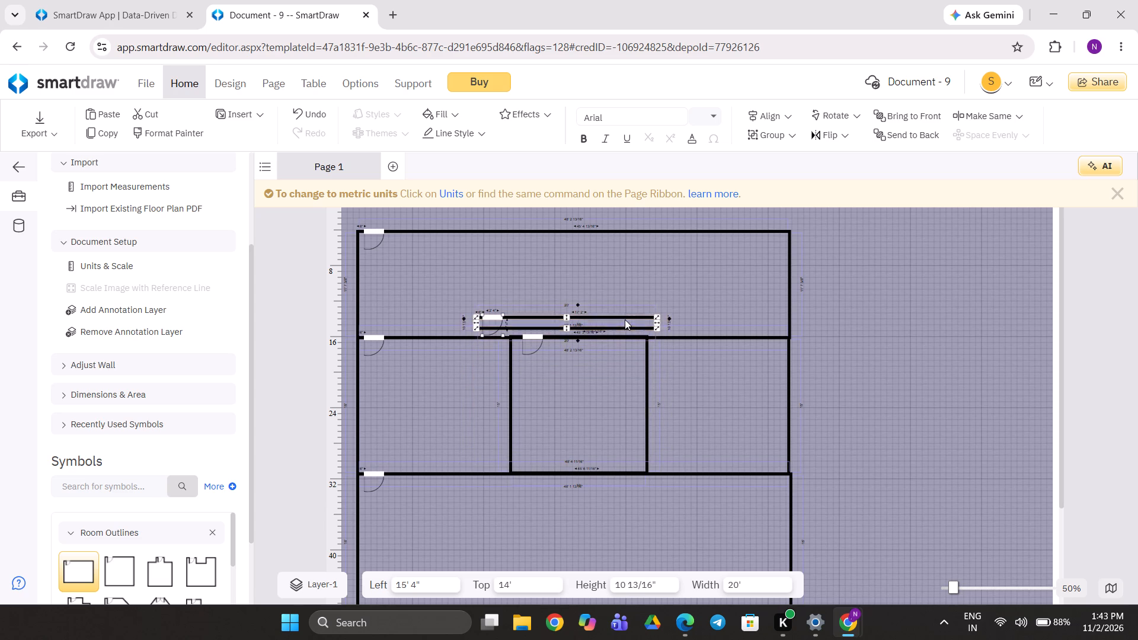
left_click_drag(628, 317, 656, 210)
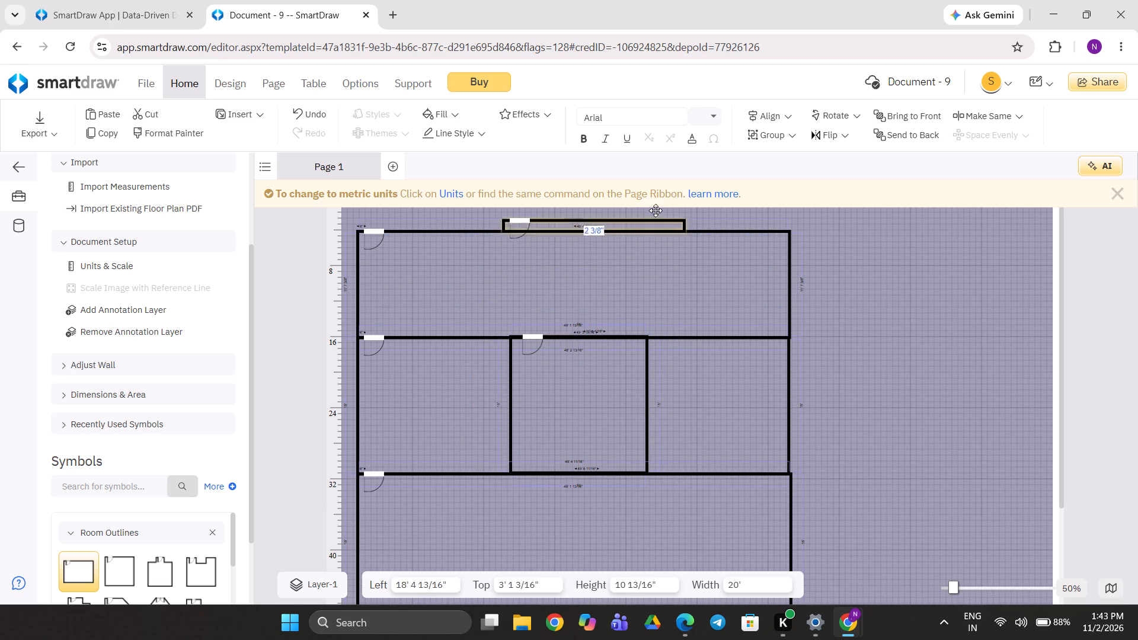
left_click_drag(656, 210, 654, 230)
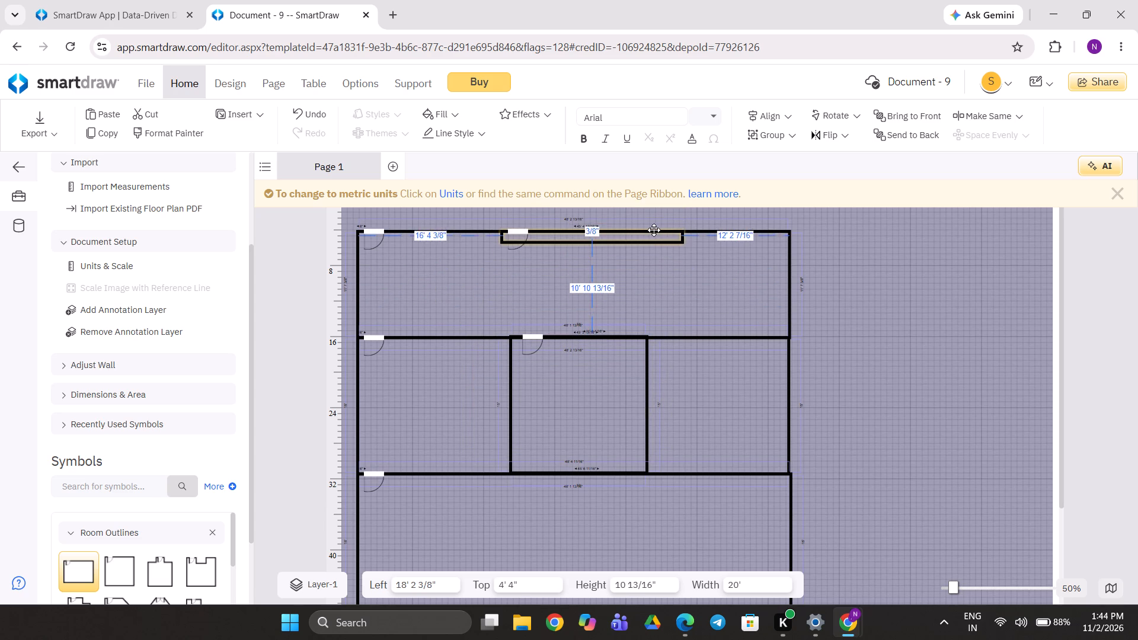
left_click_drag(593, 242, 590, 338)
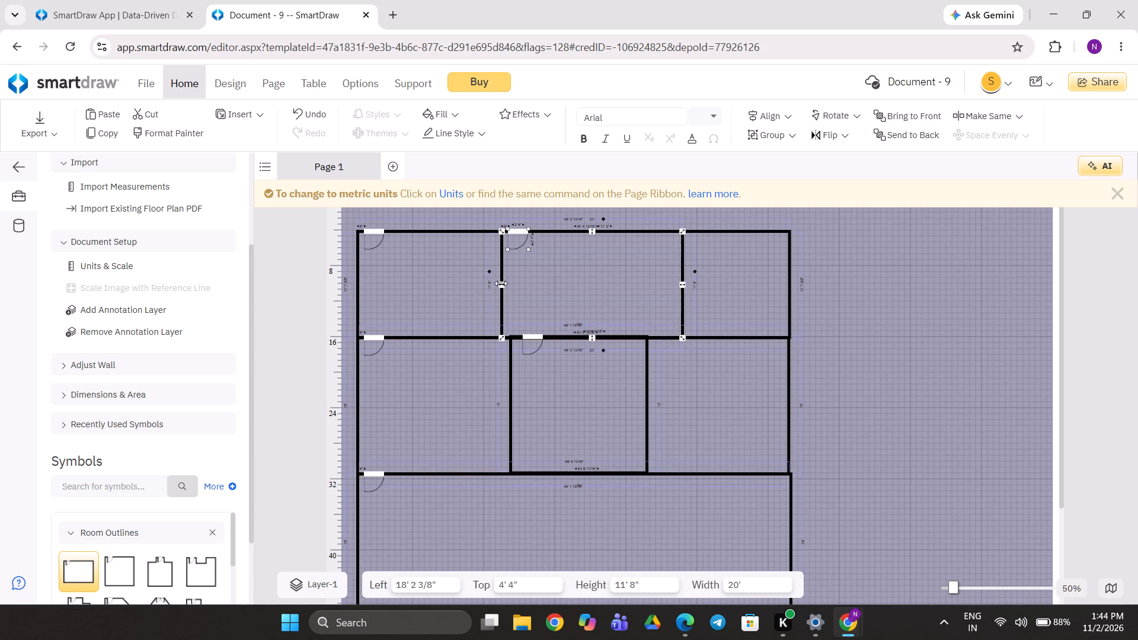
Widen the top row's middle compartment on both sides, bringing its left wall to about 15' and moving its right wall outward.
left_click_drag(501, 283, 510, 285)
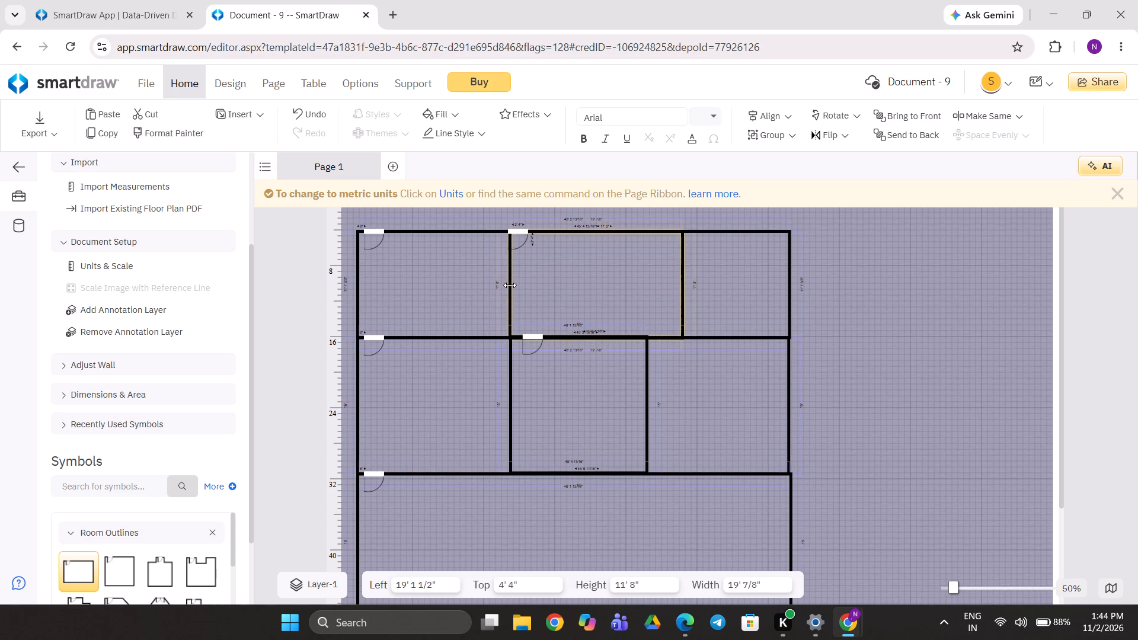
left_click_drag(510, 285, 511, 285)
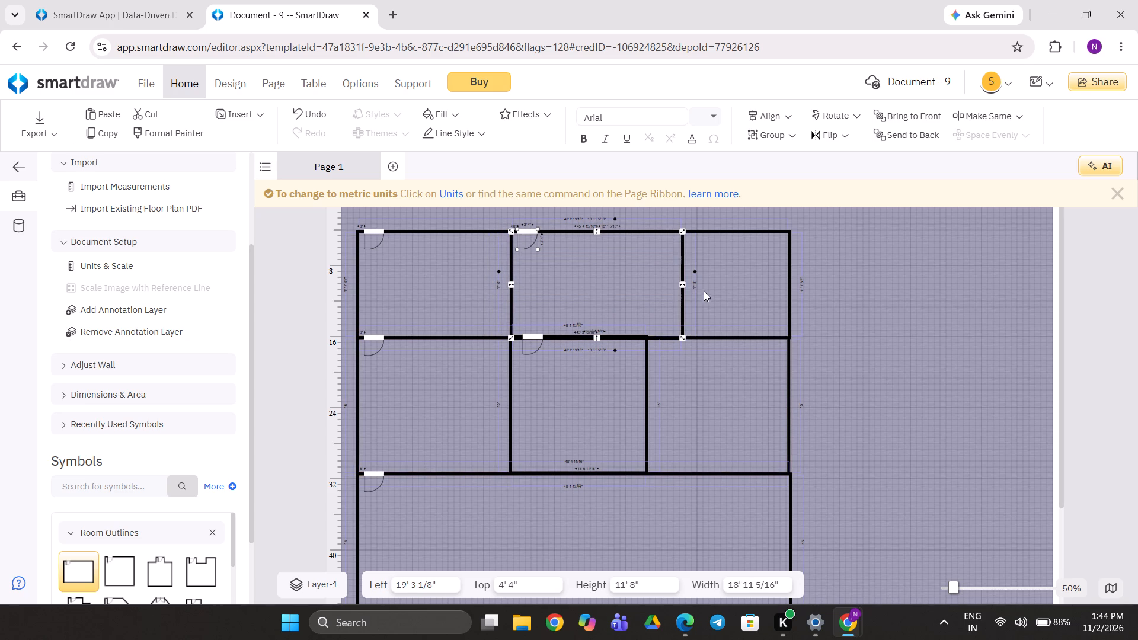
left_click_drag(685, 281, 706, 278)
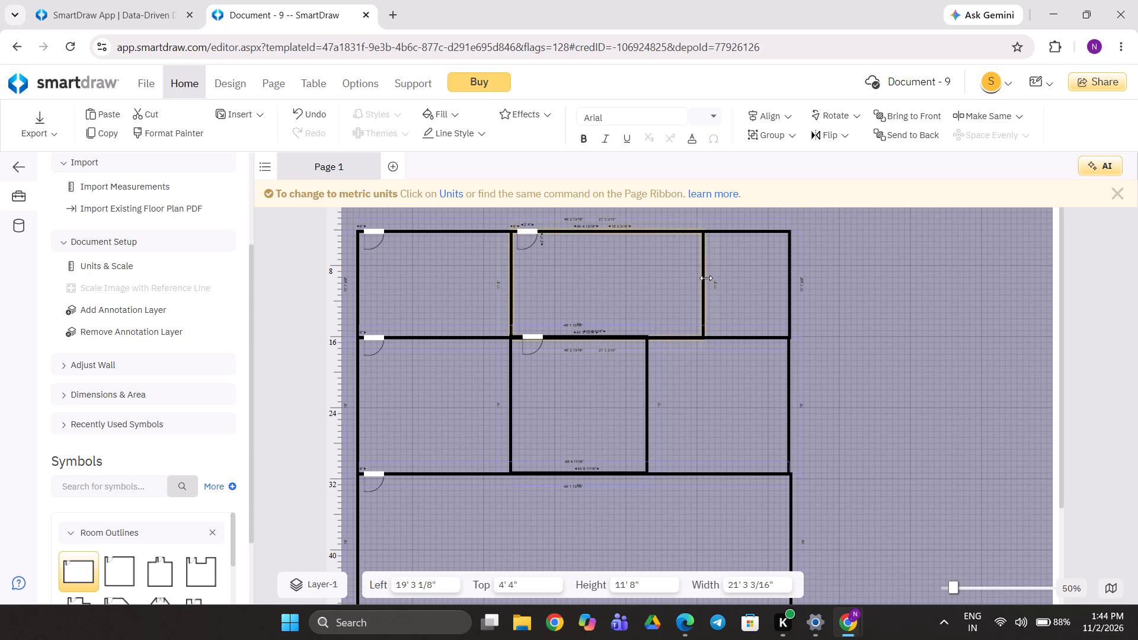
left_click_drag(706, 278, 699, 277)
left_click(651, 289)
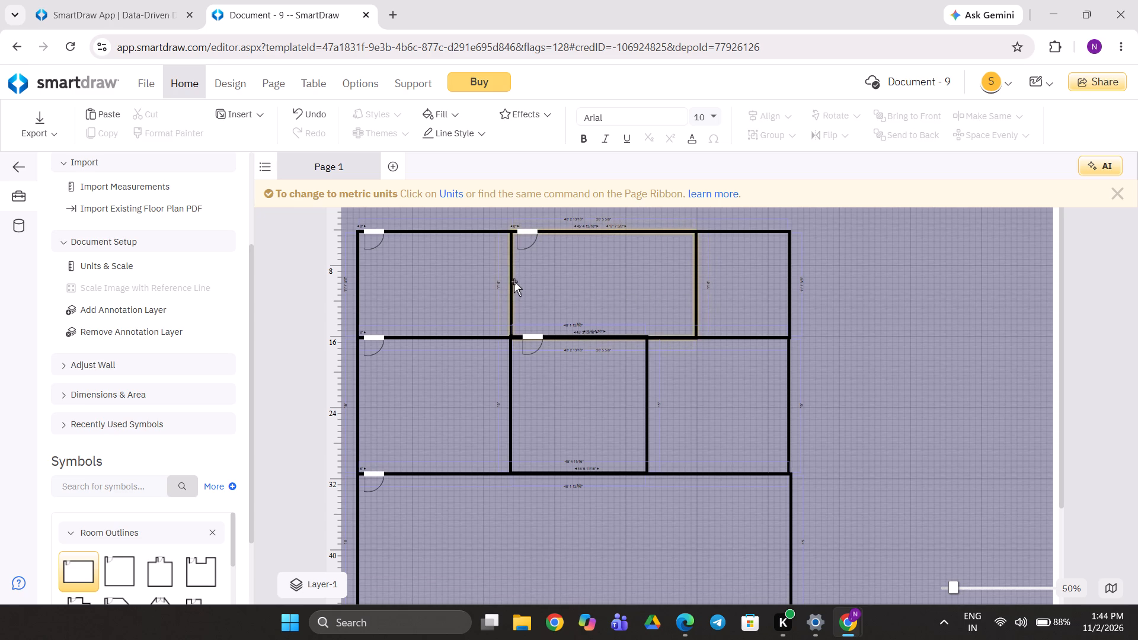
left_click(514, 281)
left_click_drag(511, 284, 487, 287)
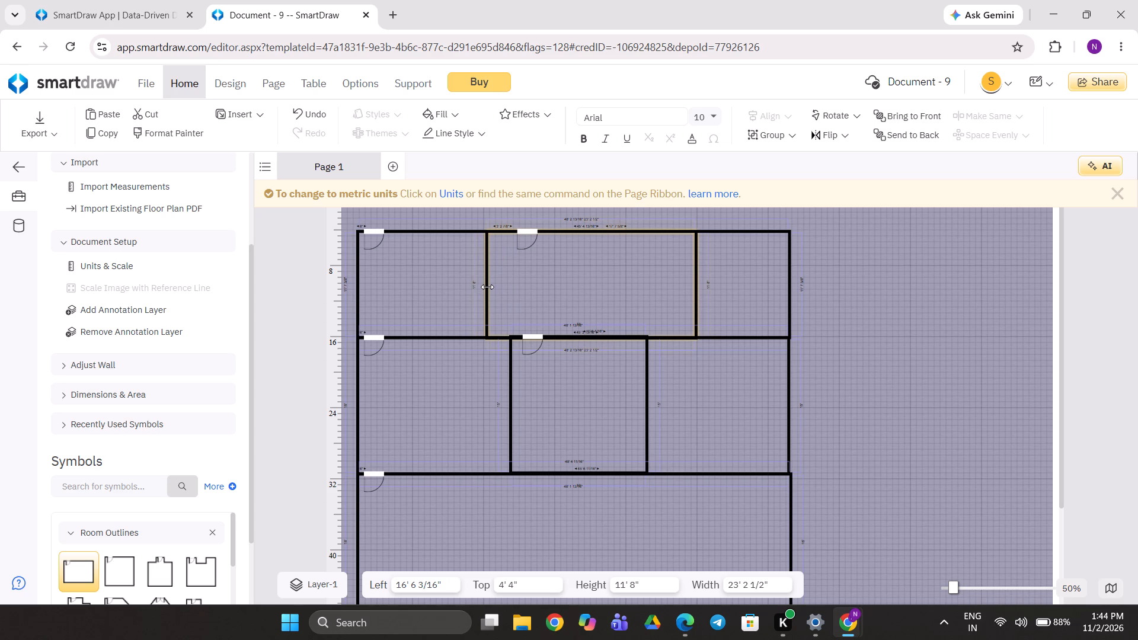
left_click_drag(487, 287, 480, 288)
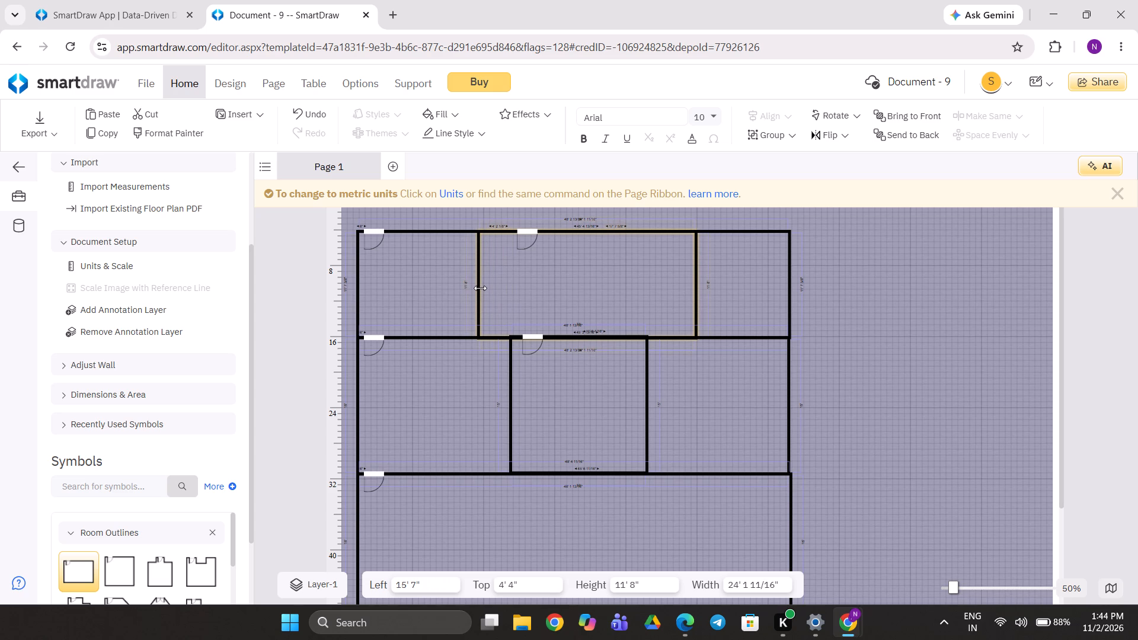
left_click_drag(480, 288, 475, 289)
left_click(534, 295)
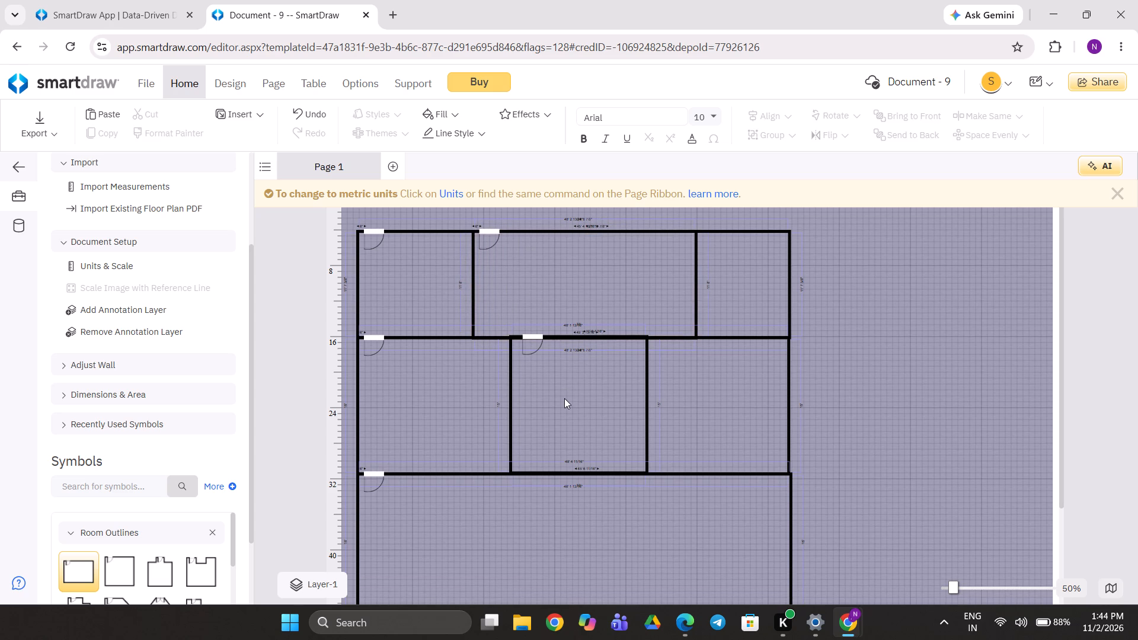
Search the symbol library for sofa.
scroll(564, 398, "down", 1)
scroll(564, 398, "right", 1)
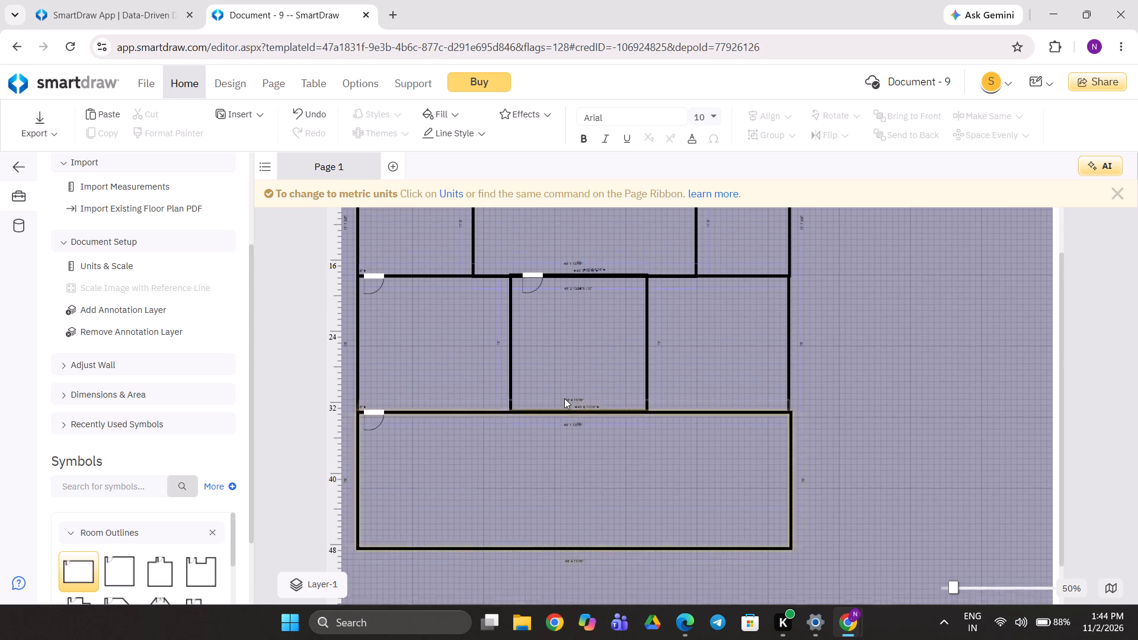
scroll(564, 398, "right", 4)
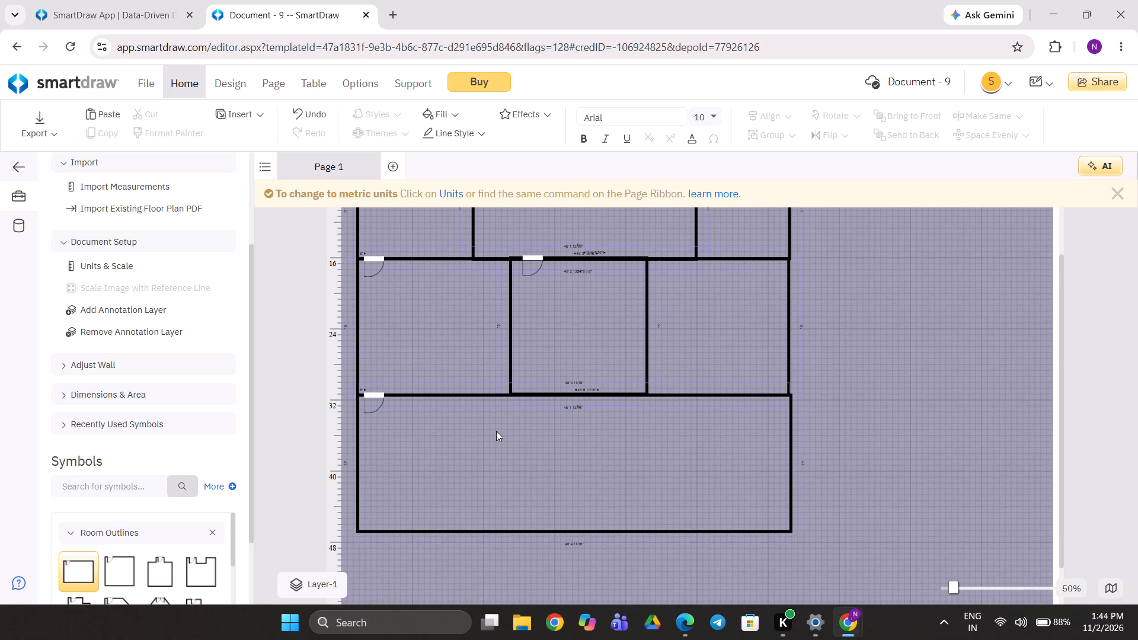
left_click(142, 485)
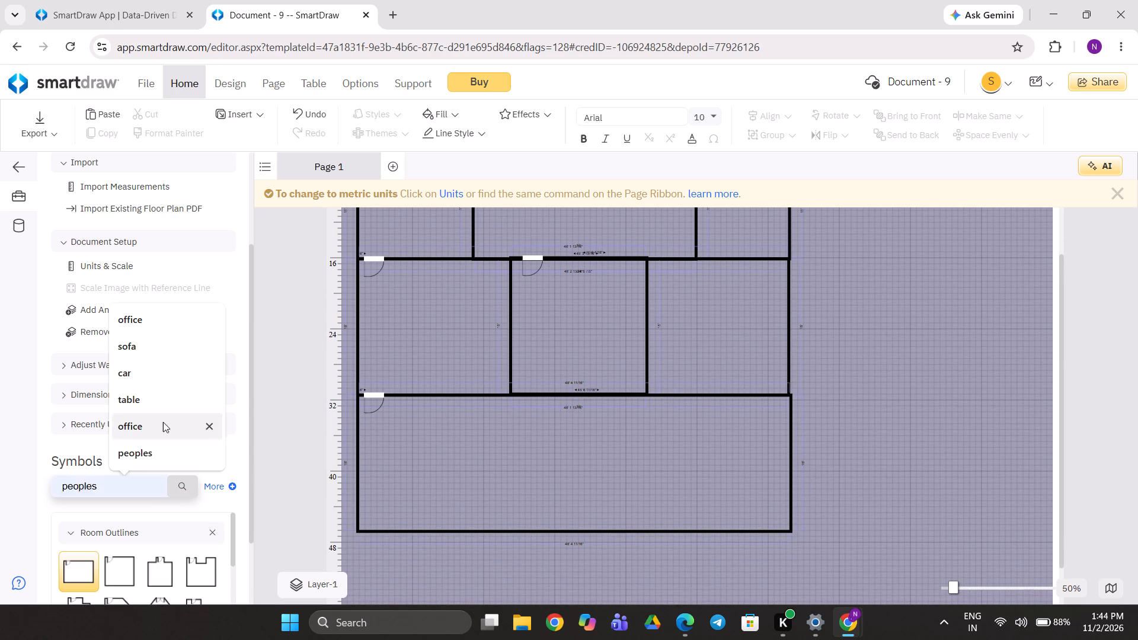
left_click(150, 354)
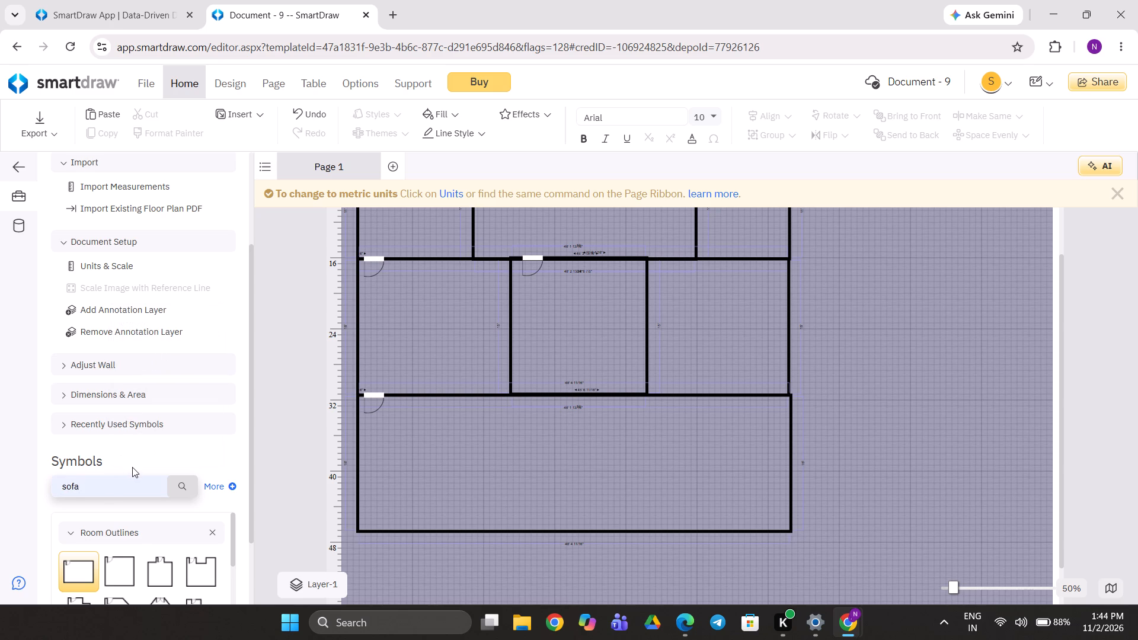
key("Return")
Add the L-shaped sectional sofa with cushions and place it in the top middle compartment's lower-right corner, at left 29' 8" and top 9'.
scroll(120, 530, "right", 1)
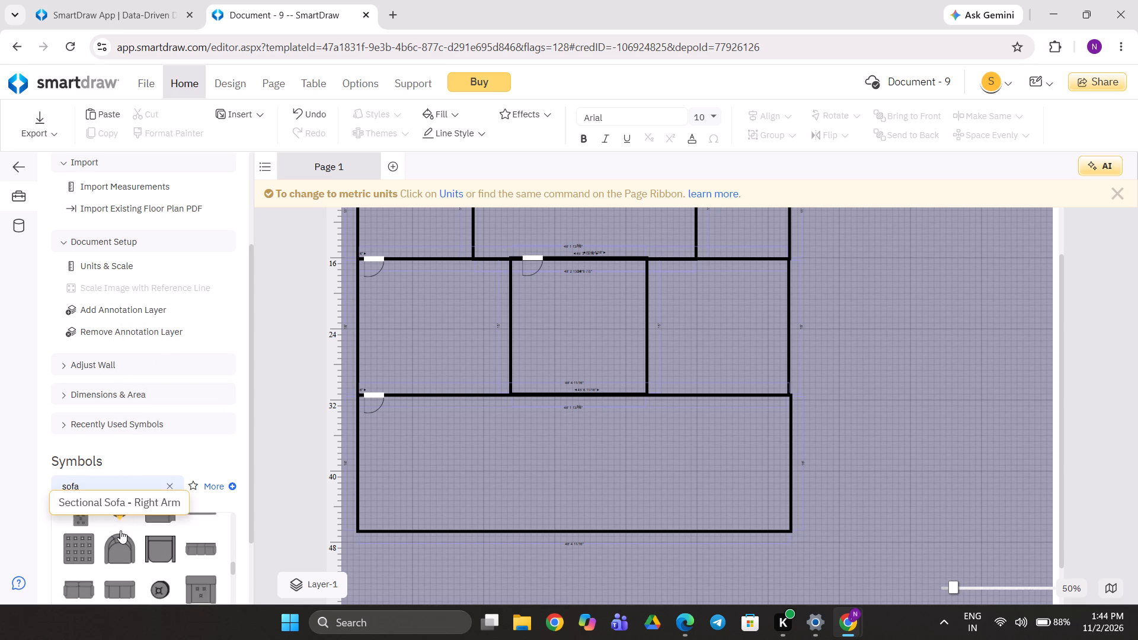
scroll(120, 530, "right", 2)
scroll(120, 530, "down", 1)
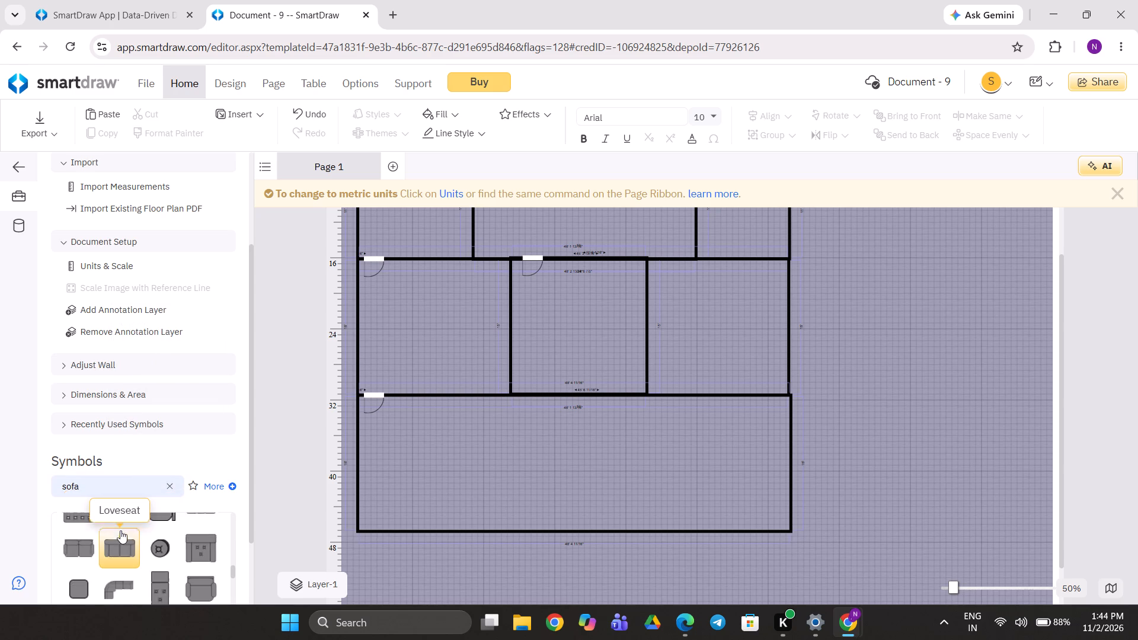
scroll(120, 530, "down", 2)
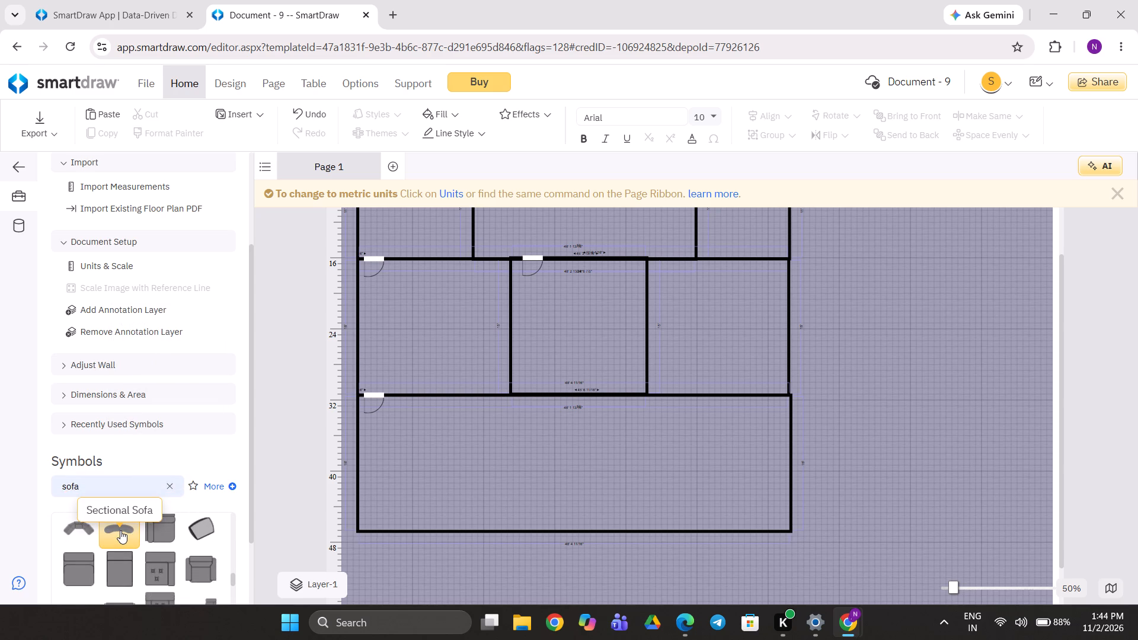
scroll(120, 530, "down", 1)
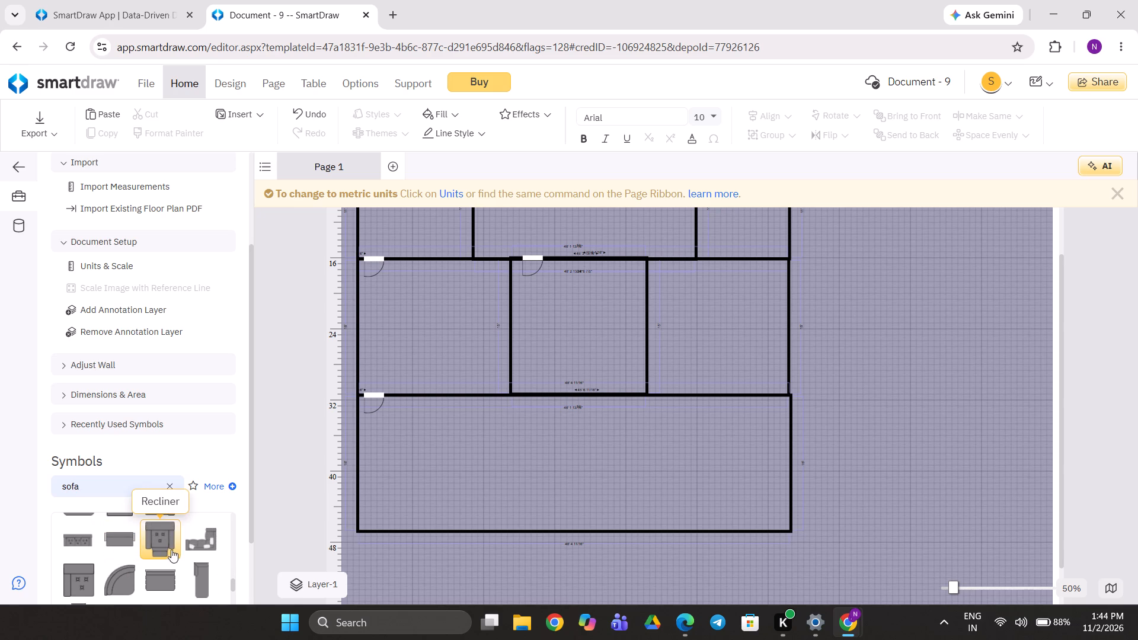
double_click(192, 543)
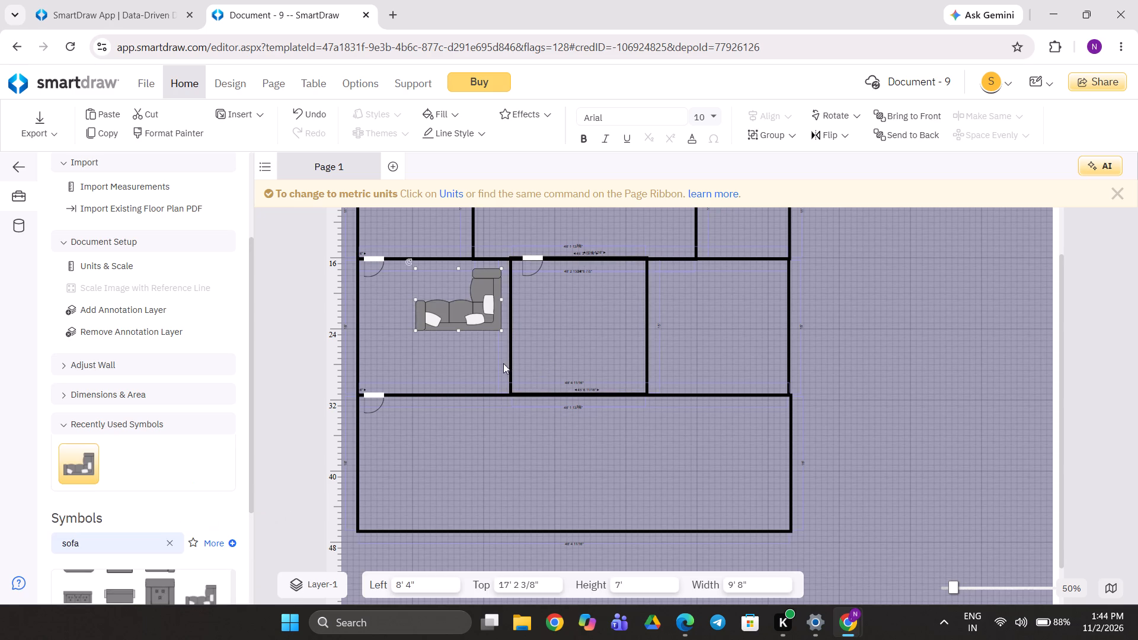
scroll(477, 312, "up", 2)
left_click_drag(467, 402, 526, 384)
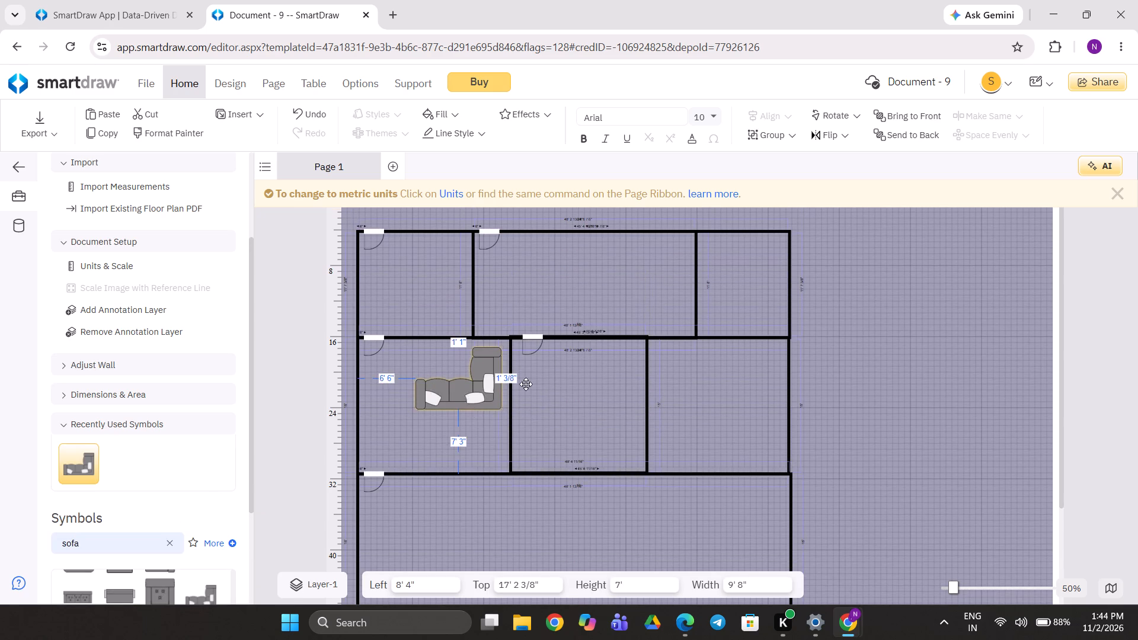
left_click_drag(526, 384, 652, 330)
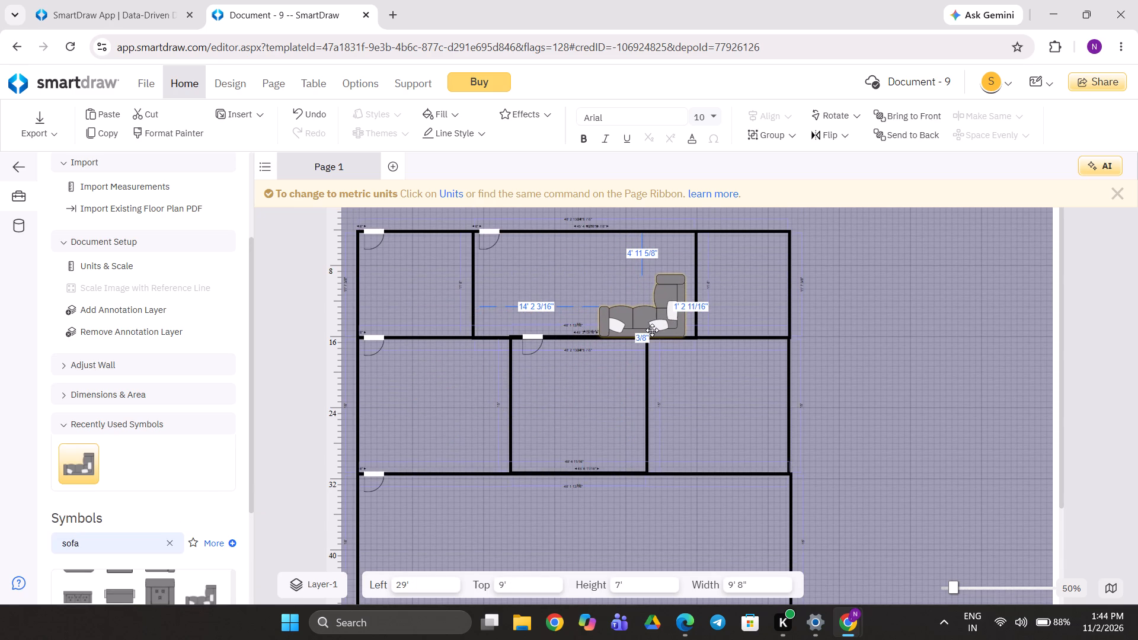
left_click_drag(652, 330, 658, 329)
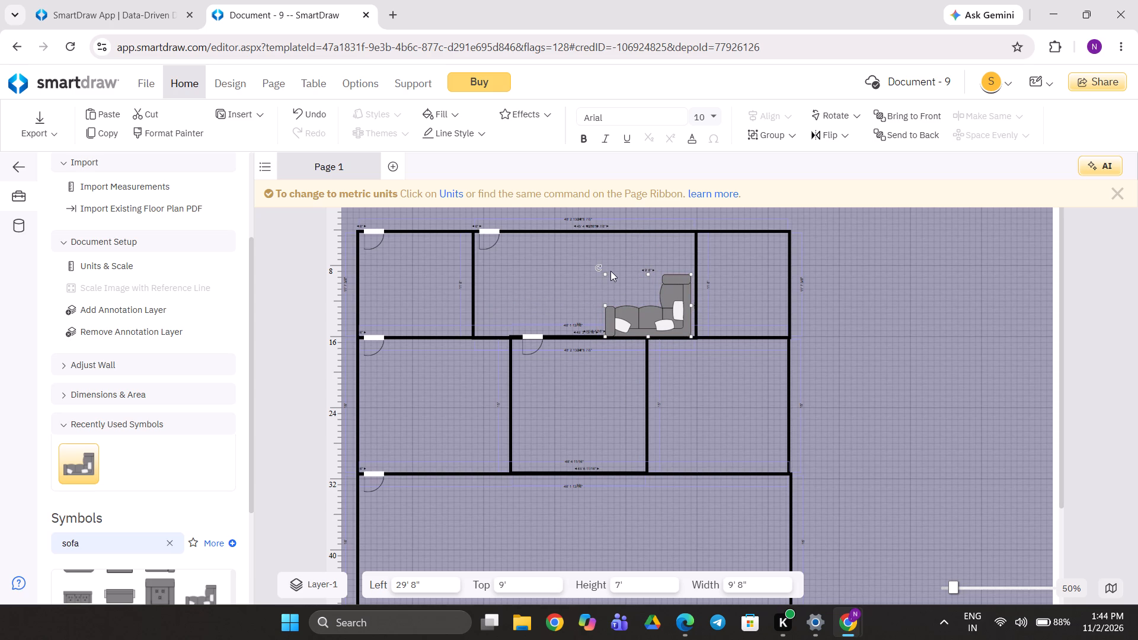
Shrink the sectional sofa to 7' 4" wide and 4' 8" high, keeping it in the compartment's lower-right corner.
left_click_drag(606, 274, 625, 279)
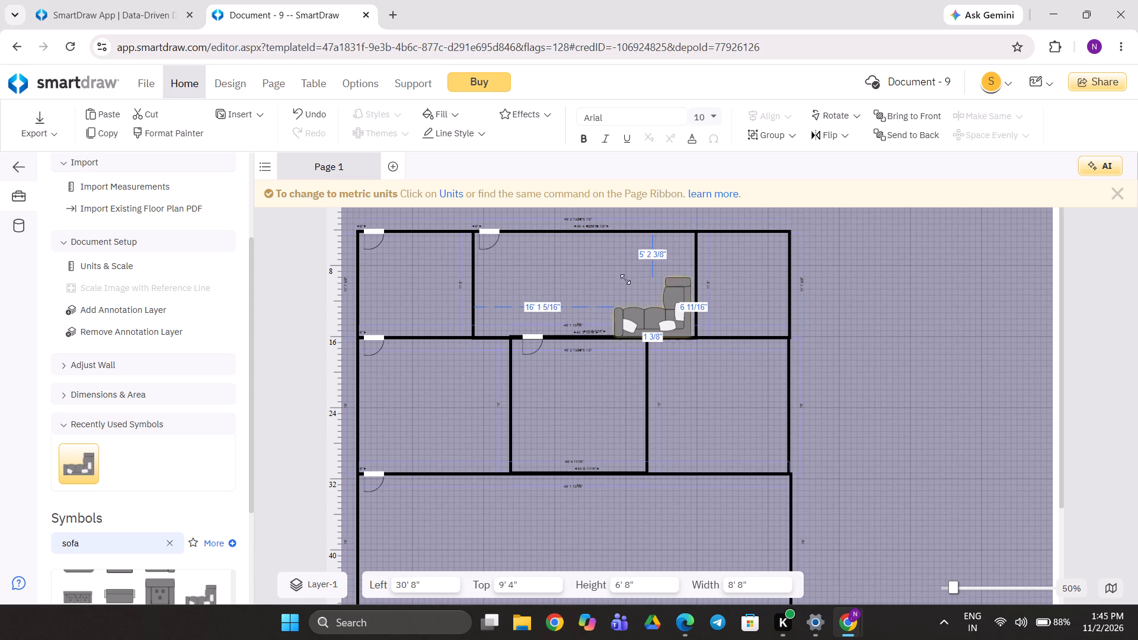
left_click_drag(625, 279, 624, 294)
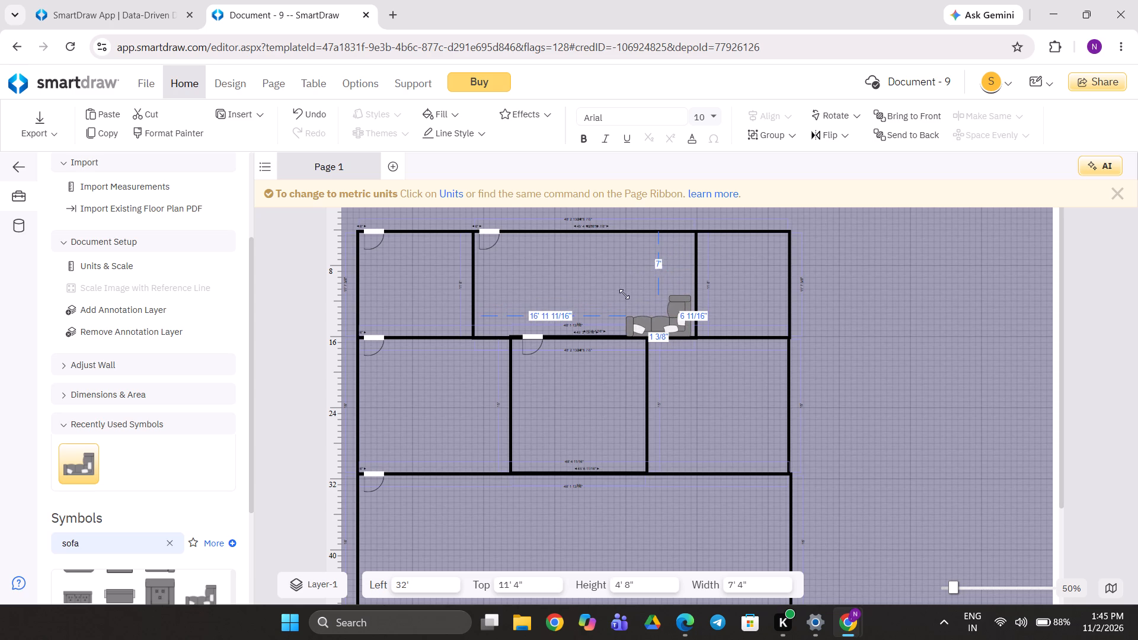
left_click_drag(624, 294, 627, 292)
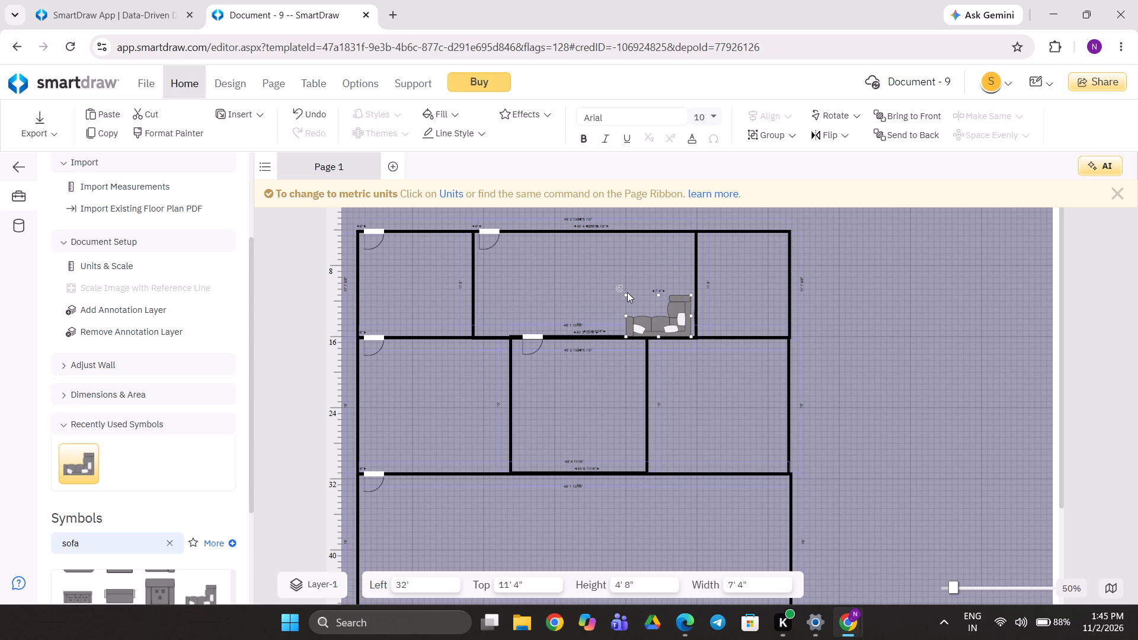
Fill the sectional sofa with the standard dark red colour.
right_click(674, 324)
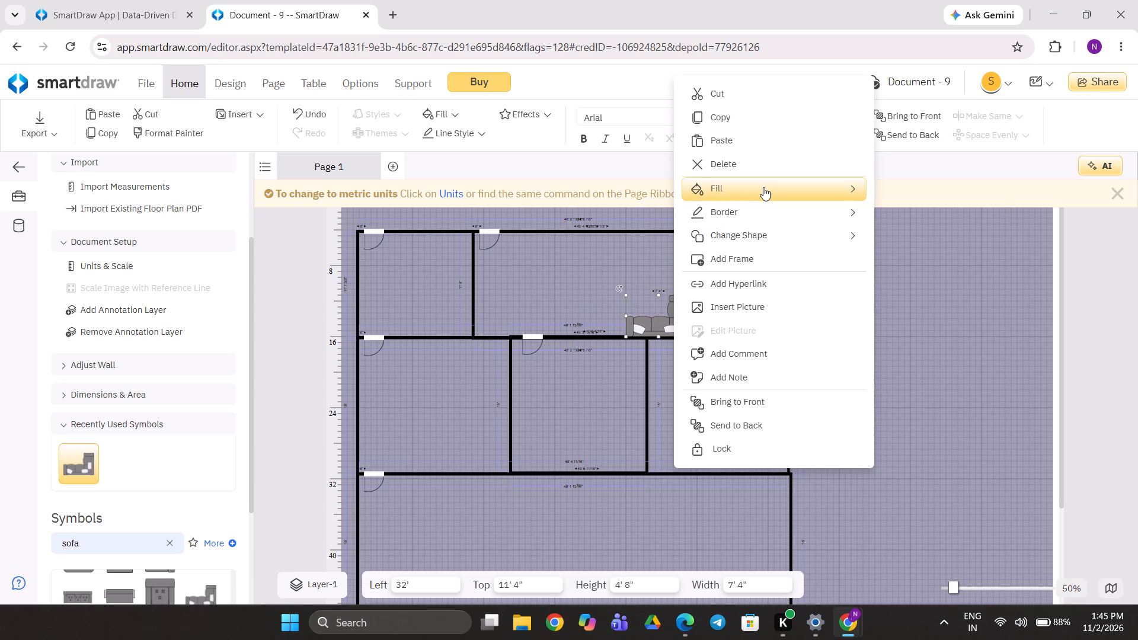
left_click(763, 187)
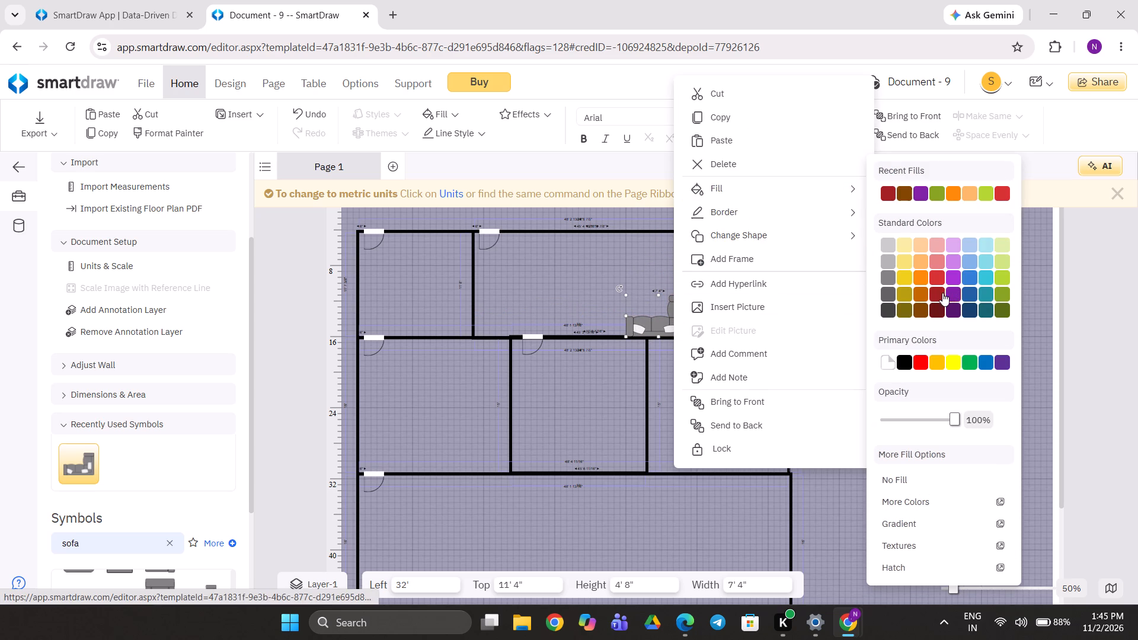
left_click(939, 294)
left_click(755, 399)
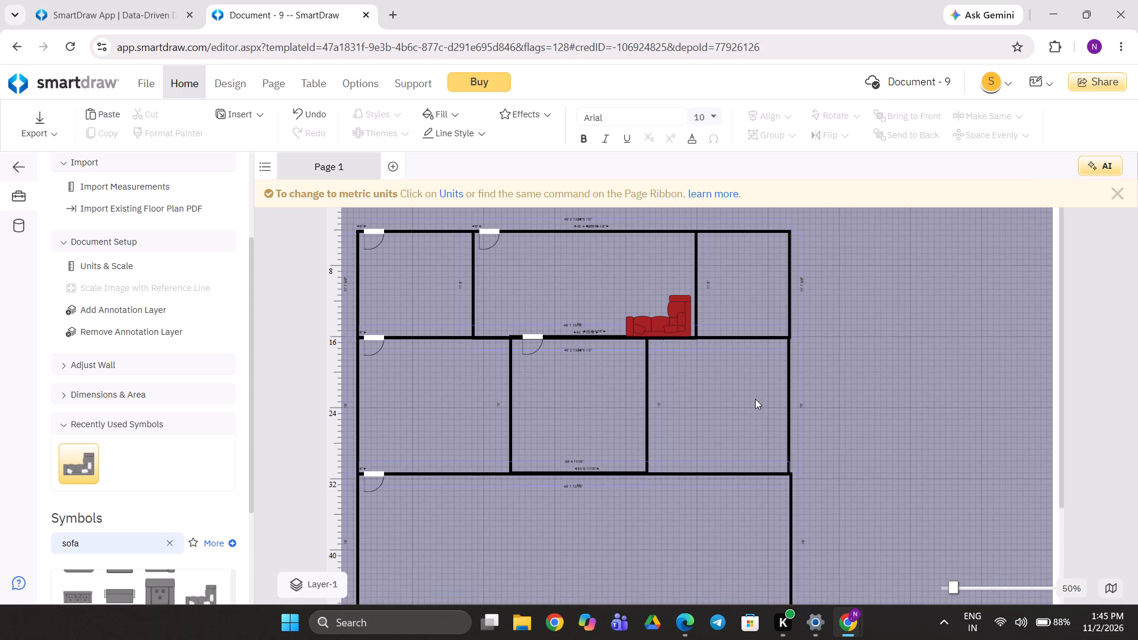
Move the red sofa right against the compartment's right wall, to a left position of 32' 8".
left_click_drag(667, 319, 670, 319)
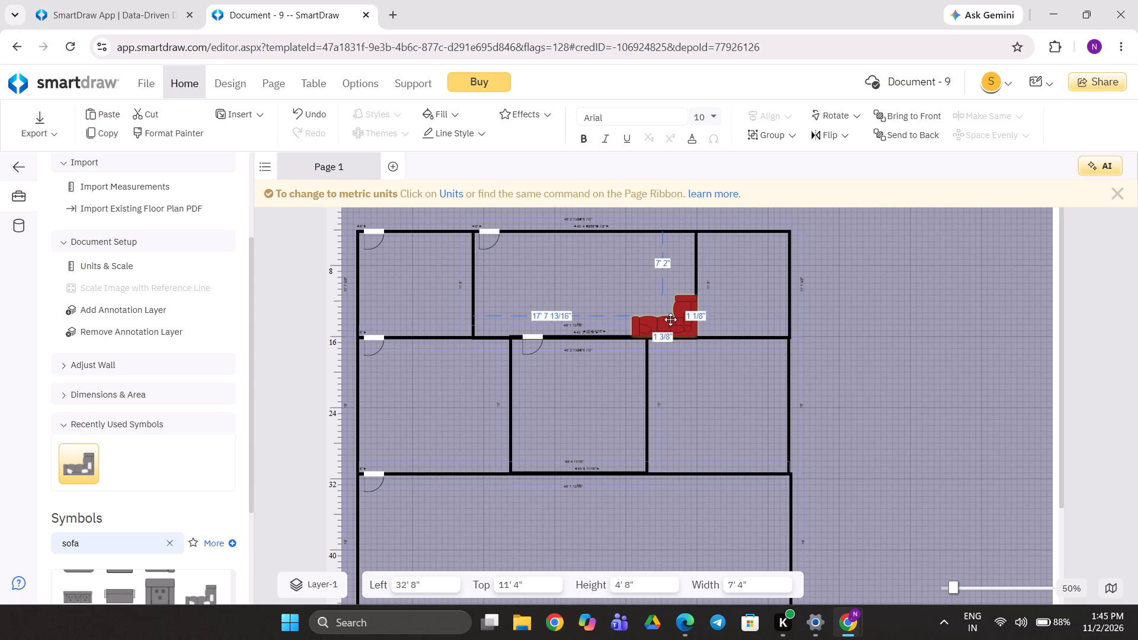
left_click_drag(670, 319, 673, 319)
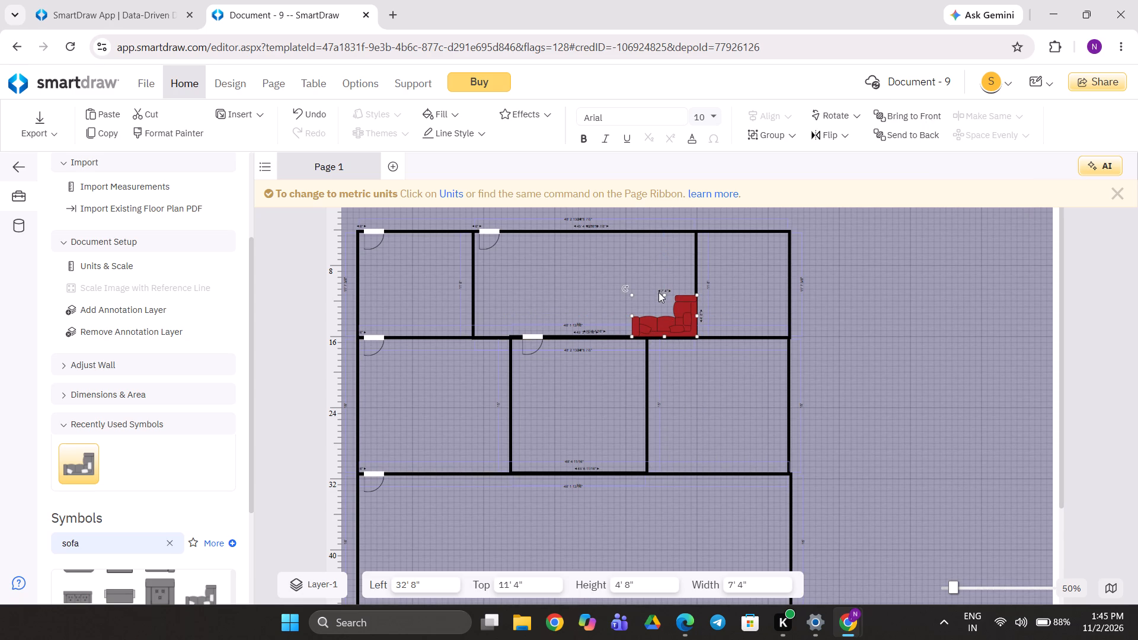
Duplicate the red sectional sofa and place the copy to its left in the compartment, at left 22' and top 10' 8".
key("ctrl+c")
key("ctrl+v")
left_click_drag(468, 291, 552, 310)
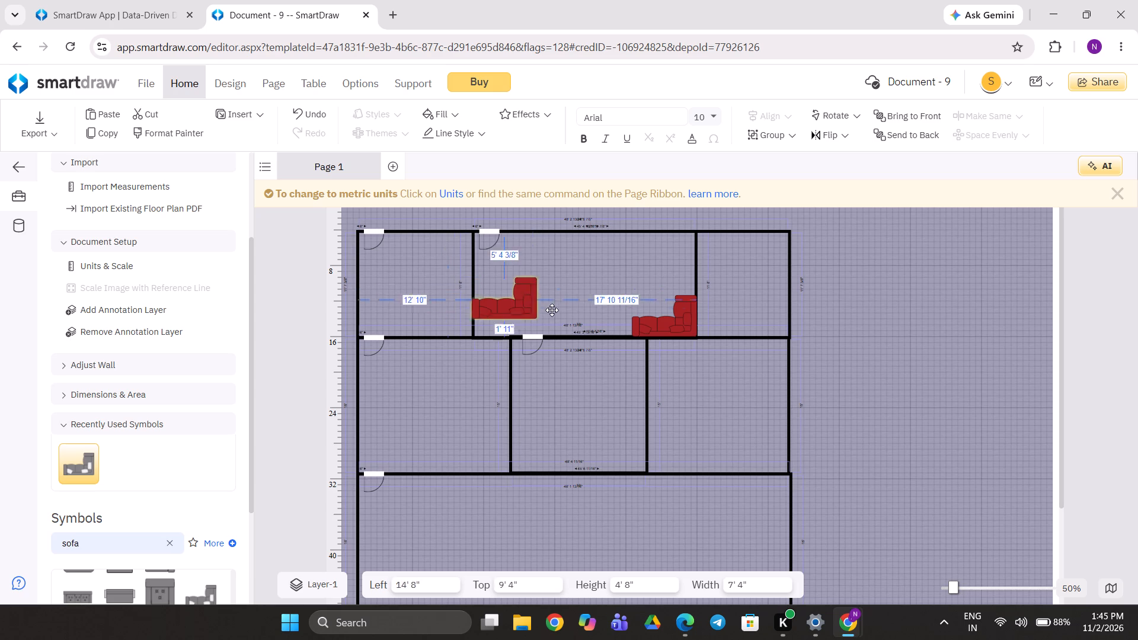
left_click_drag(552, 310, 591, 311)
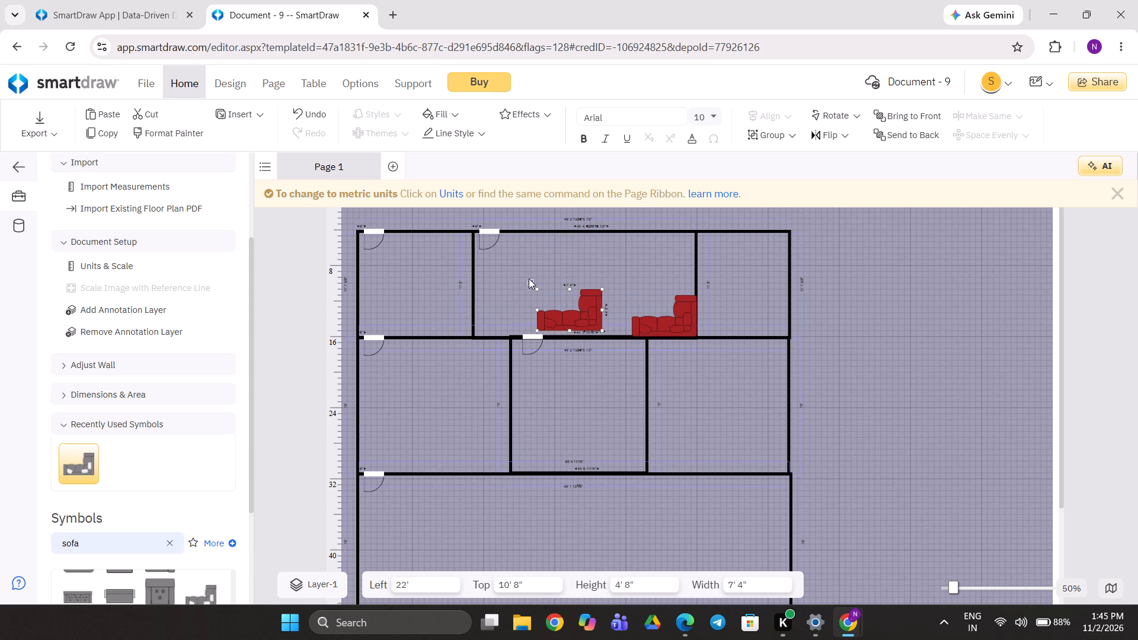
Rotate the sofa copy so its long side stands vertically, and butt it against the first sofa's left end to form a U.
left_click_drag(528, 281, 619, 242)
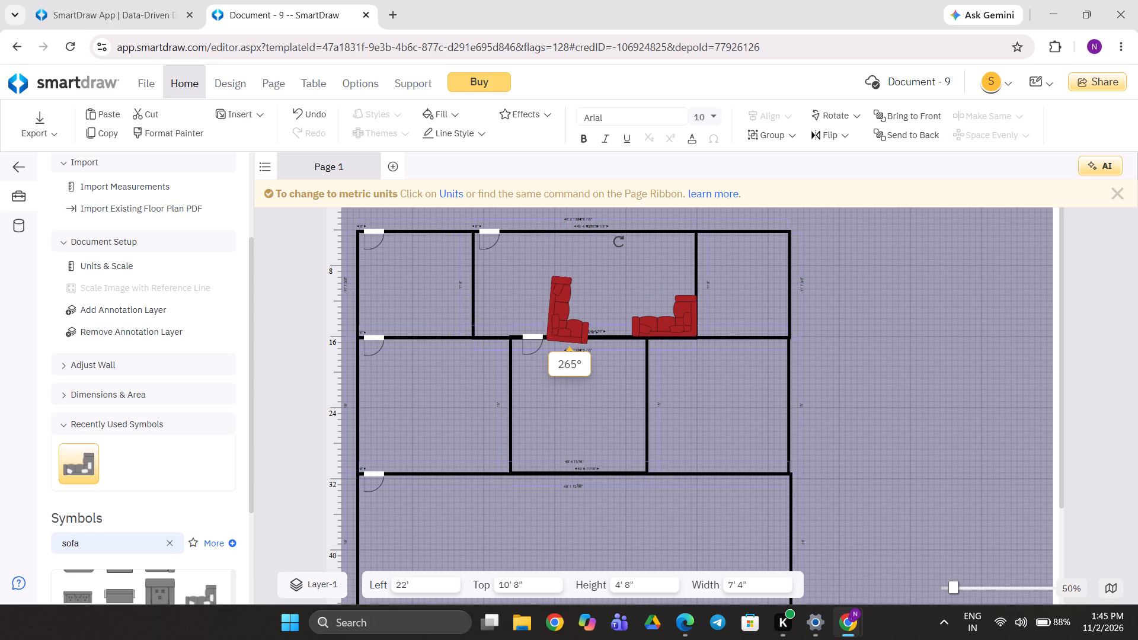
left_click_drag(619, 242, 617, 242)
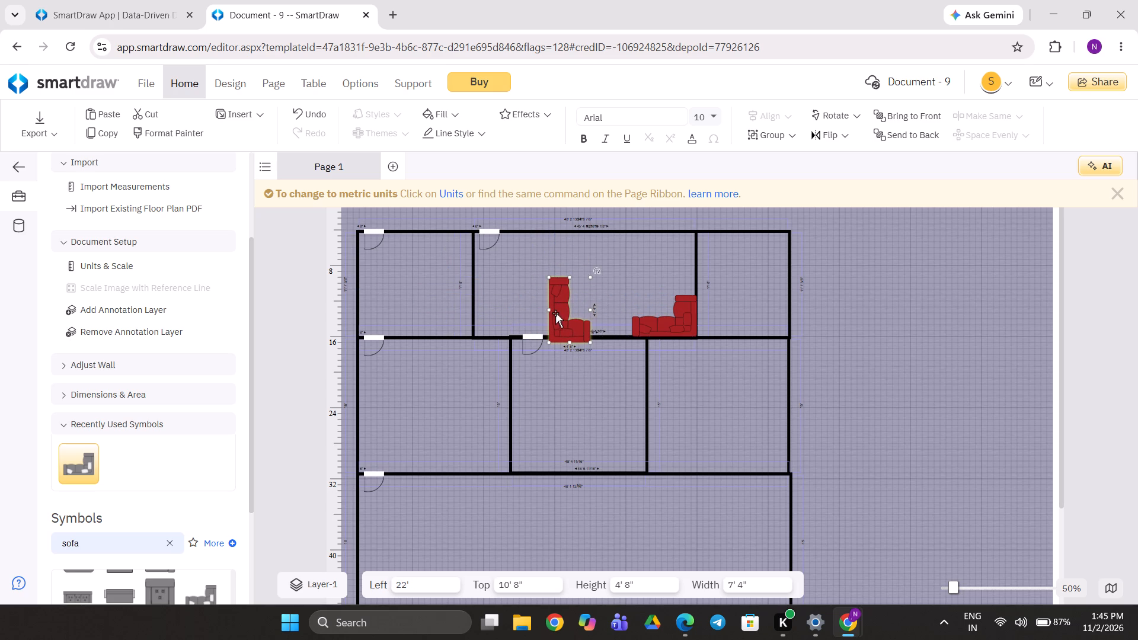
left_click_drag(555, 313, 595, 306)
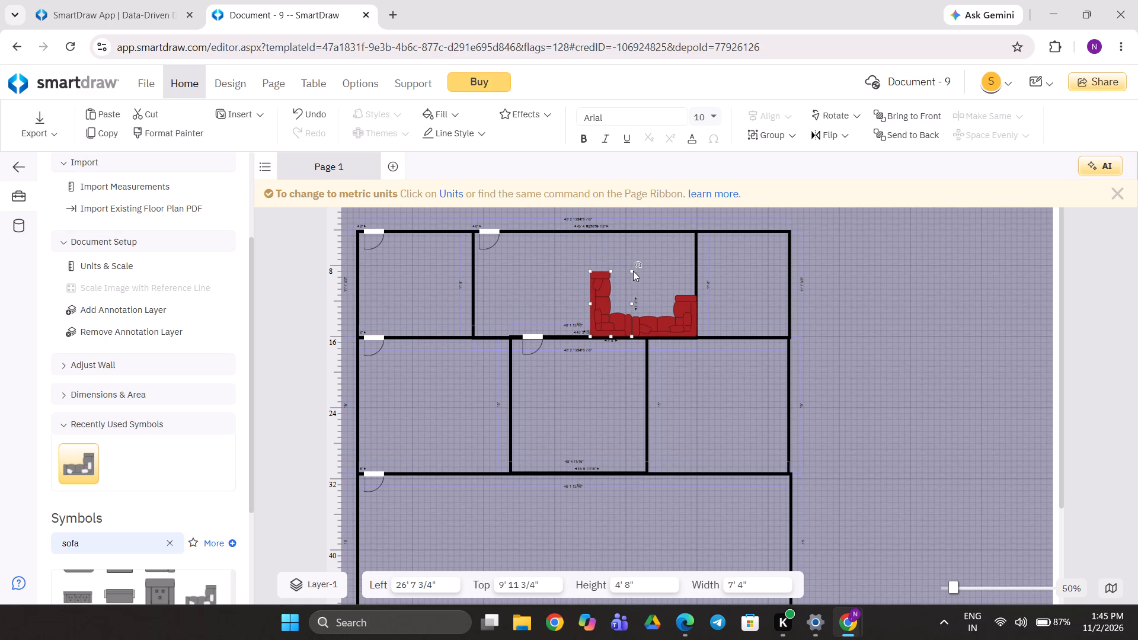
Shrink the rotated sofa copy to about 6' 7 3/4" wide and 4' 8 1/4" high, keeping it against the first sofa.
left_click(632, 271)
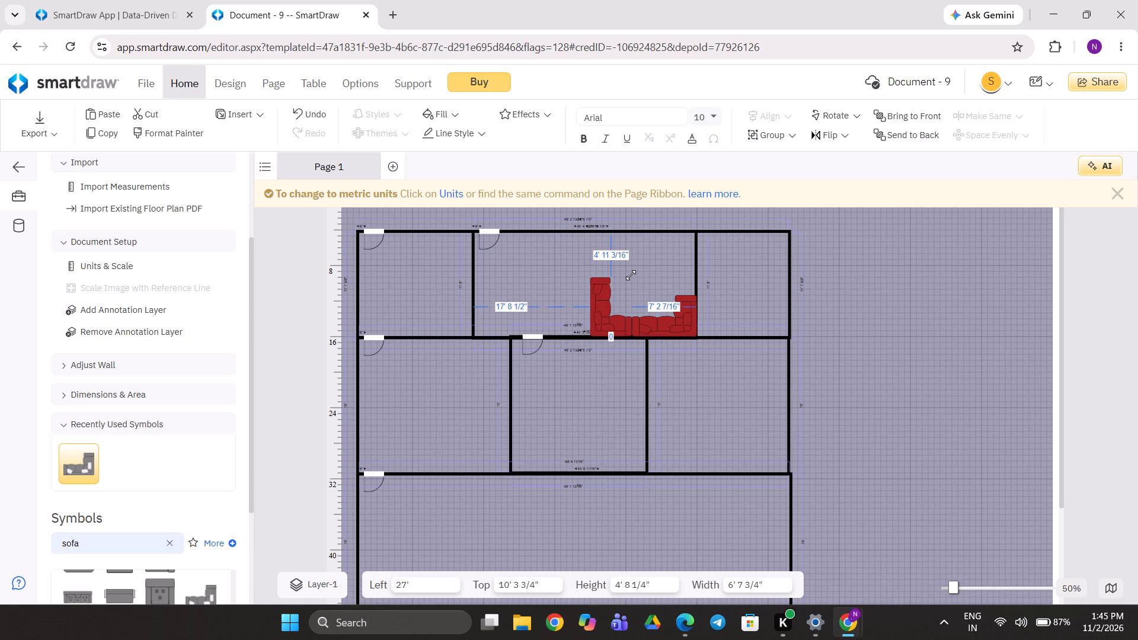
left_click(642, 284)
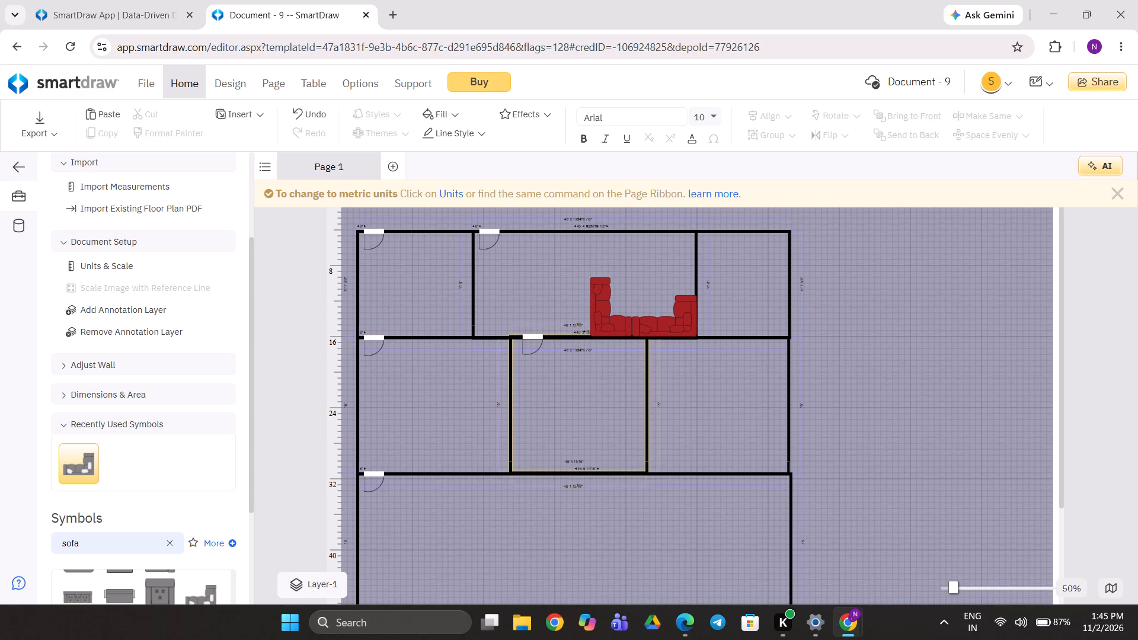
Find the Glass Oval Coffee Table symbol under "table" and place it inside the sofa U at left 31' 4" and top 9' 4".
left_click_drag(111, 547, 0, 520)
key("BackSpace")
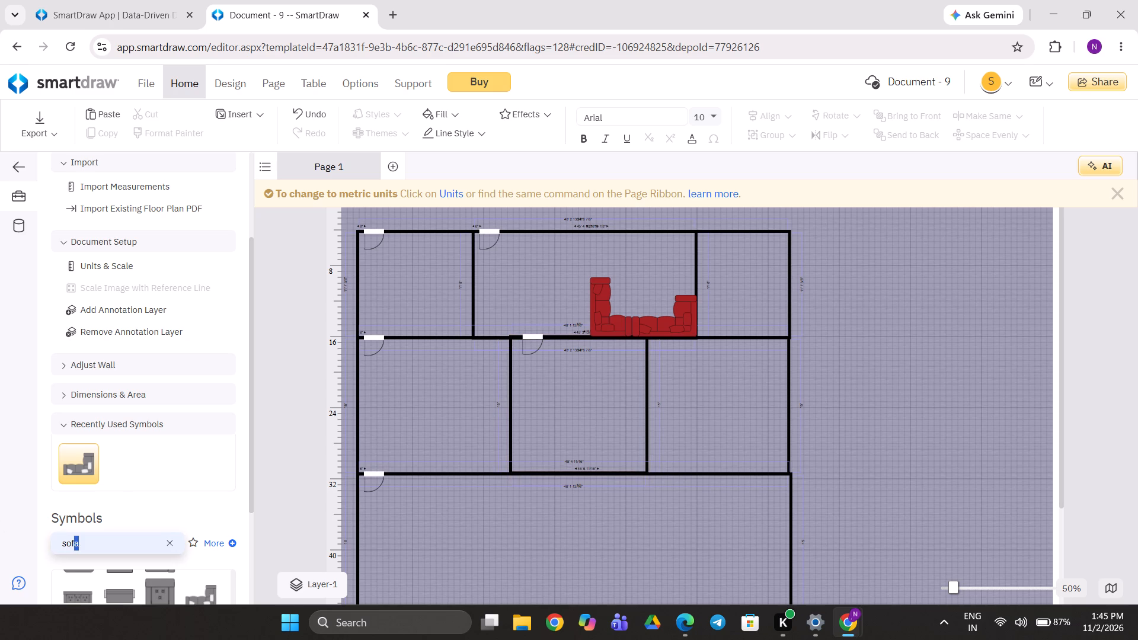
type("table")
key("Return")
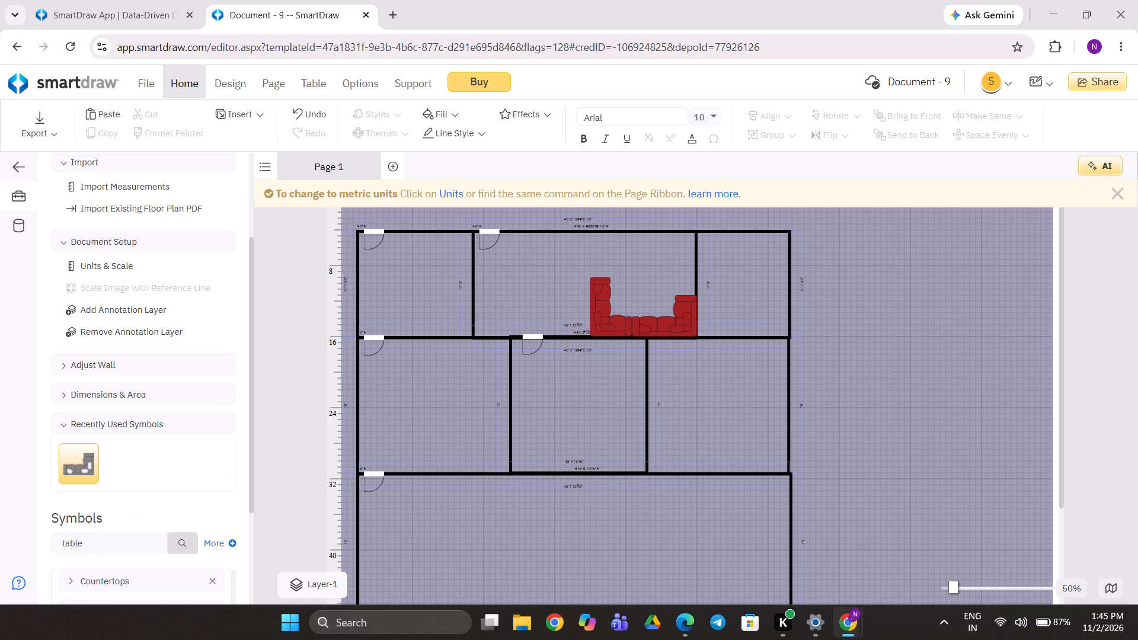
scroll(103, 548, "down", 4)
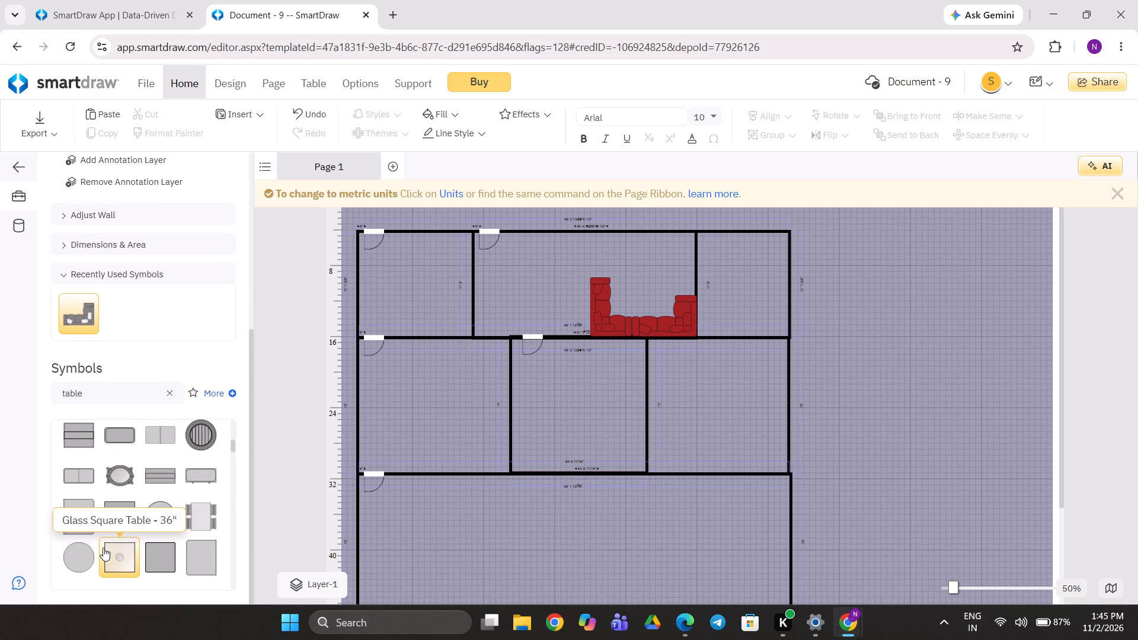
scroll(103, 548, "down", 1)
scroll(103, 548, "up", 1)
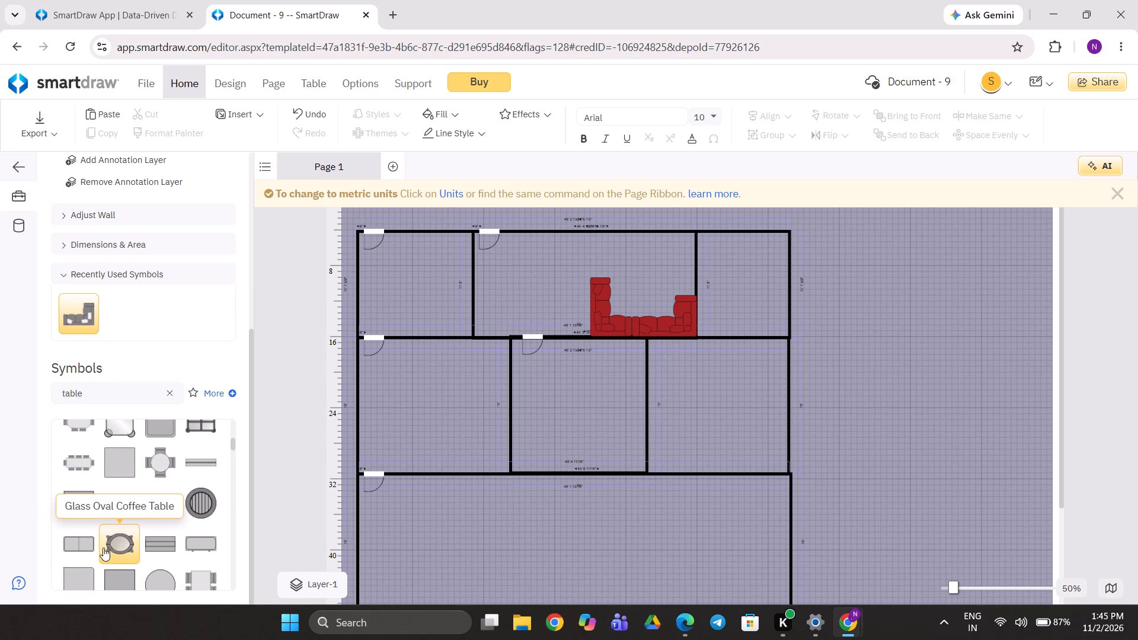
double_click(116, 548)
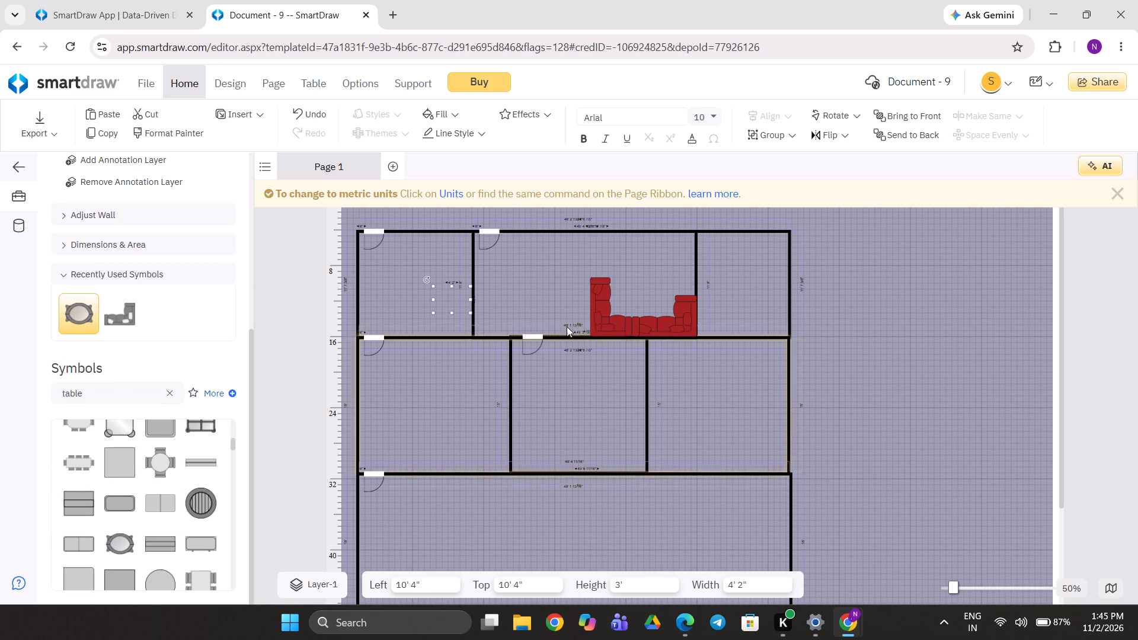
left_click_drag(453, 302, 673, 286)
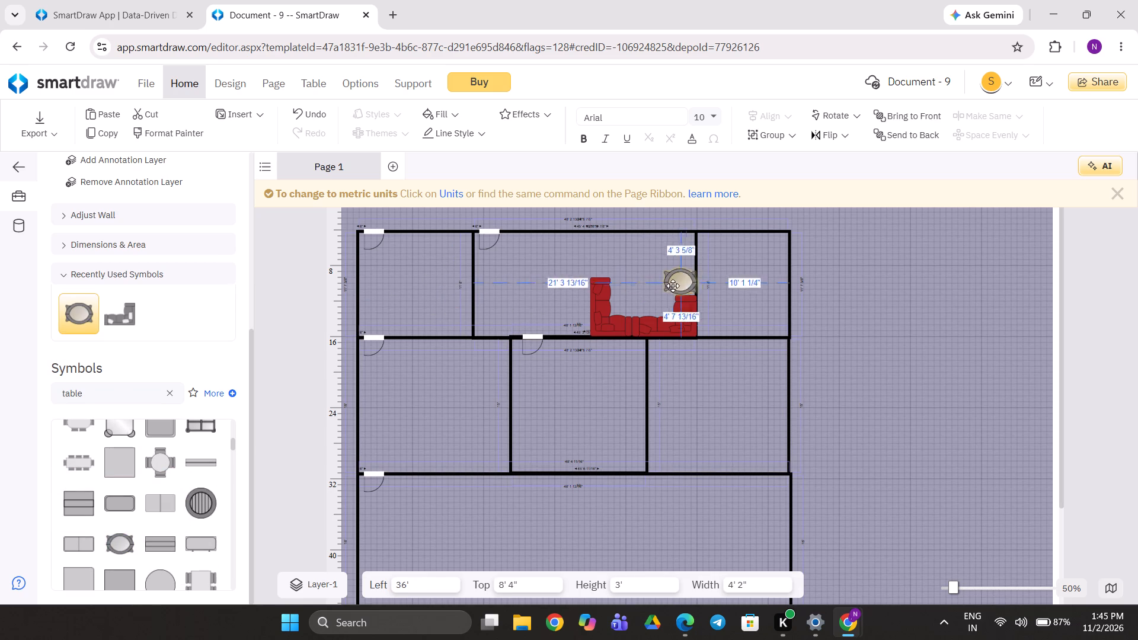
left_click_drag(673, 286, 640, 293)
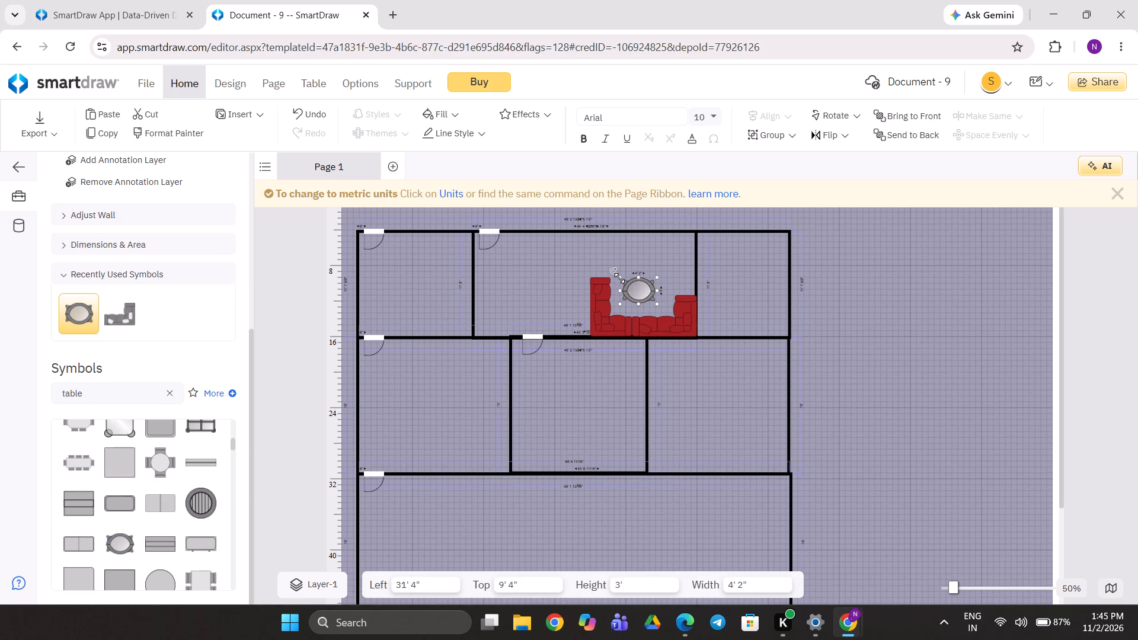
Shrink the oval coffee table to 2' 10" wide and 2' 4" high.
left_click_drag(619, 278, 632, 283)
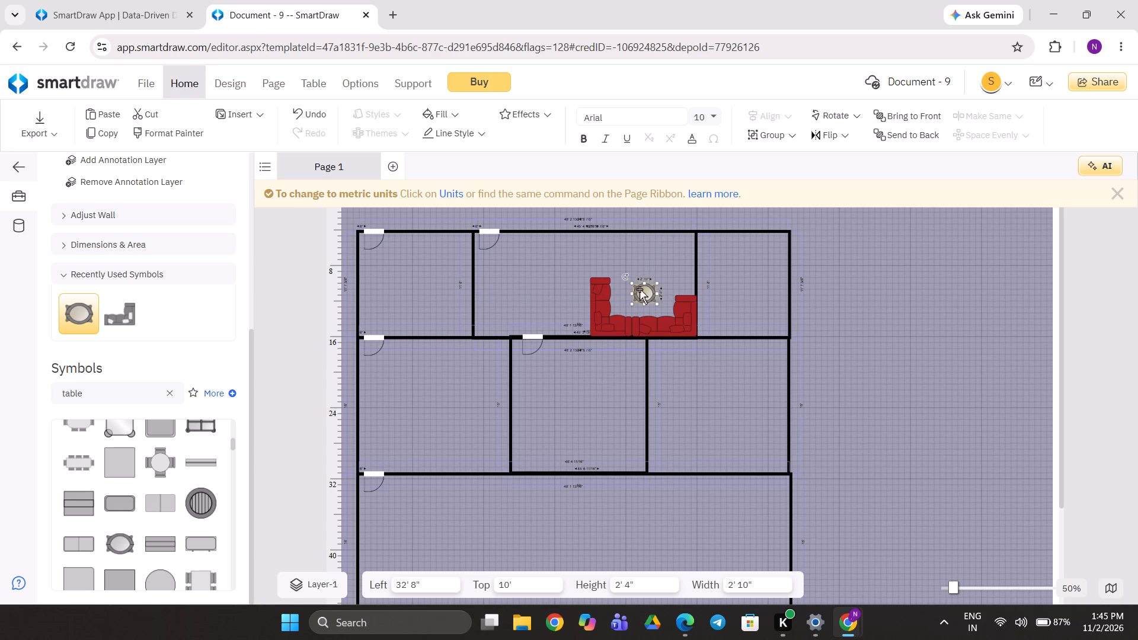
Fill the oval coffee table with the darkest standard red colour.
right_click(641, 290)
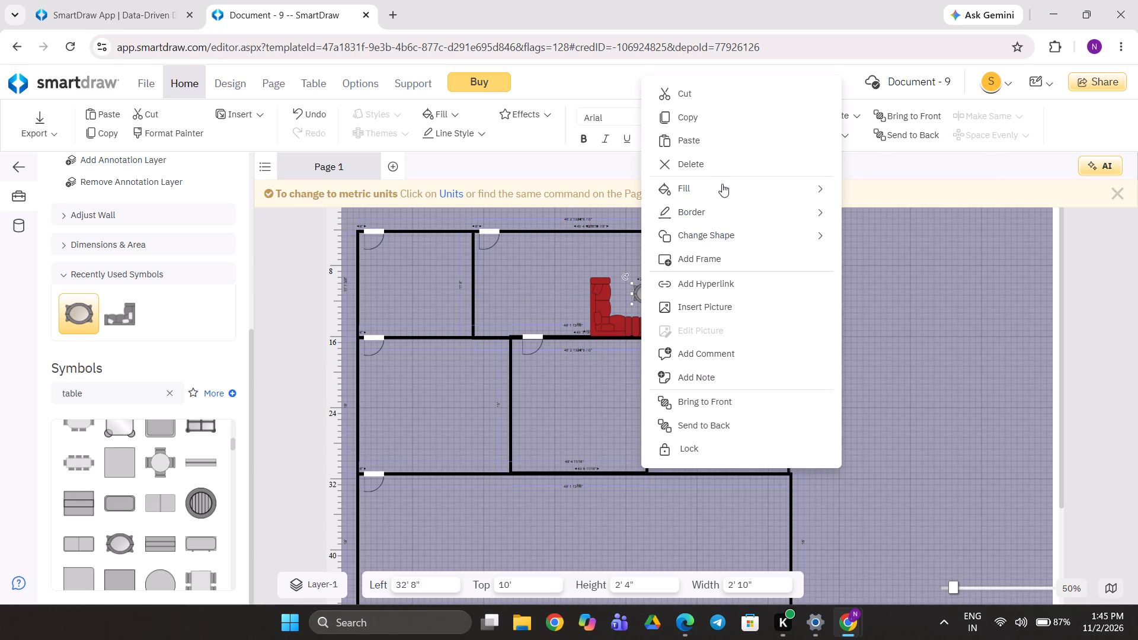
left_click(722, 184)
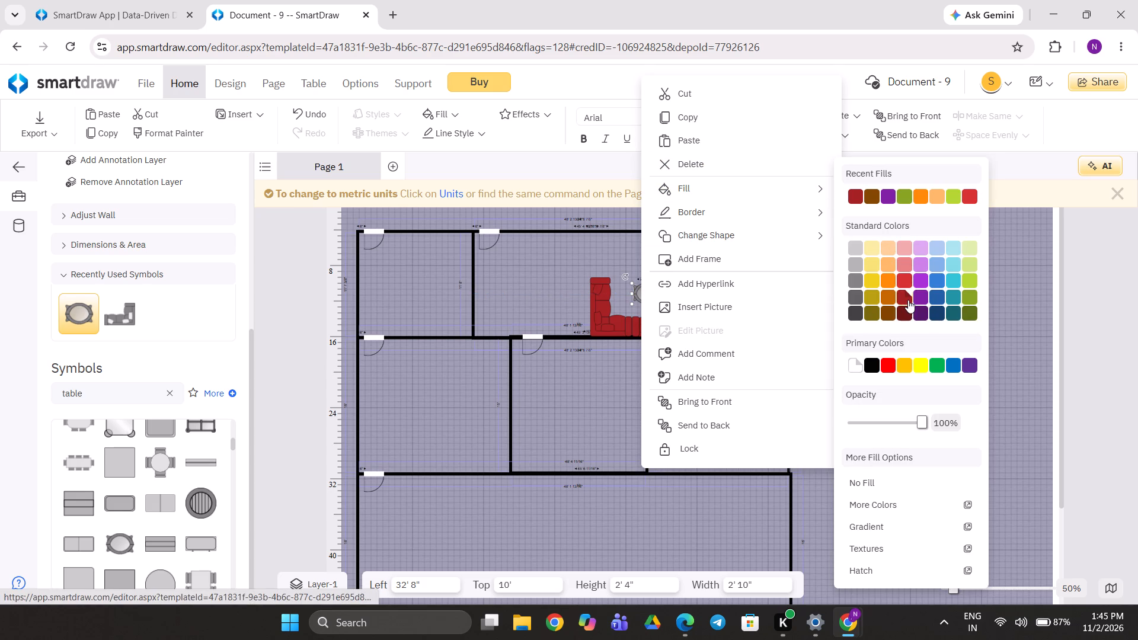
left_click(905, 308)
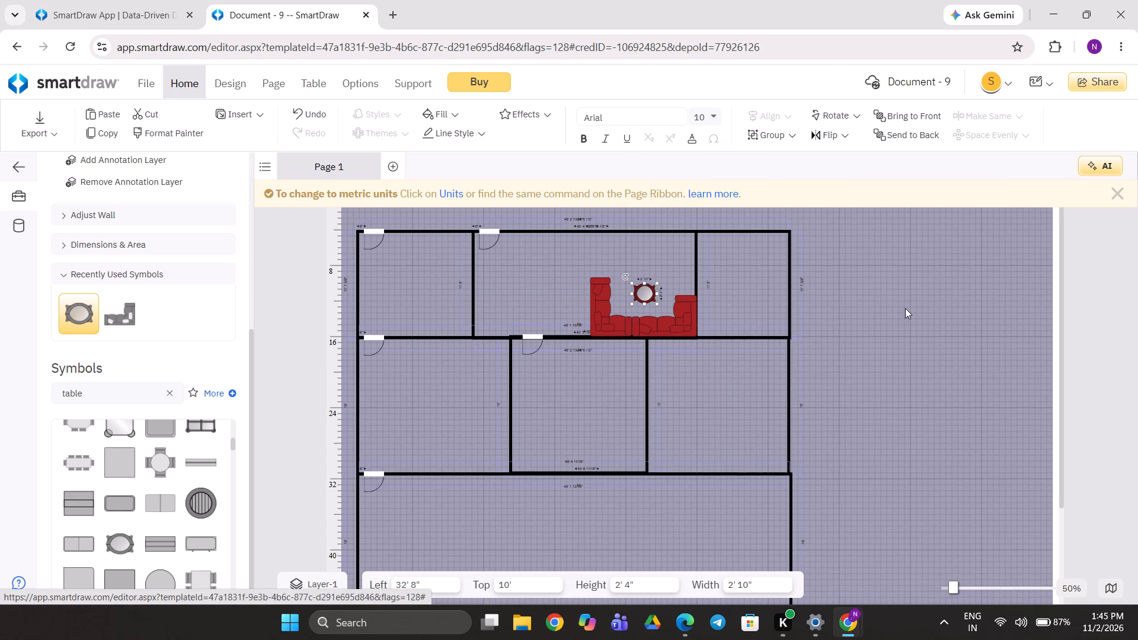
left_click(717, 420)
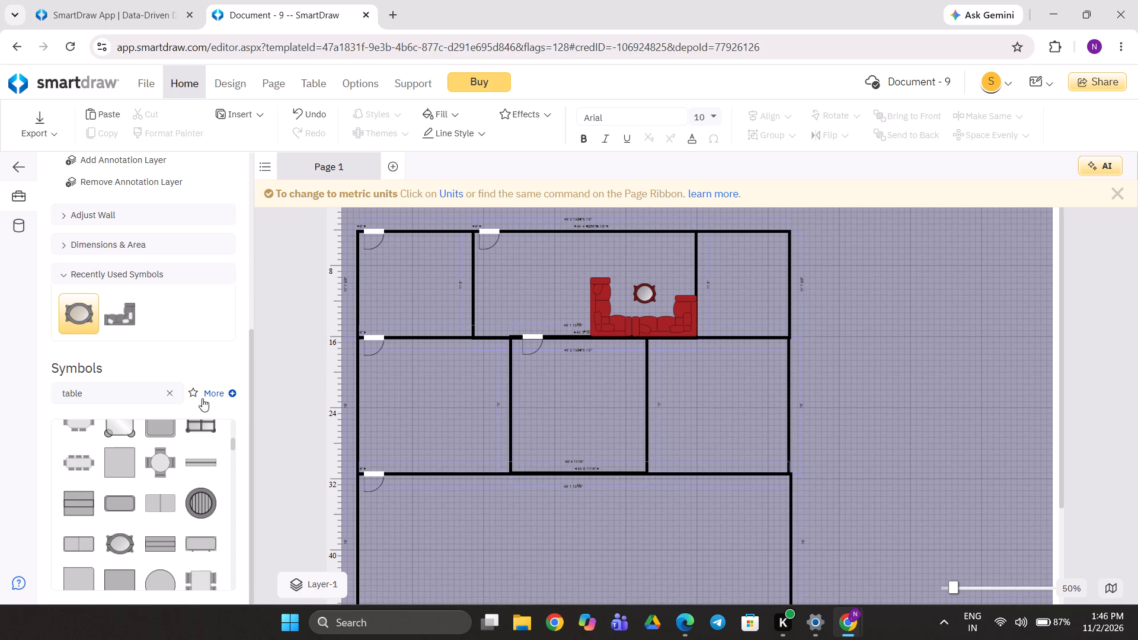
Add the long, narrow table symbol near the compartment's upper wall, above the coffee table, at left 31' 8" and top 5' 4".
left_click(127, 396)
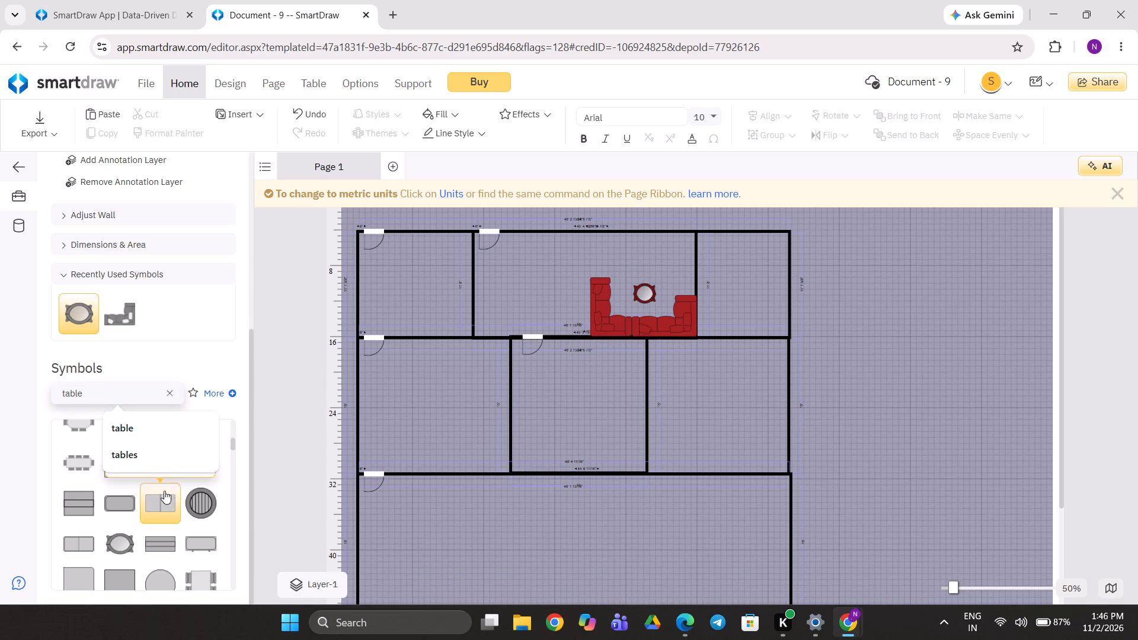
left_click(274, 501)
scroll(188, 504, "down", 1)
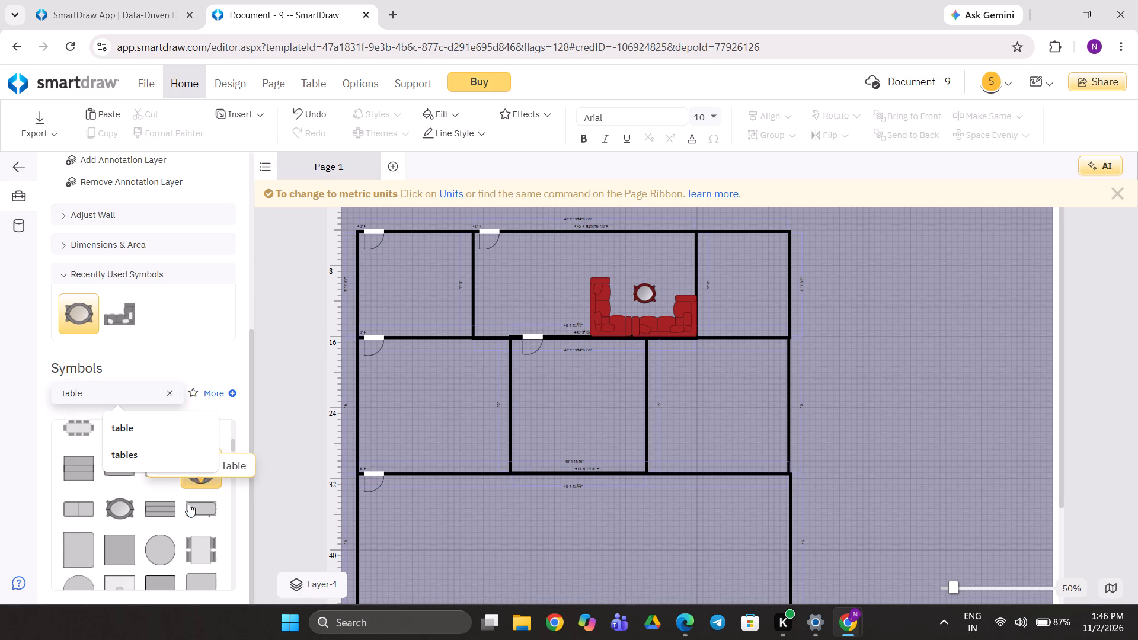
scroll(188, 504, "down", 3)
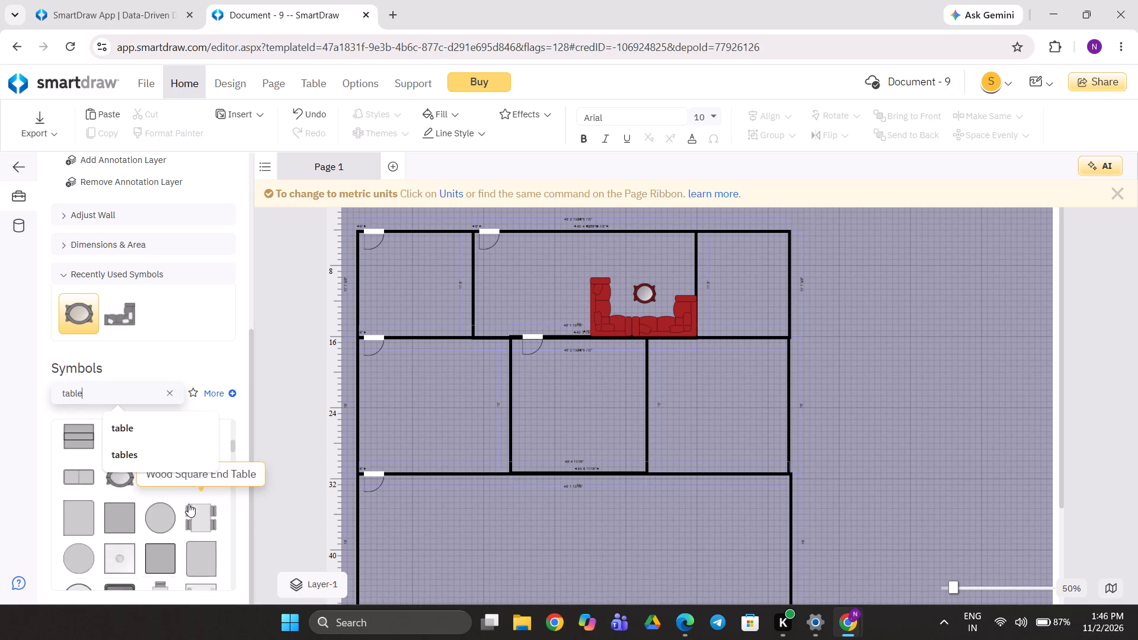
scroll(188, 504, "down", 1)
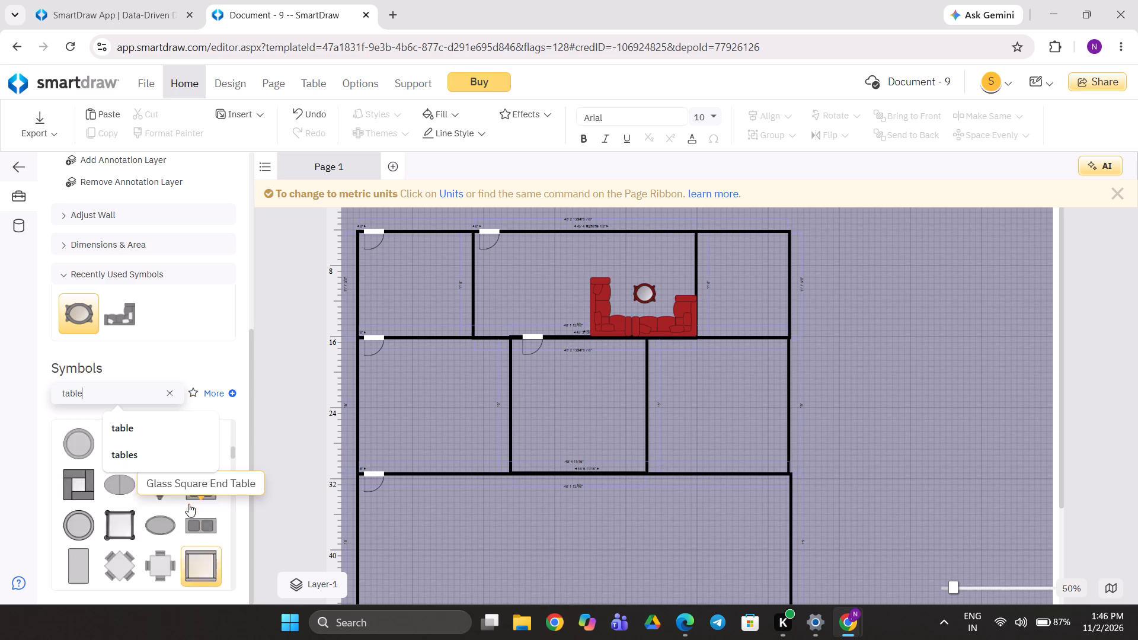
scroll(188, 504, "up", 1)
double_click(107, 559)
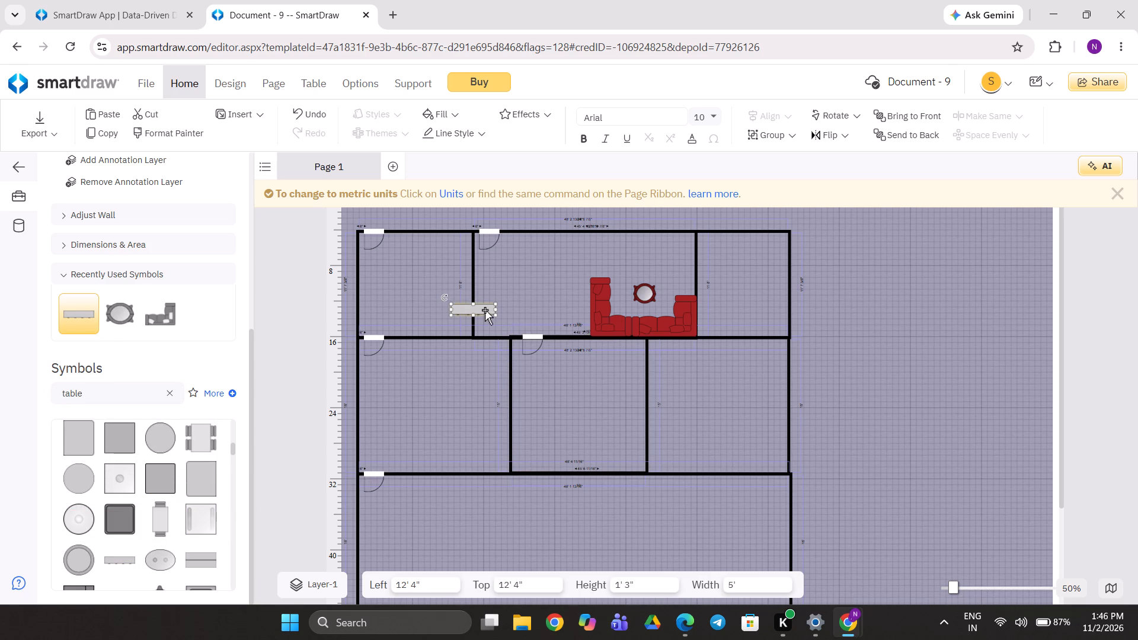
left_click_drag(485, 310, 658, 246)
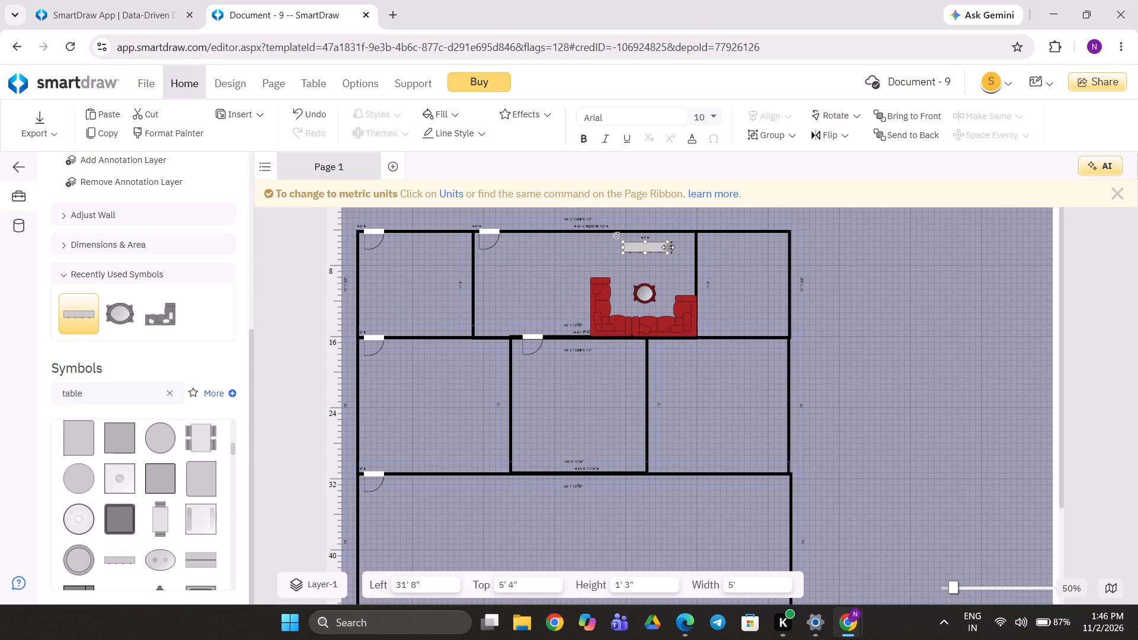
Widen the narrow table to 10' and move it closer to the upper wall, at left 29' 4" and top 4' 9".
left_click_drag(668, 247, 690, 245)
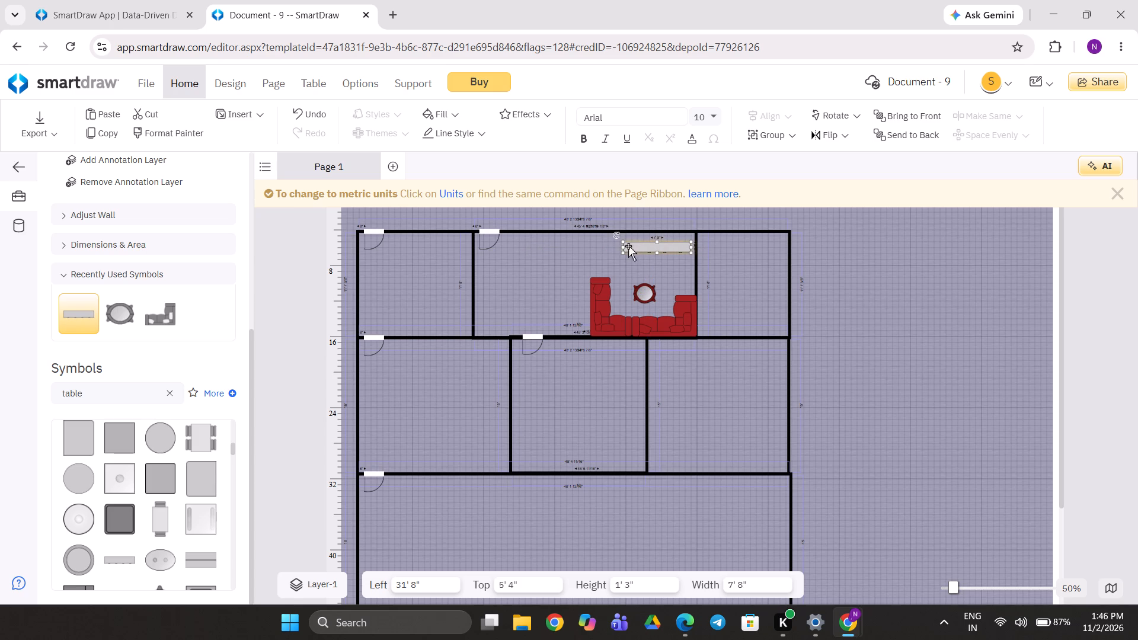
left_click_drag(624, 248, 601, 247)
left_click(637, 248)
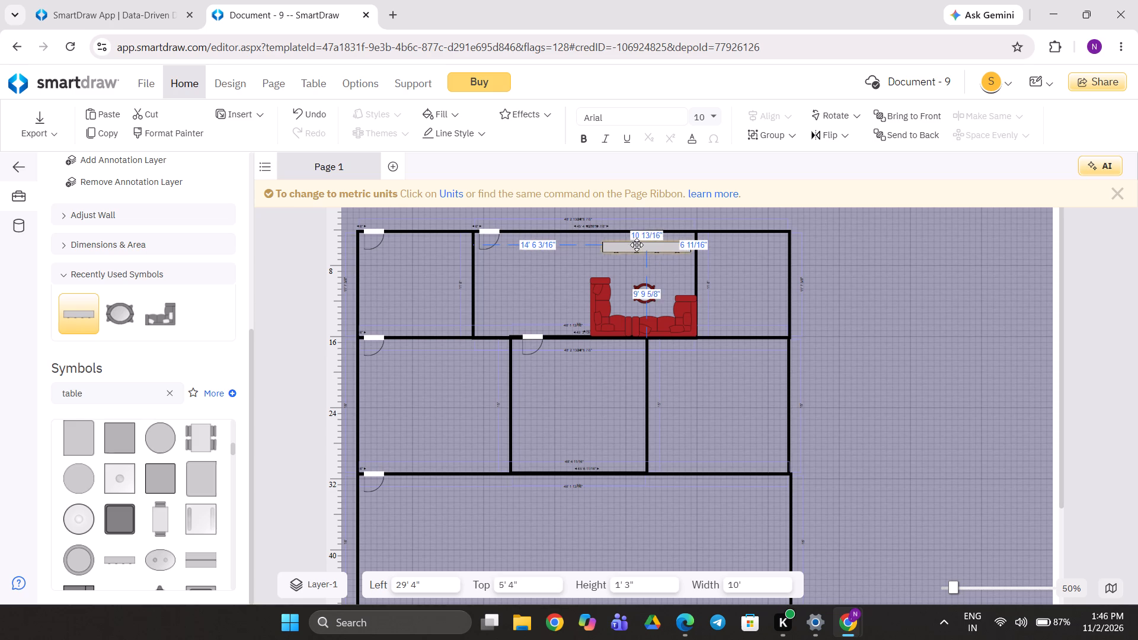
Fill the narrow table with the medium standard red colour, one shade brighter than the sofas.
right_click(637, 245)
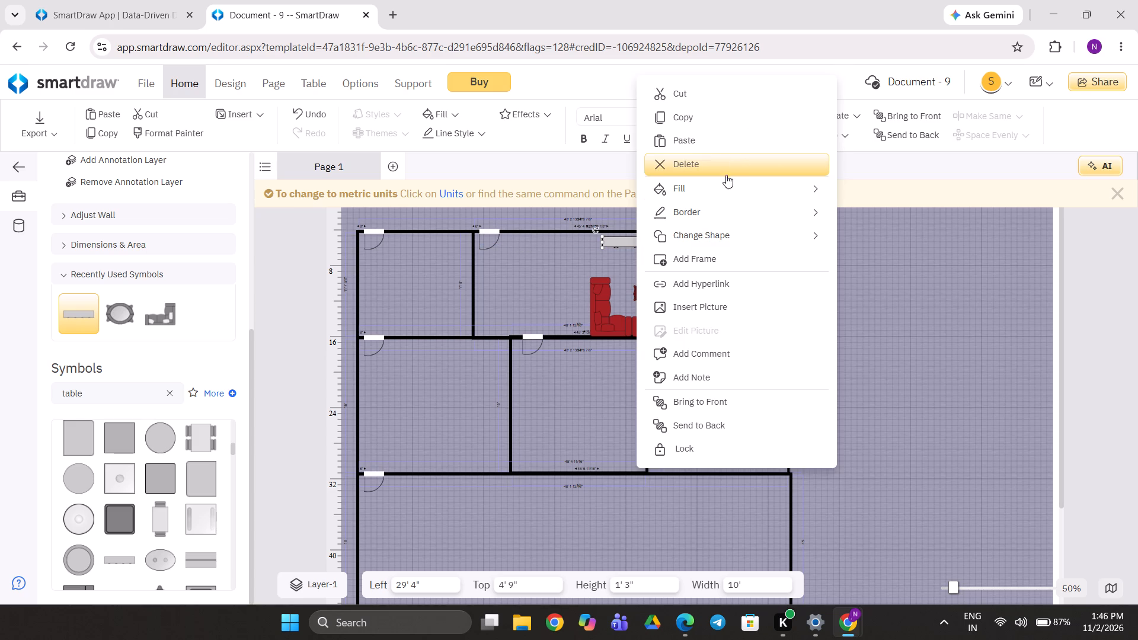
left_click(718, 194)
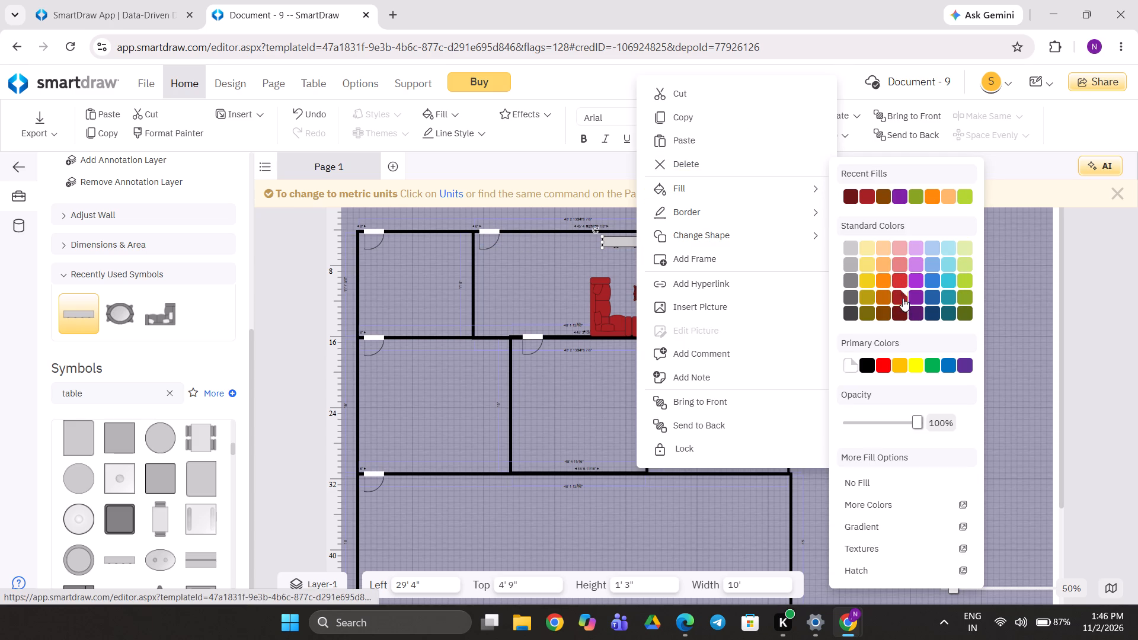
left_click(897, 281)
left_click(698, 425)
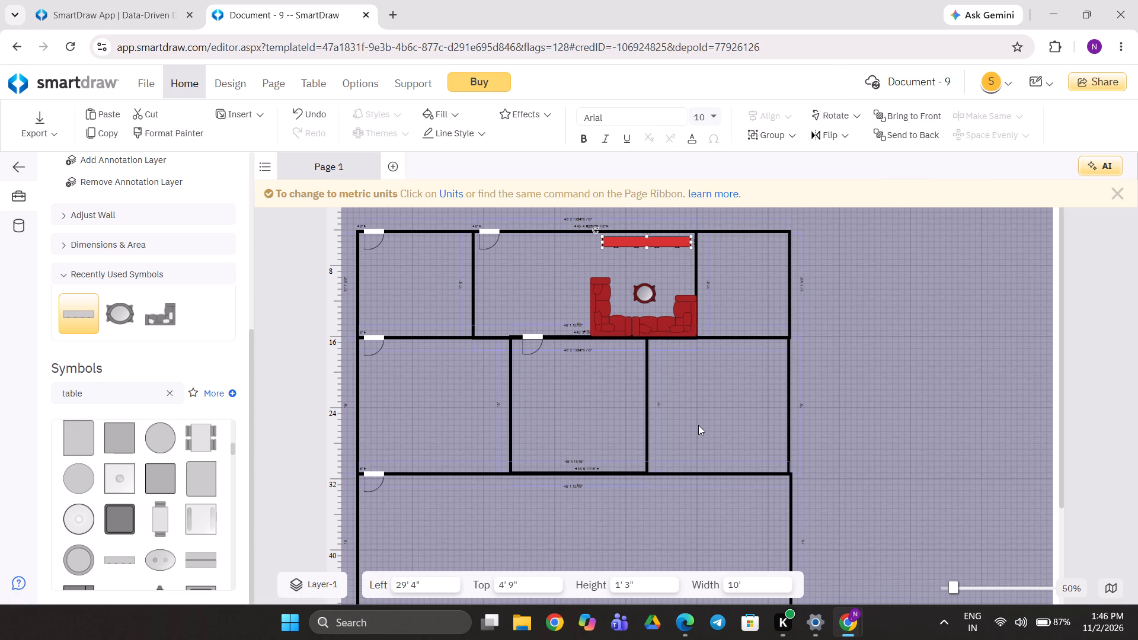
Search the symbol library for "tv" and add the Mounted TV - 2 symbol to the floor plan.
left_click(121, 393)
left_click_drag(106, 393, 0, 390)
key("Delete")
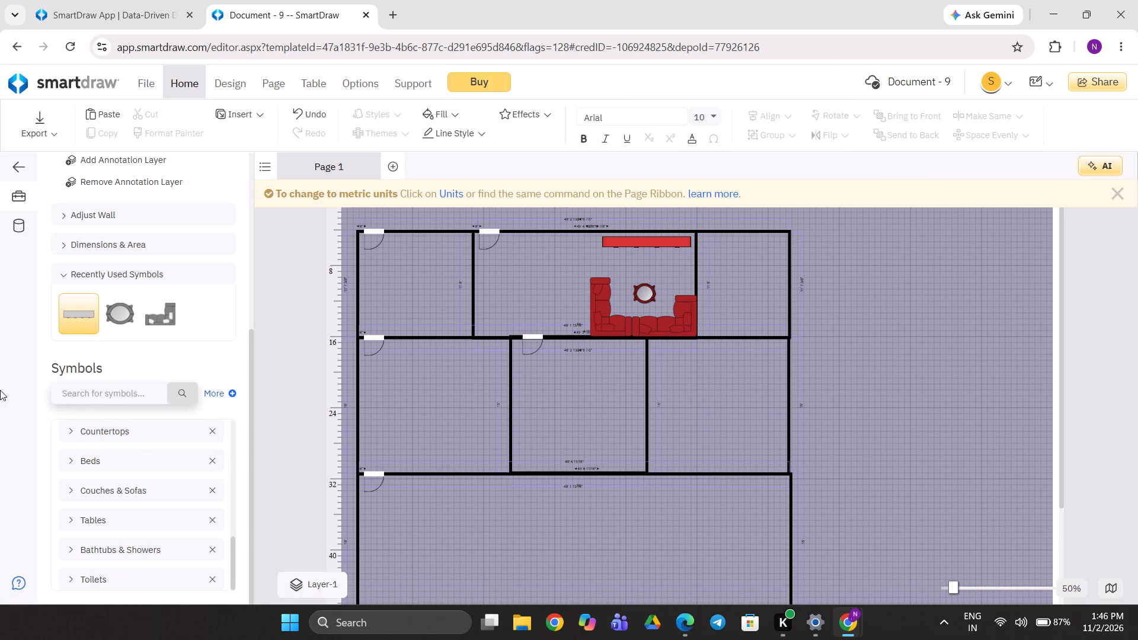
type("tv")
key("Return")
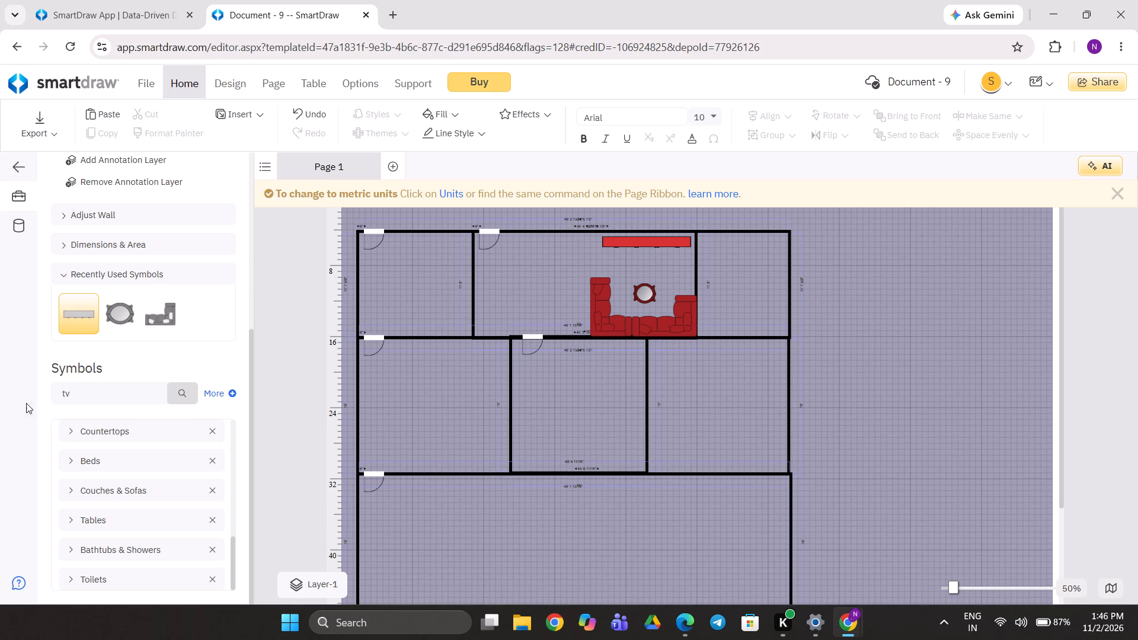
scroll(68, 436, "down", 1)
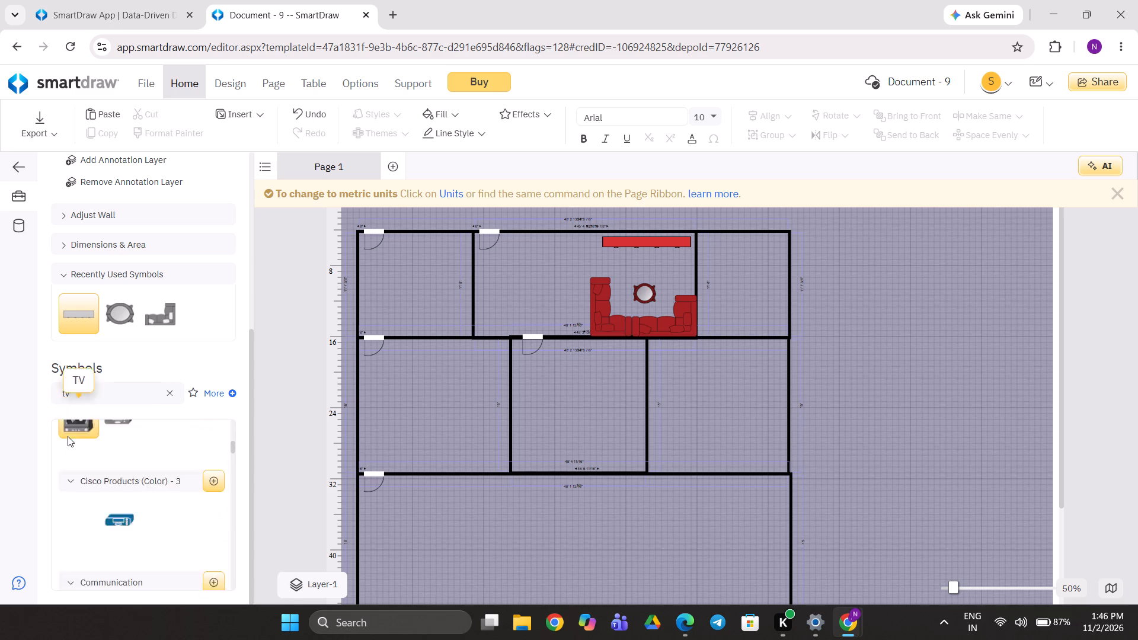
scroll(68, 436, "down", 5)
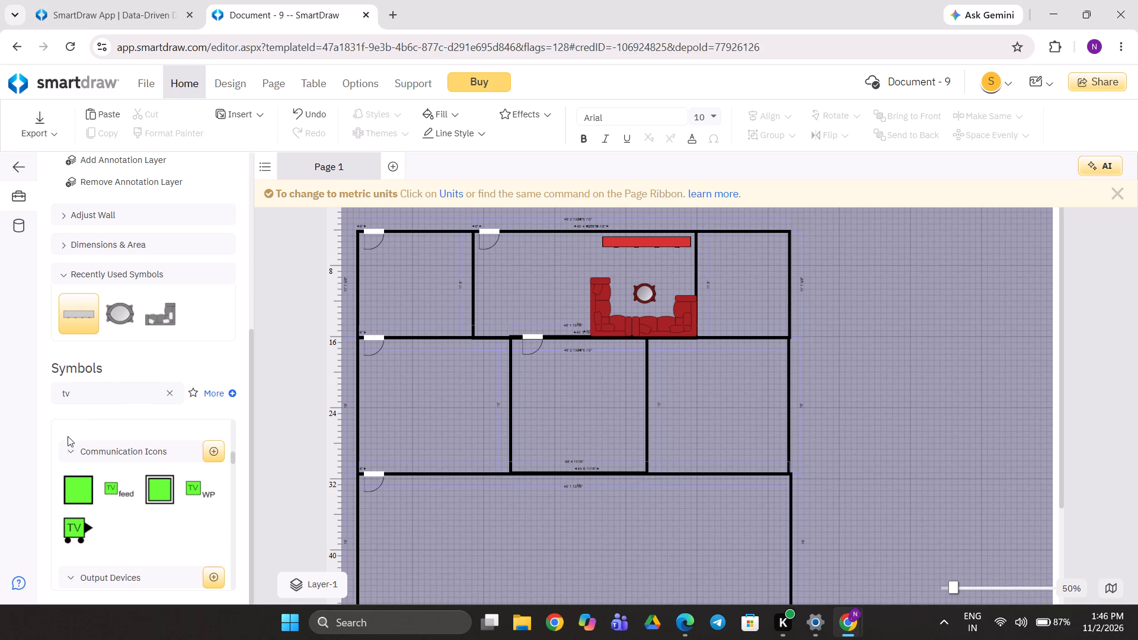
scroll(68, 436, "down", 3)
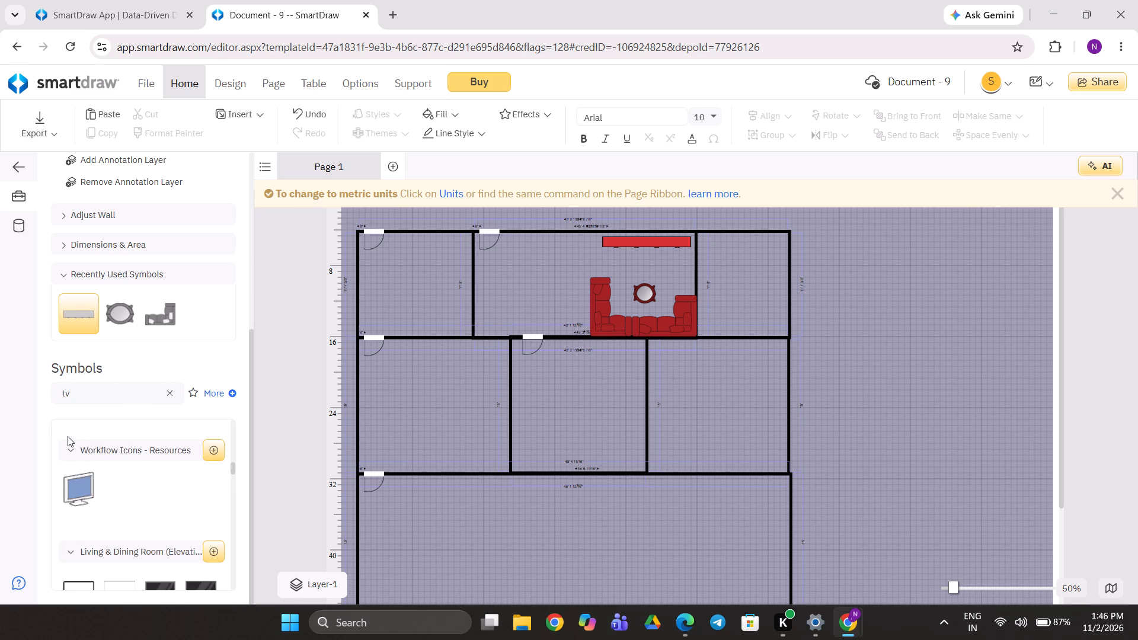
scroll(68, 436, "down", 1)
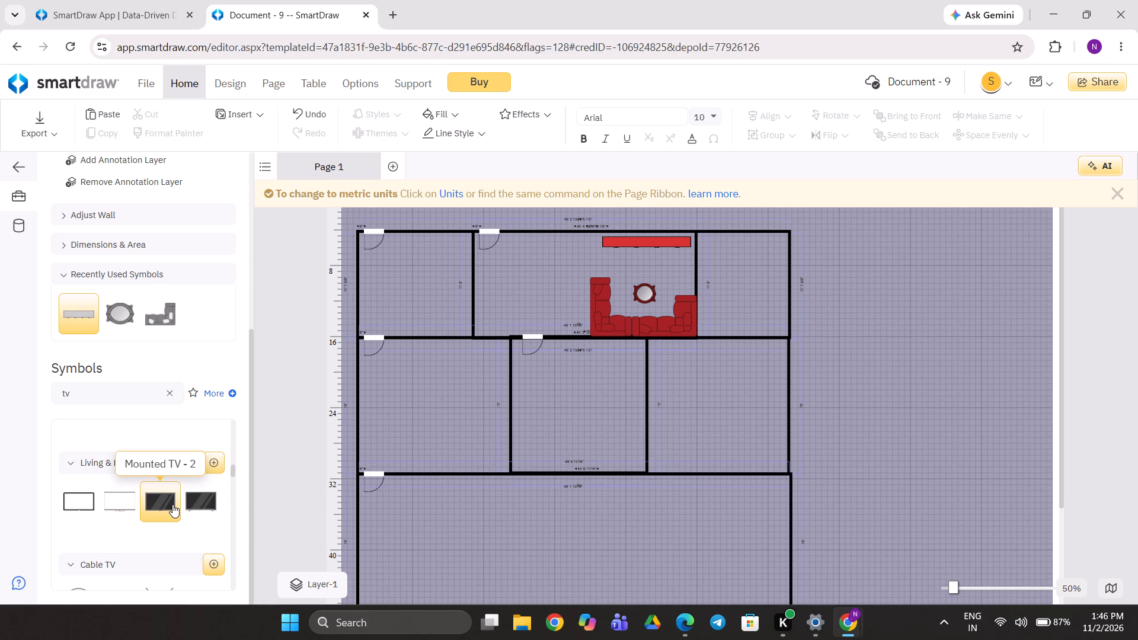
double_click(172, 504)
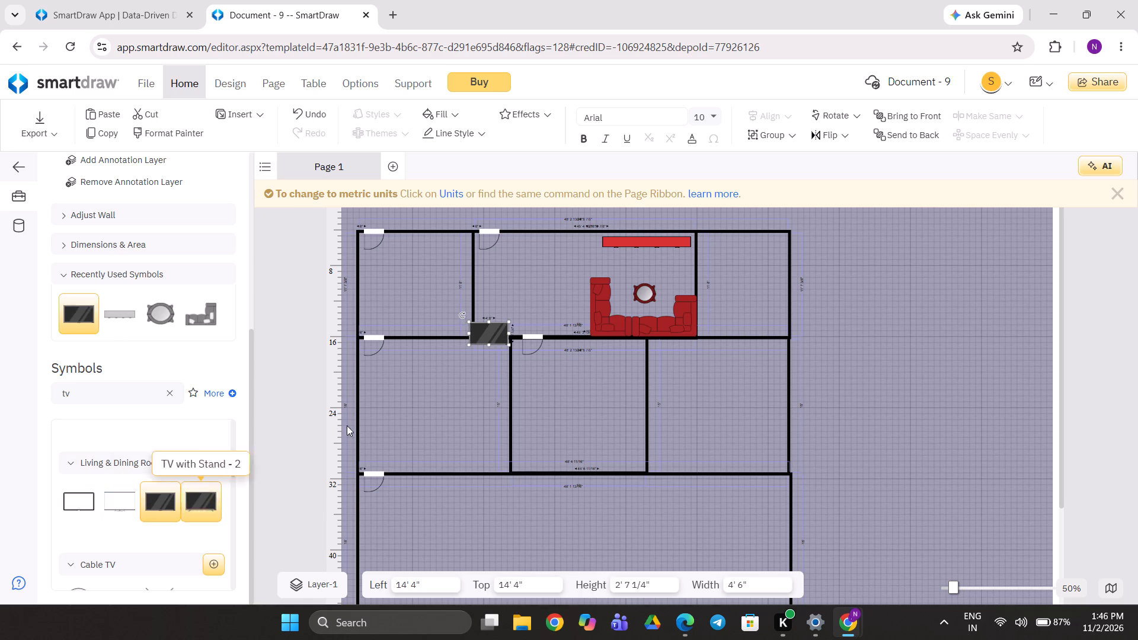
Move the TV onto the upper wall above the narrow red table, at left 31' 6" and top 2' 8 3/4".
left_click_drag(487, 332, 631, 219)
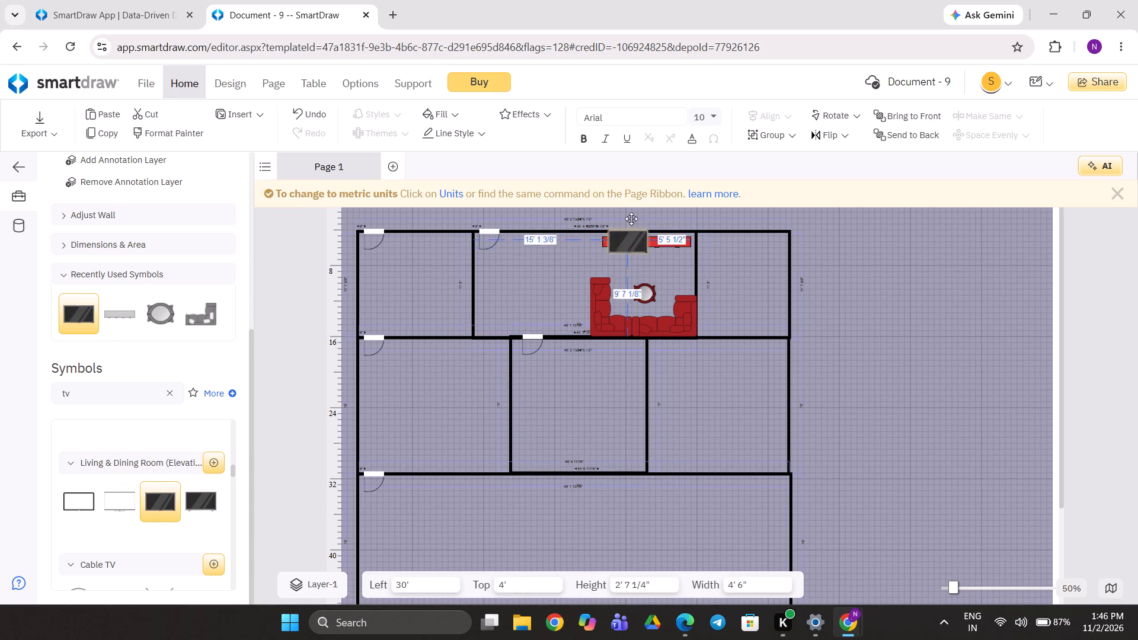
left_click_drag(631, 219, 637, 194)
left_click_drag(645, 215, 649, 226)
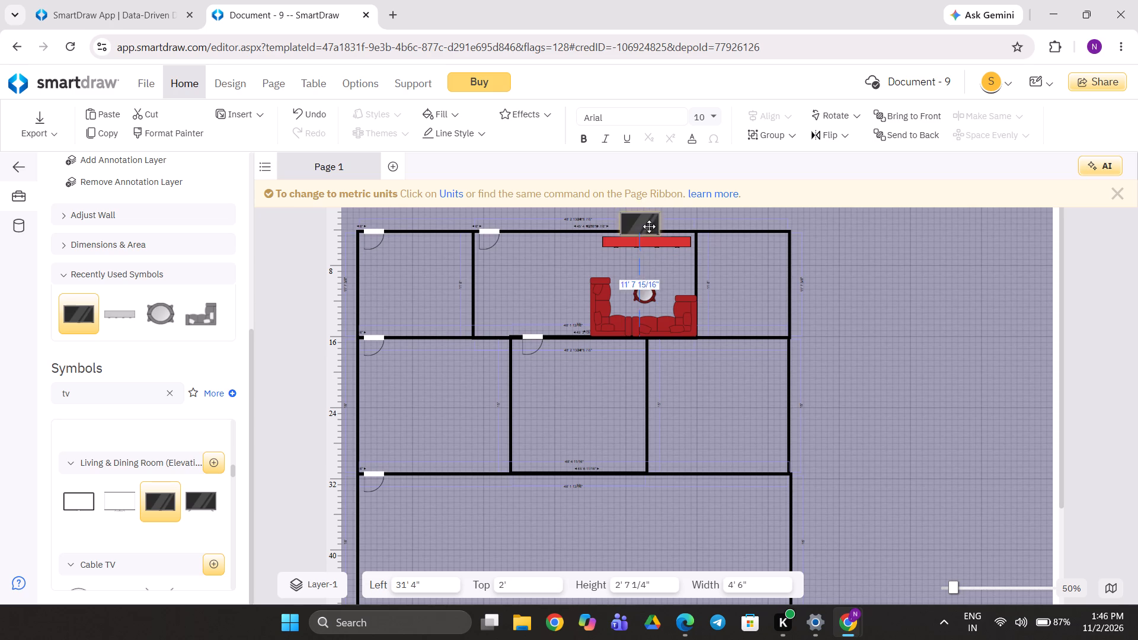
left_click_drag(649, 226, 651, 233)
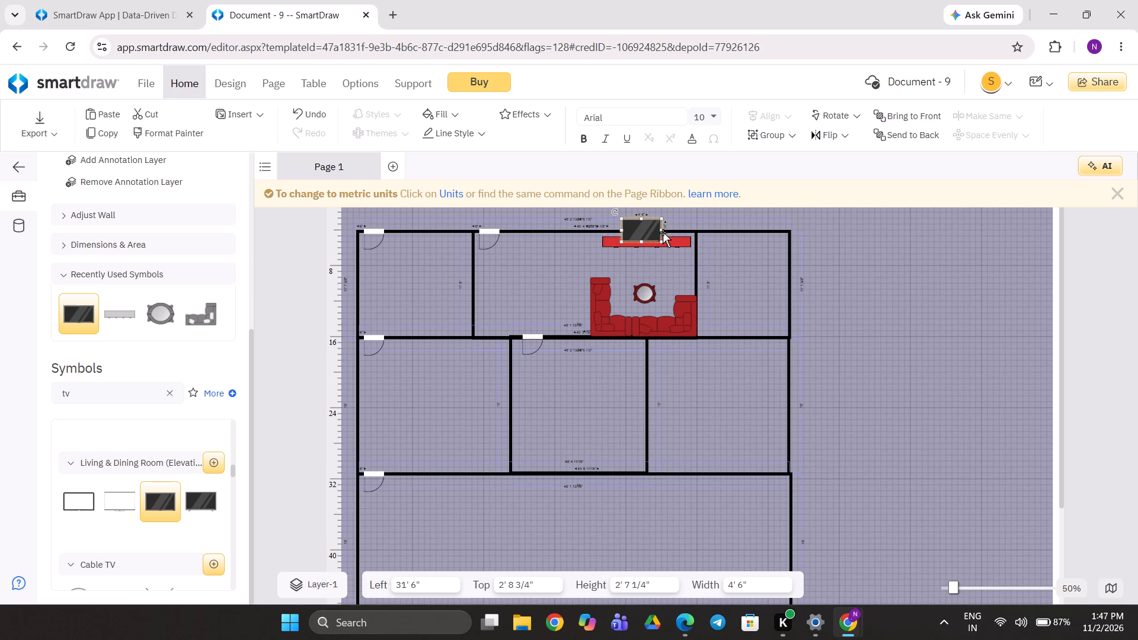
Widen the TV to 8' 8" with its left edge at 30', so it spans most of the narrow table.
left_click_drag(662, 231, 692, 230)
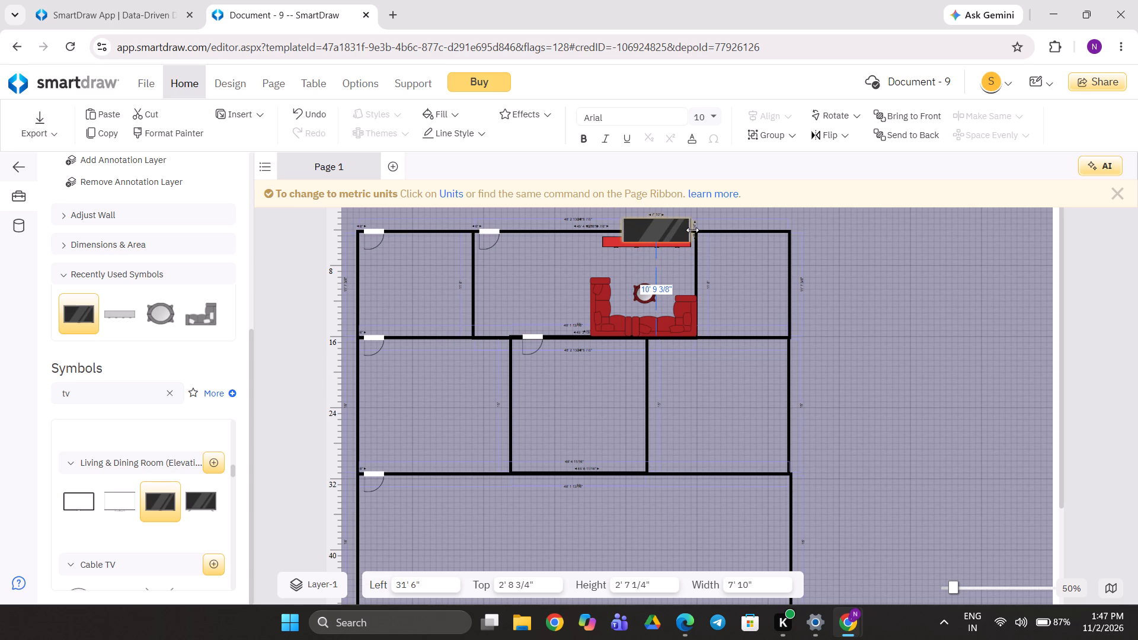
left_click_drag(692, 230, 688, 231)
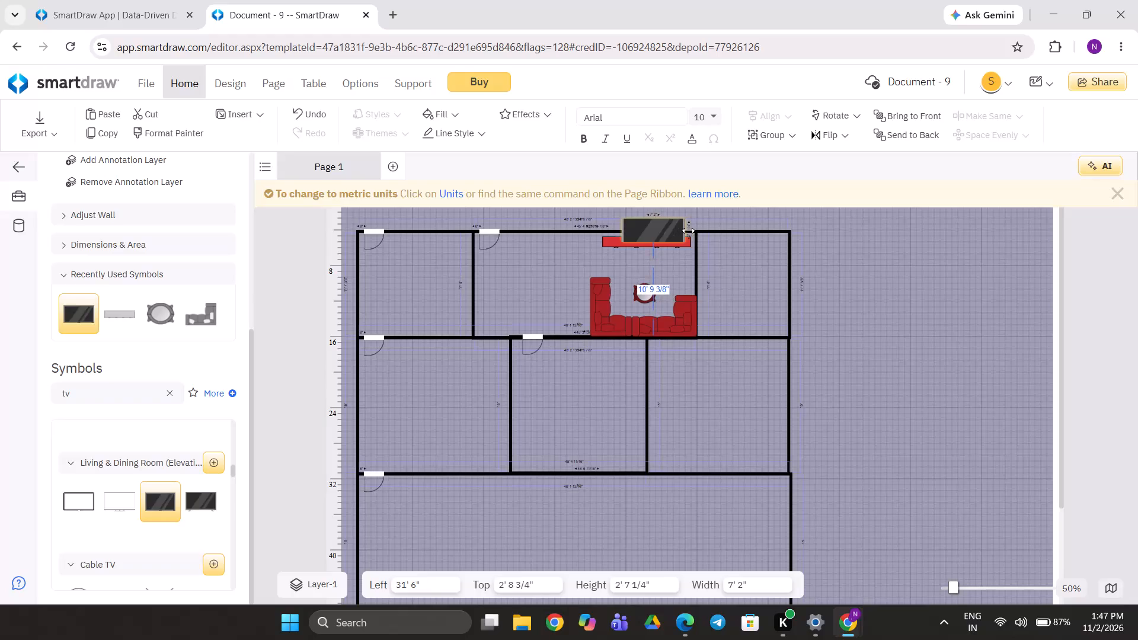
left_click_drag(688, 231, 689, 231)
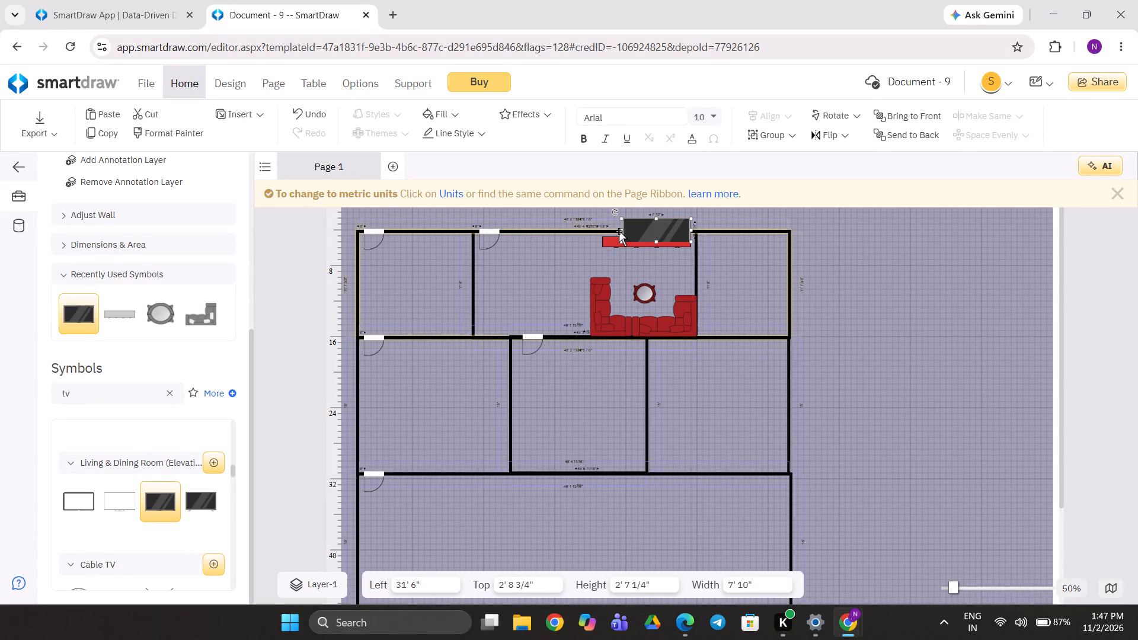
left_click_drag(621, 230, 611, 230)
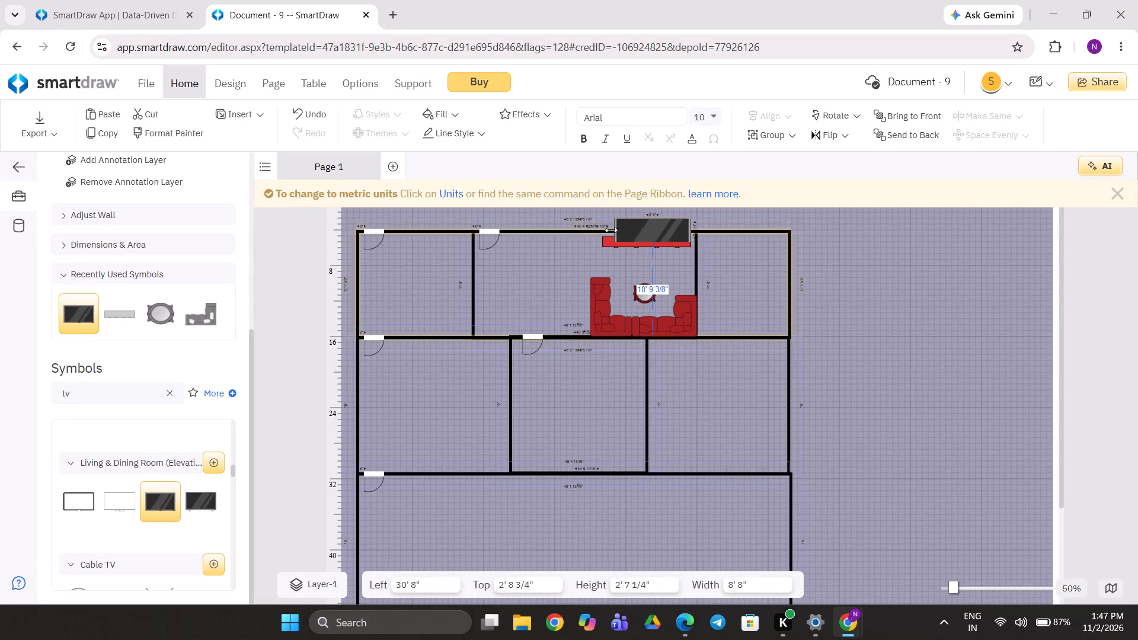
left_click_drag(611, 230, 605, 232)
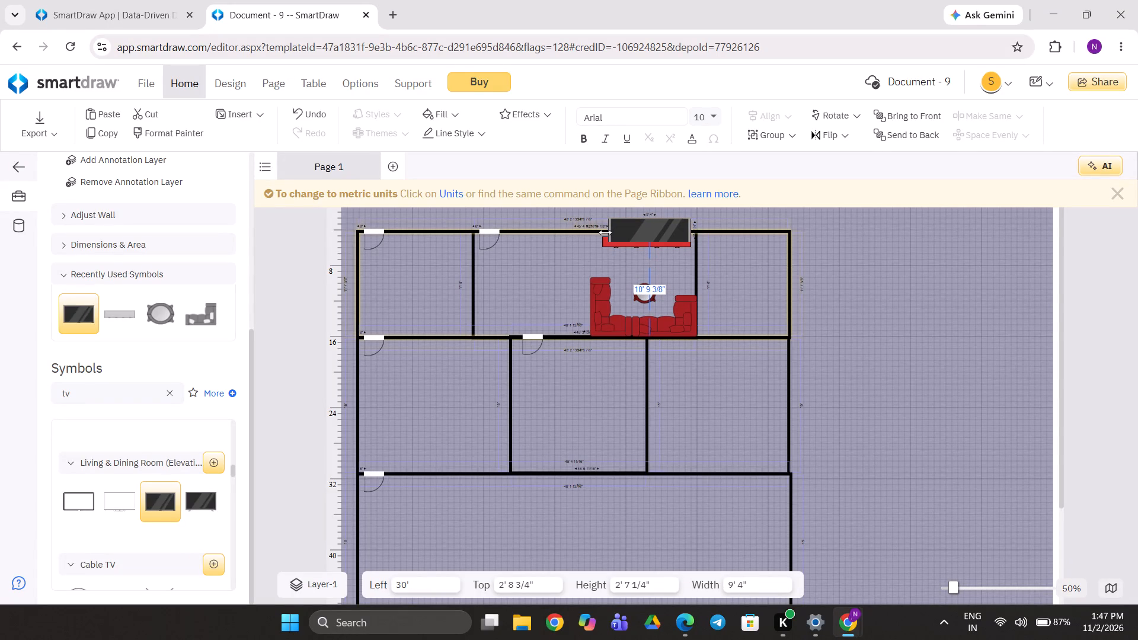
left_click_drag(605, 232, 606, 232)
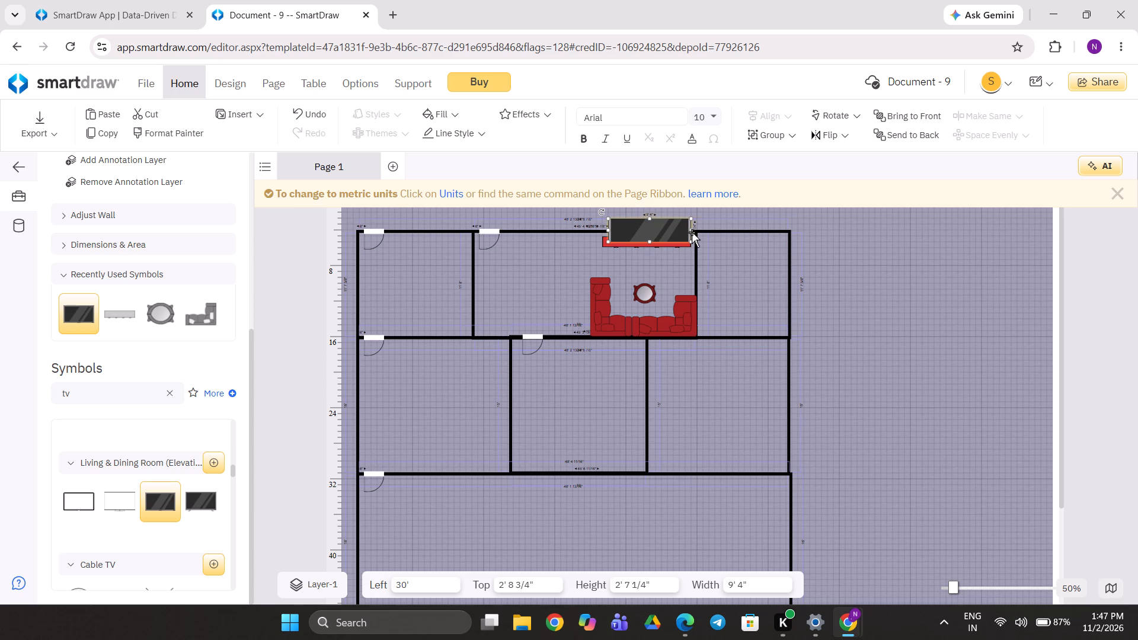
left_click_drag(691, 232, 683, 231)
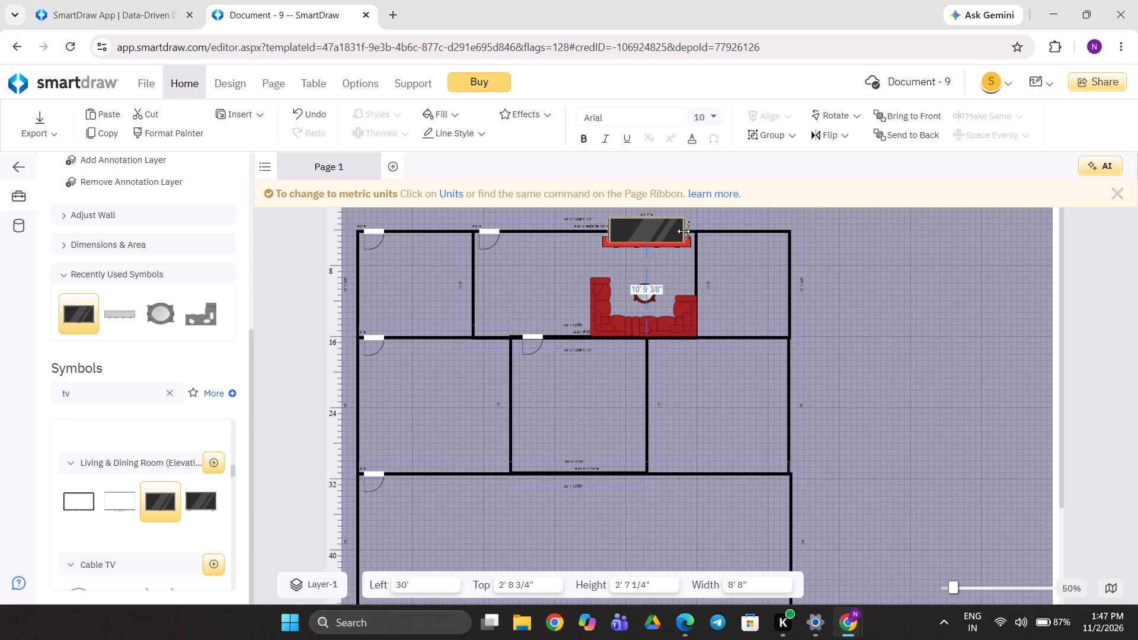
left_click_drag(683, 231, 684, 232)
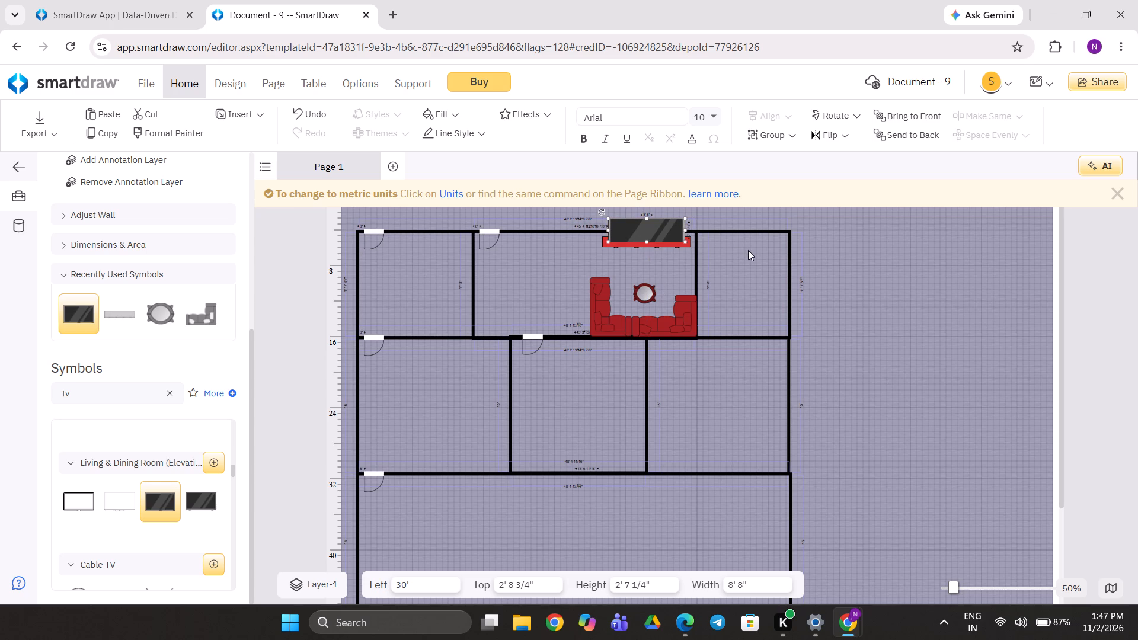
left_click(748, 250)
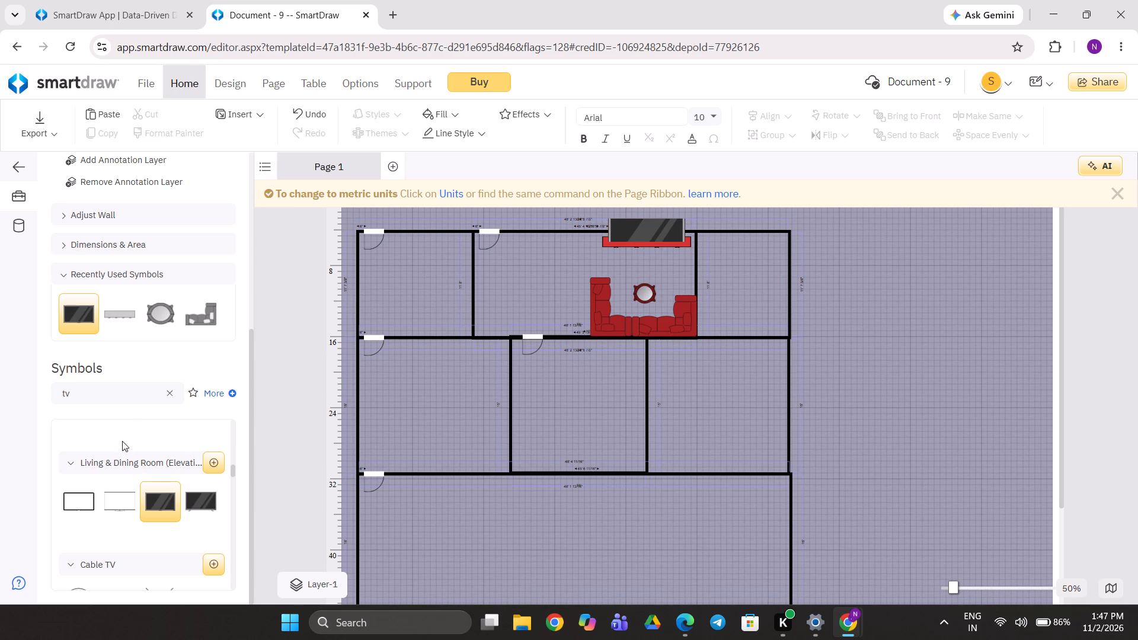
Search the symbol library for "boduys" and look through the resulting symbol categories.
left_click_drag(128, 399, 14, 401)
key("Delete")
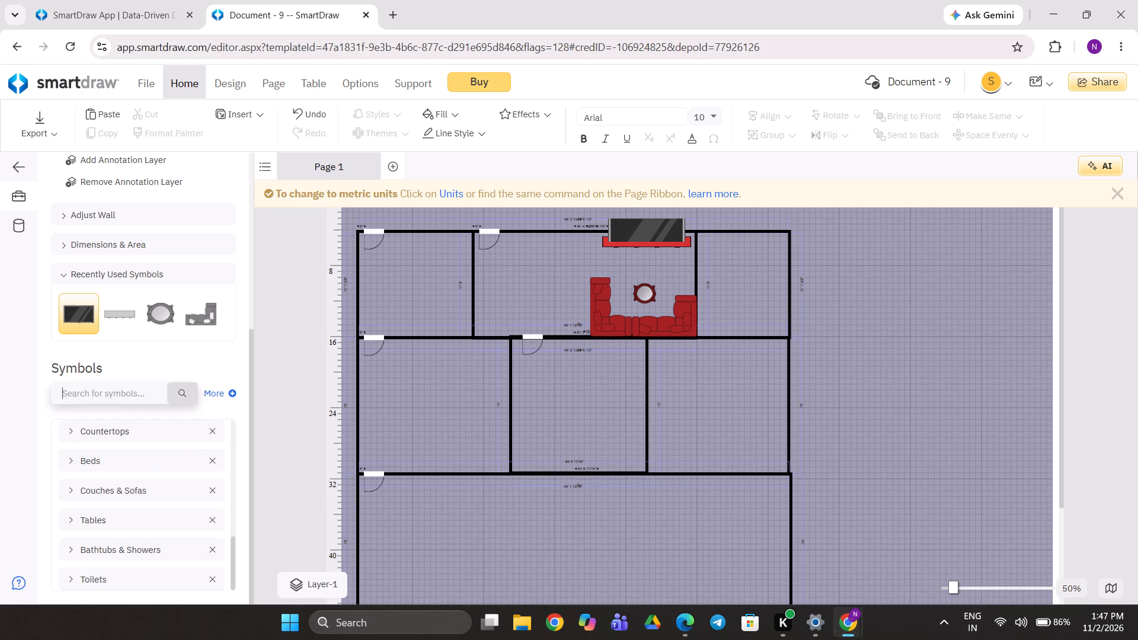
type("bodu")
key("BackSpace")
type("ys")
key("Return")
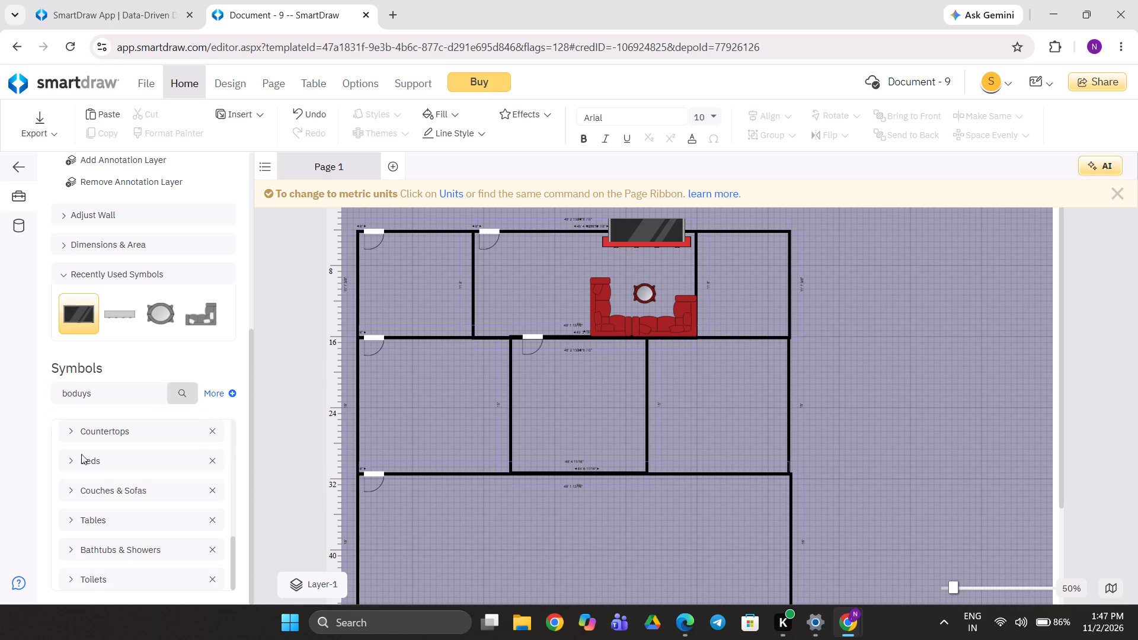
scroll(139, 480, "down", 1)
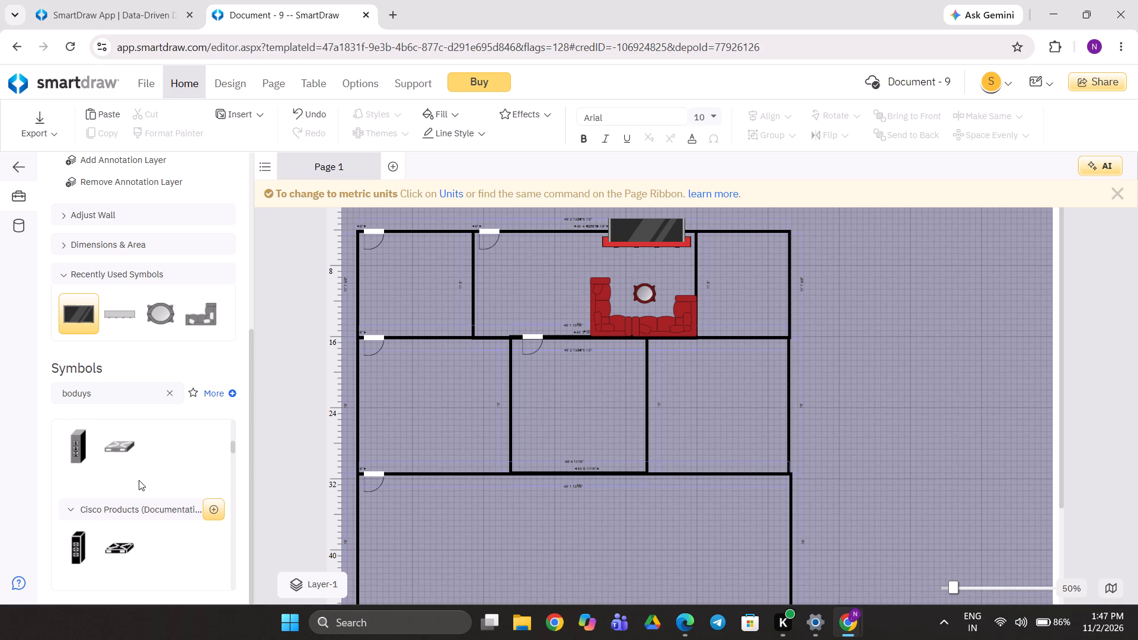
scroll(139, 480, "down", 3)
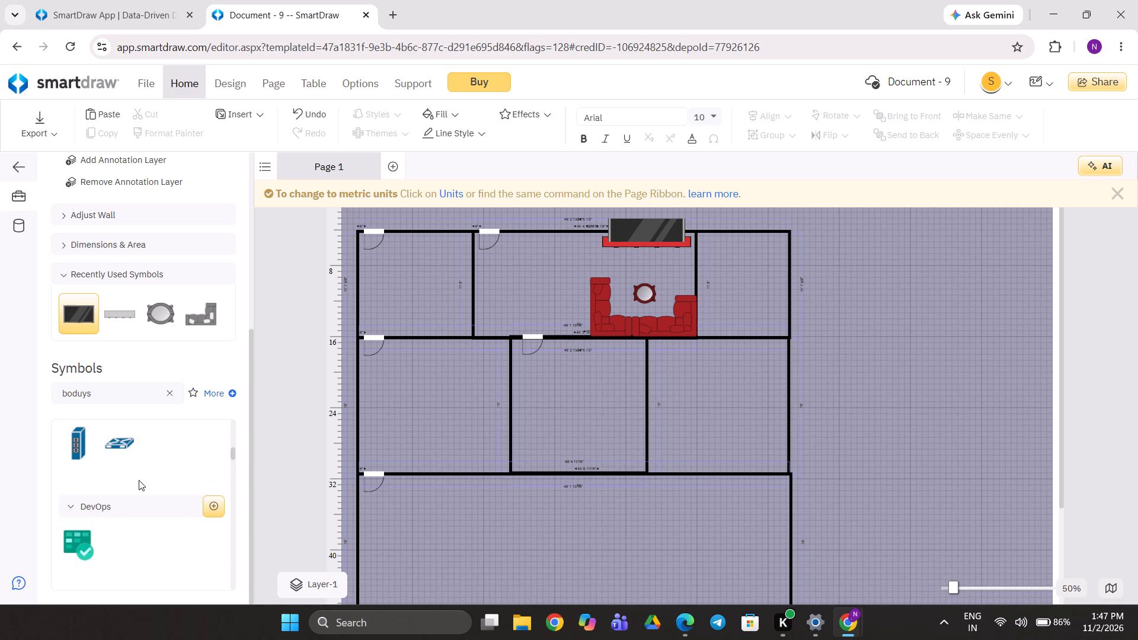
scroll(139, 480, "down", 3)
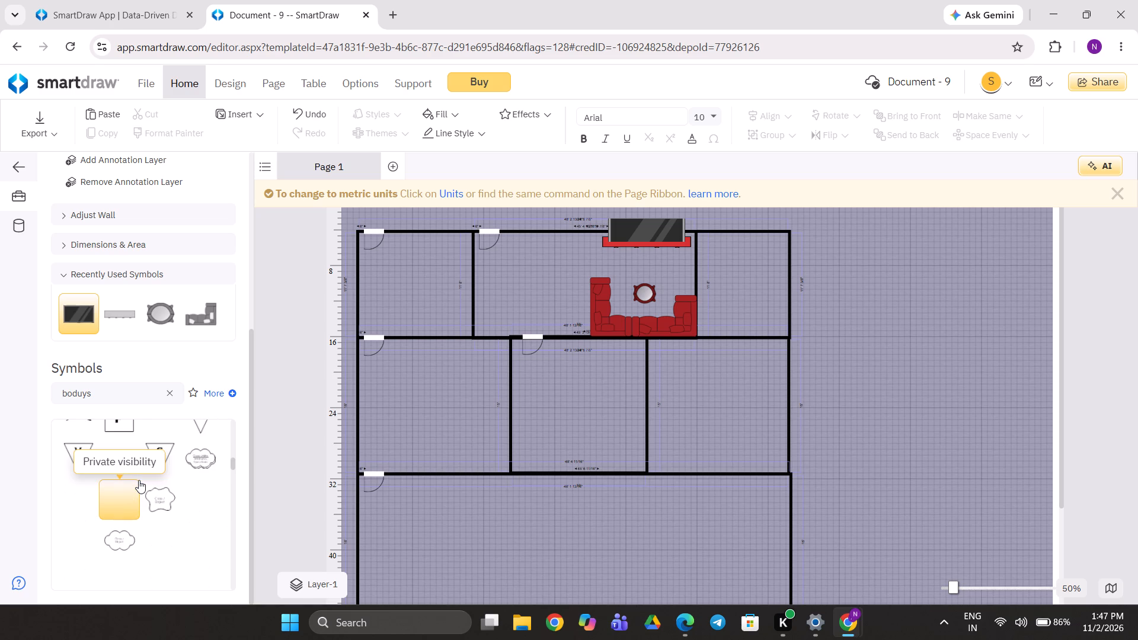
scroll(139, 480, "down", 5)
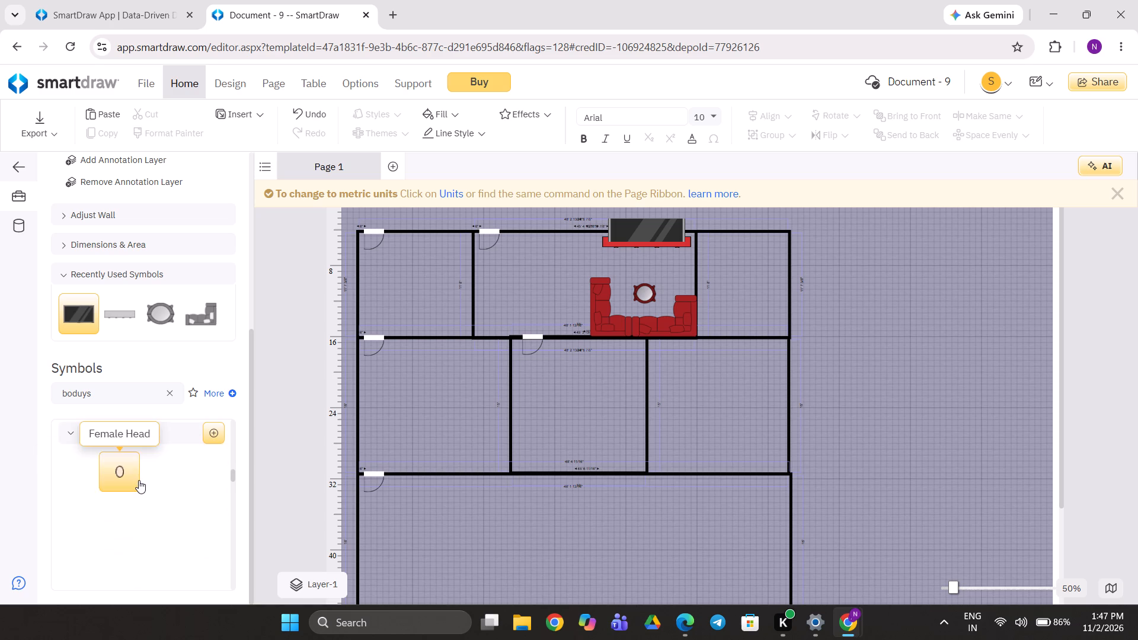
scroll(139, 480, "down", 3)
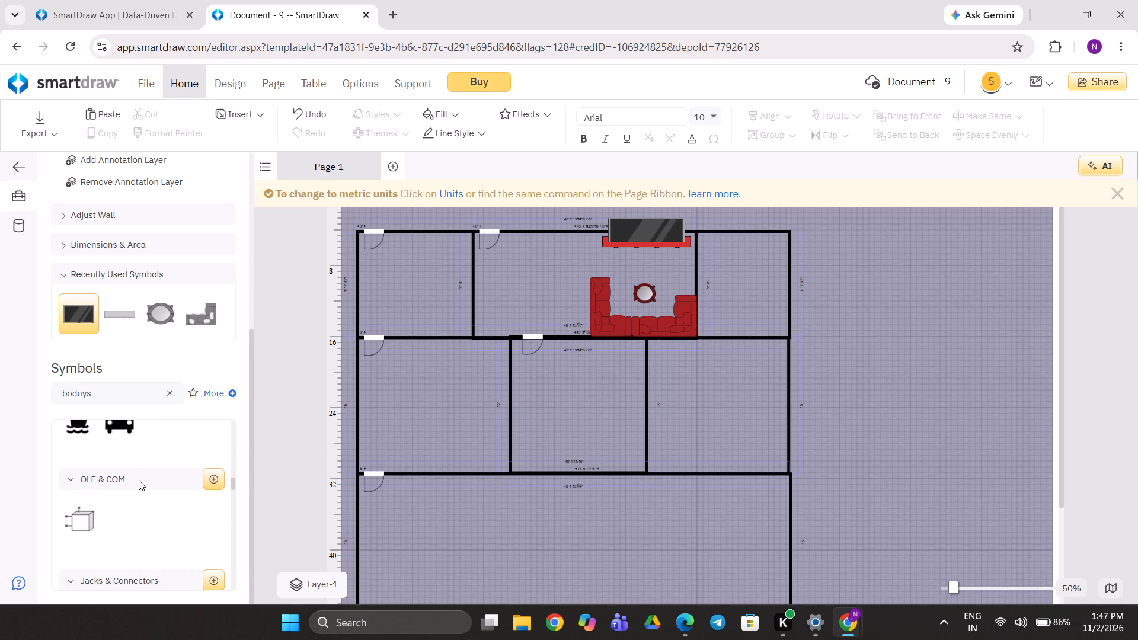
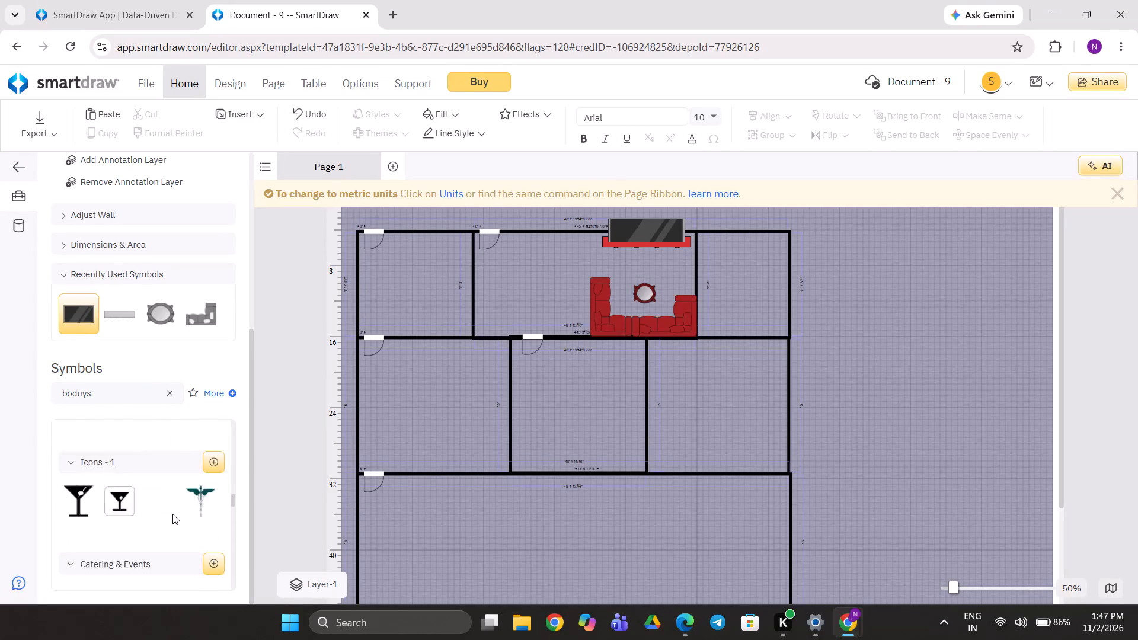
Look through the remaining symbol categories in the "boduys" search results.
scroll(172, 514, "down", 3)
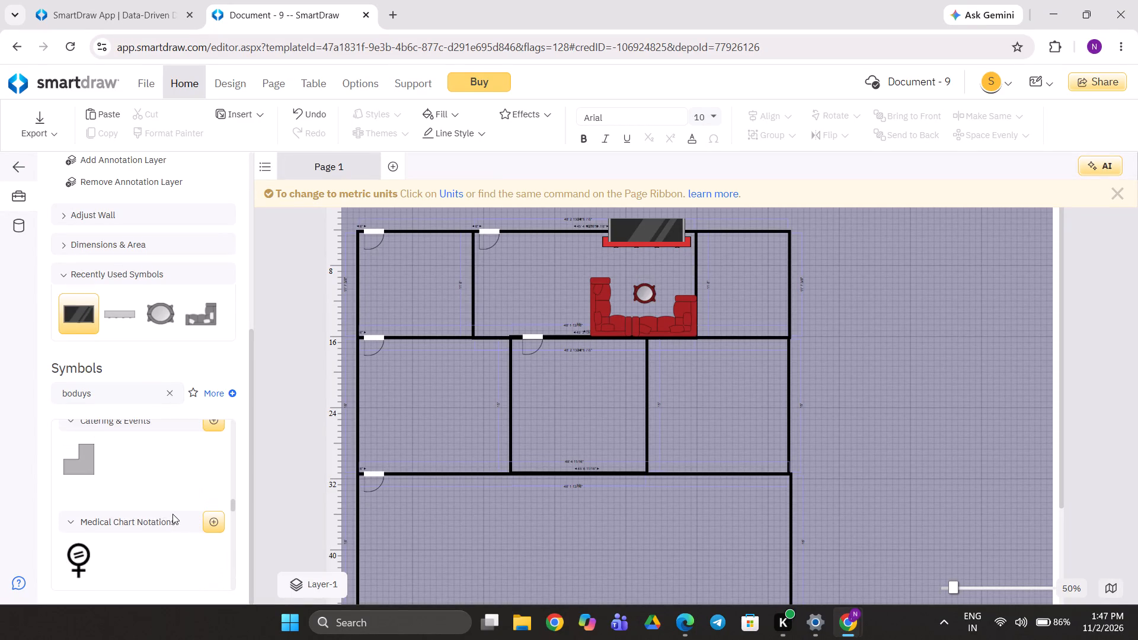
scroll(172, 514, "down", 1)
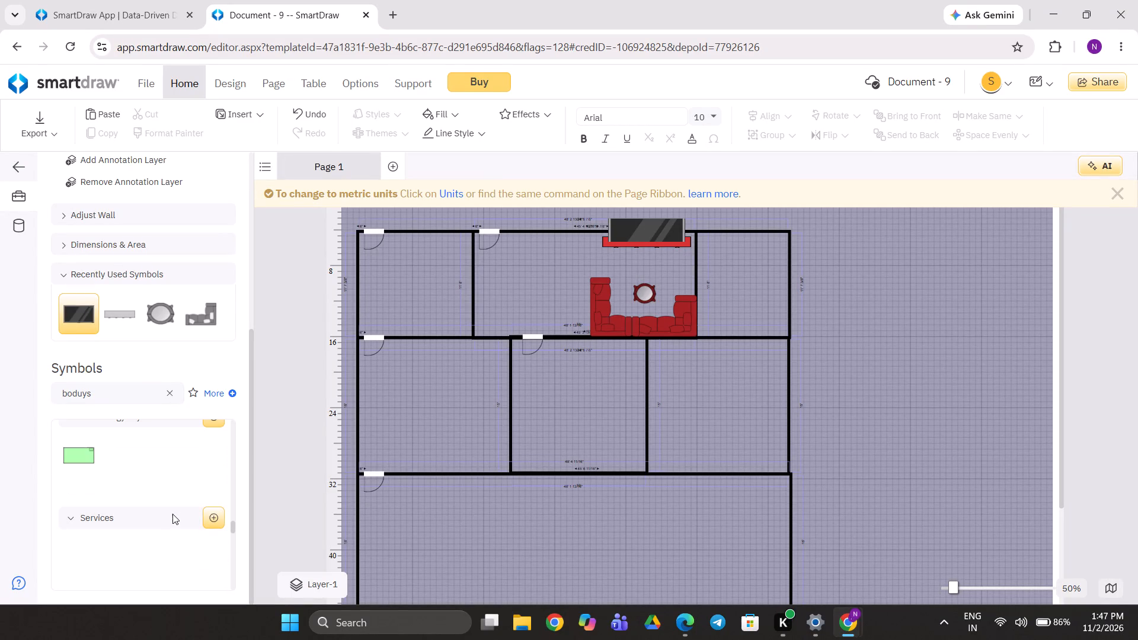
Search the symbol library for "bodys" and add the Man Sitting and Woman Sitting symbols from the People category.
left_click(84, 396)
key("BackSpace")
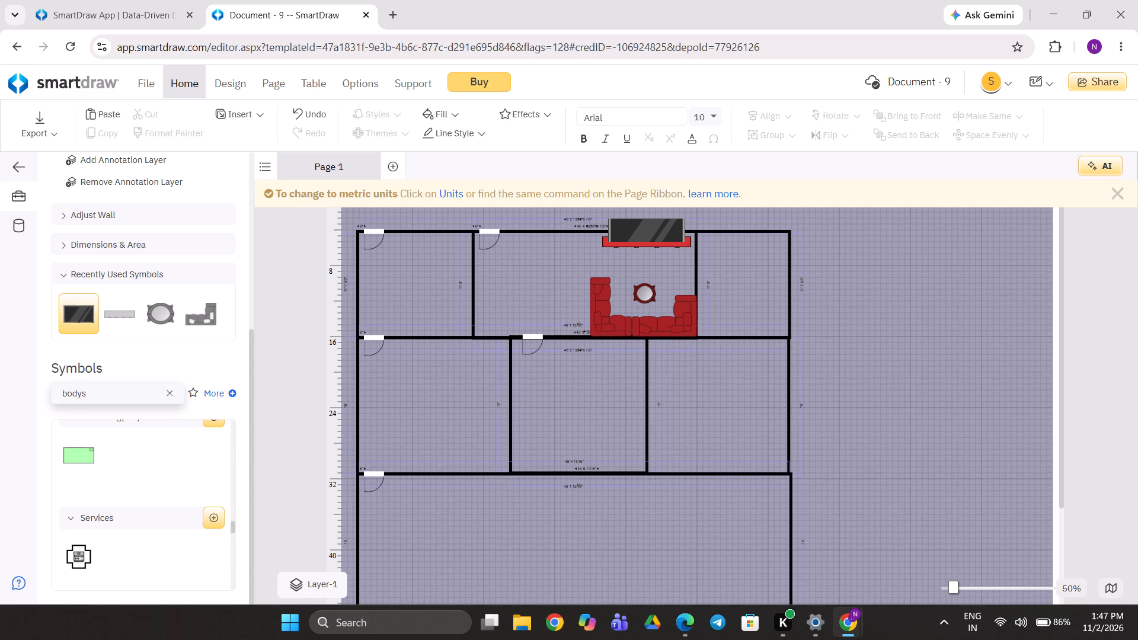
key("Return")
scroll(126, 481, "down", 6)
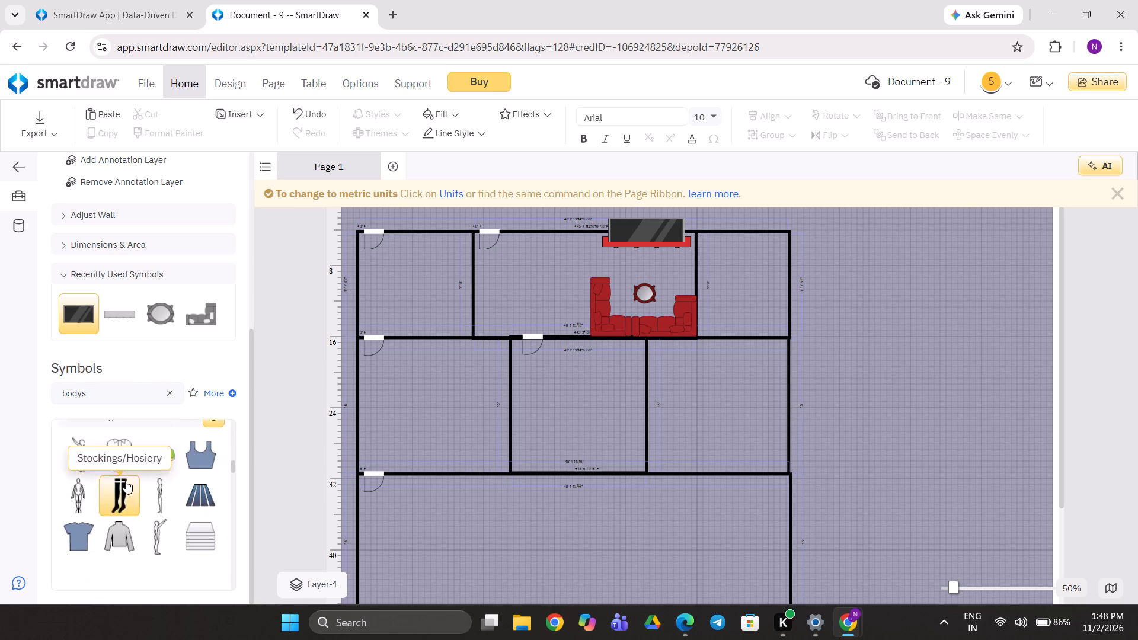
scroll(126, 481, "down", 5)
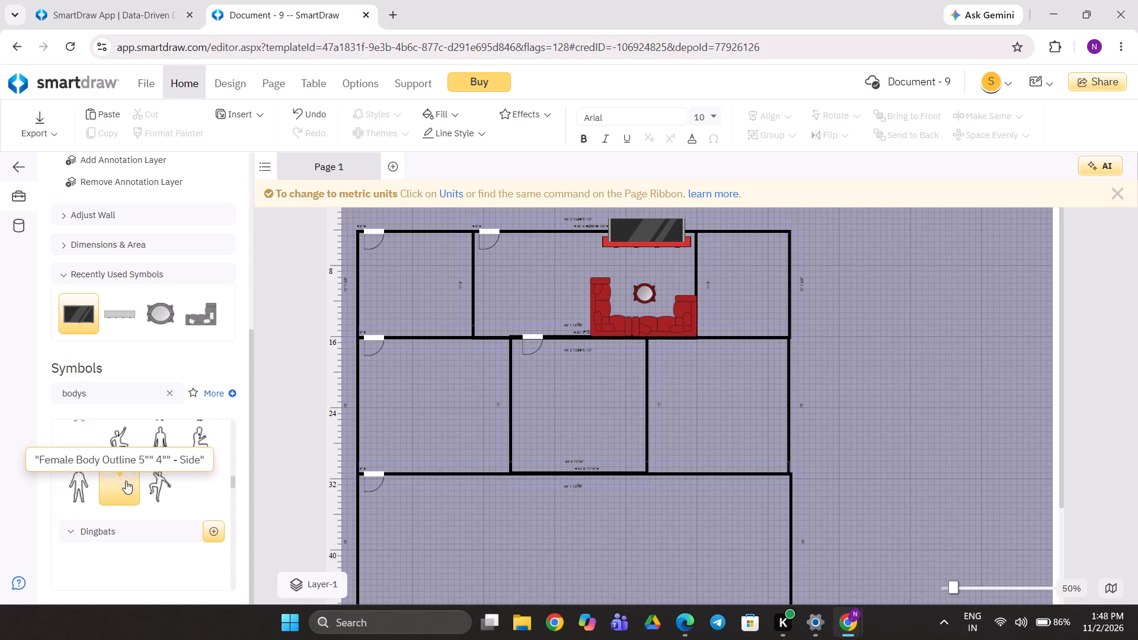
scroll(126, 481, "down", 5)
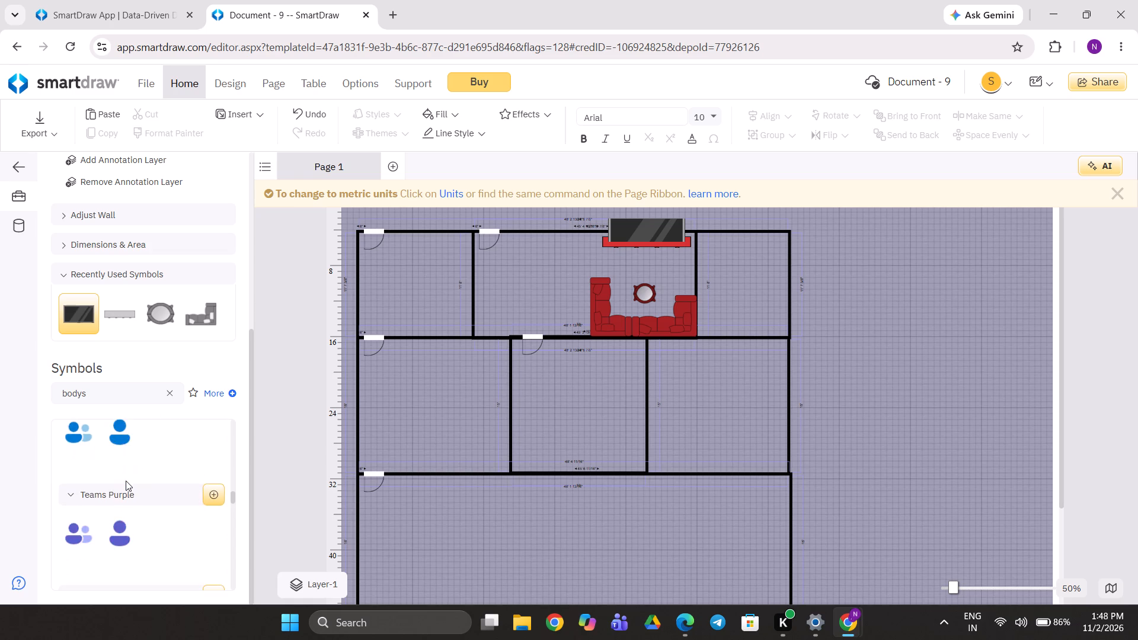
scroll(126, 481, "down", 2)
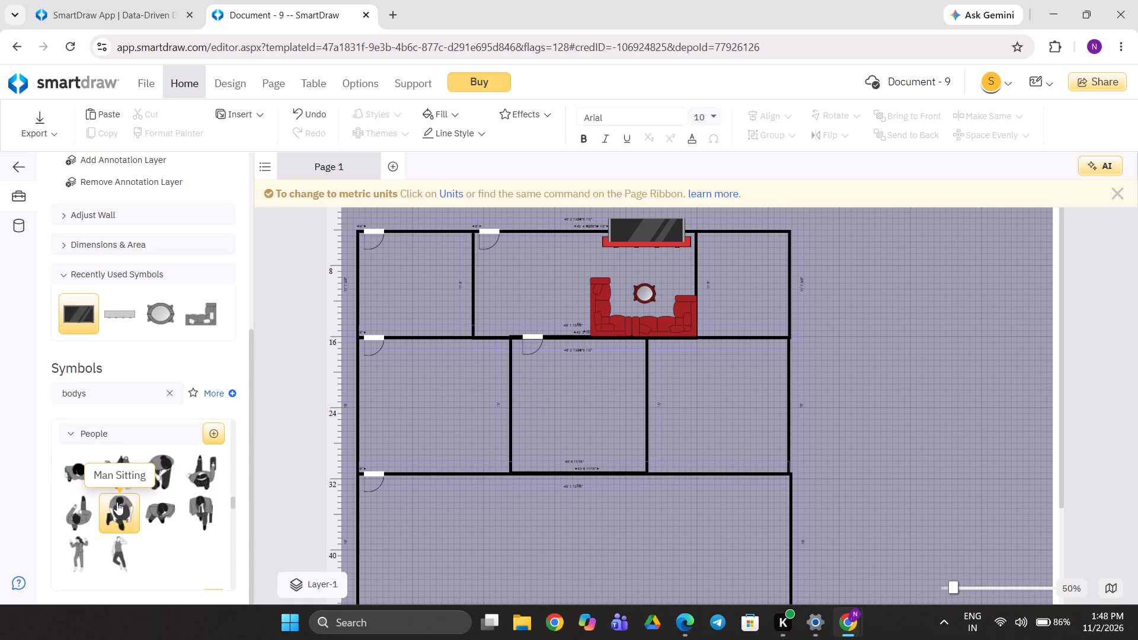
double_click(117, 502)
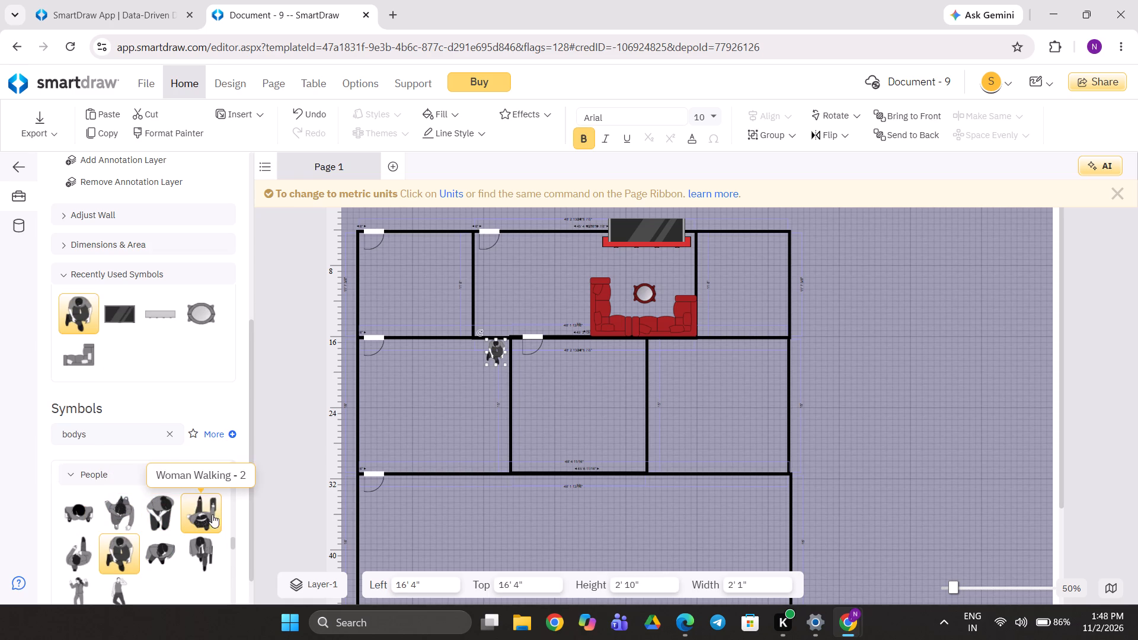
double_click(162, 510)
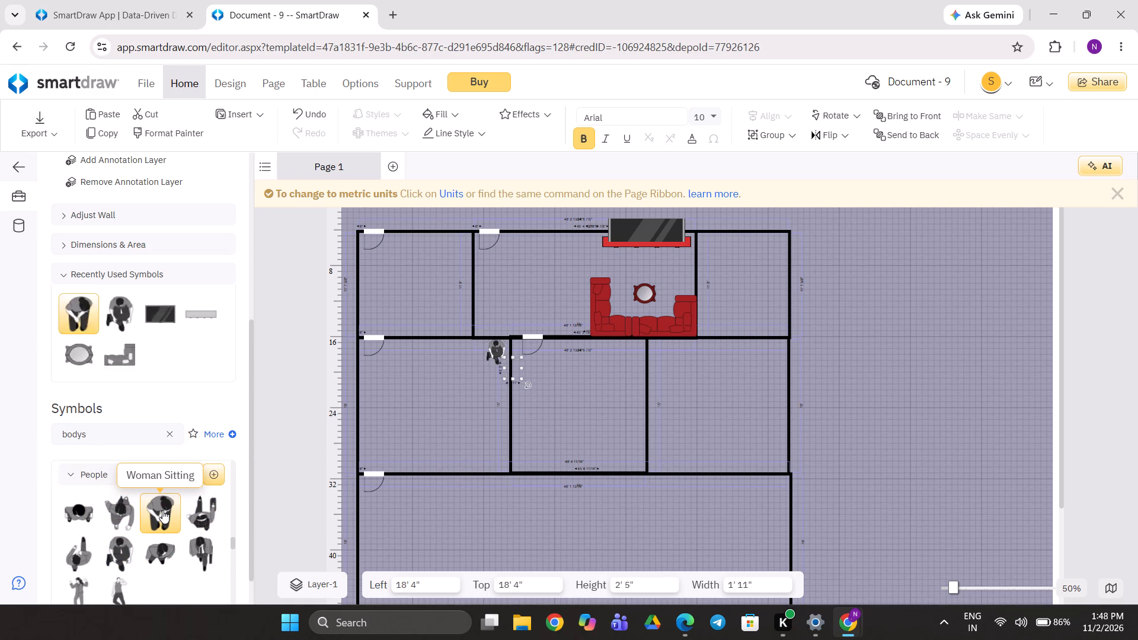
Turn the sitting woman to face the TV and seat her on the red sofa's lower section, at left 34' 9 1/2" and top 12' 9 13/16".
left_click_drag(514, 369, 651, 357)
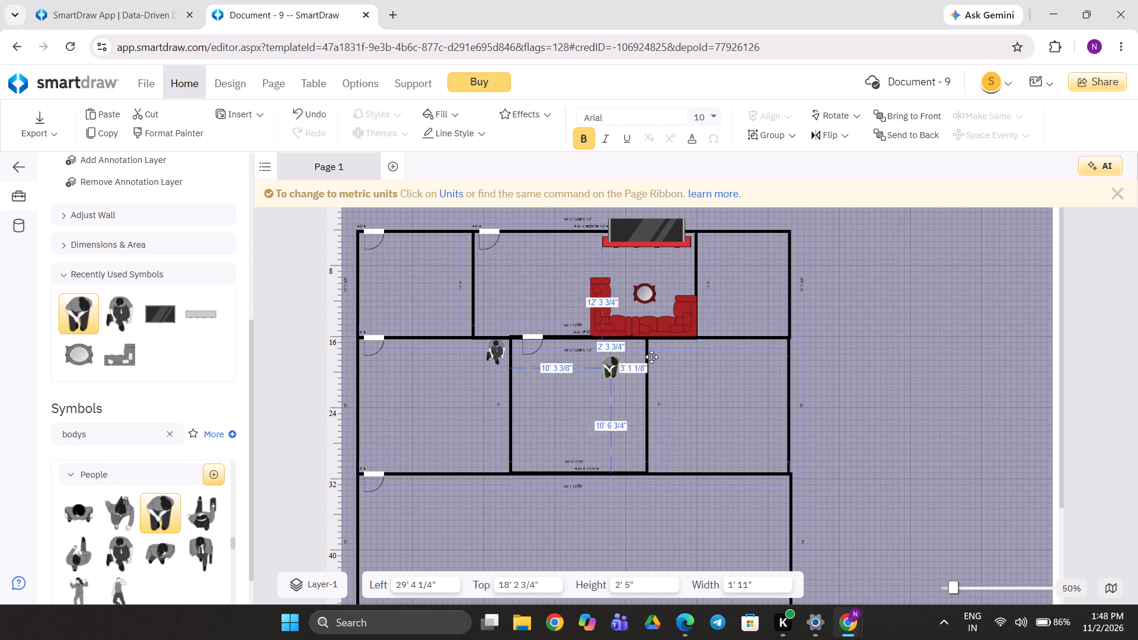
left_click_drag(651, 357, 696, 268)
left_click_drag(693, 263, 673, 277)
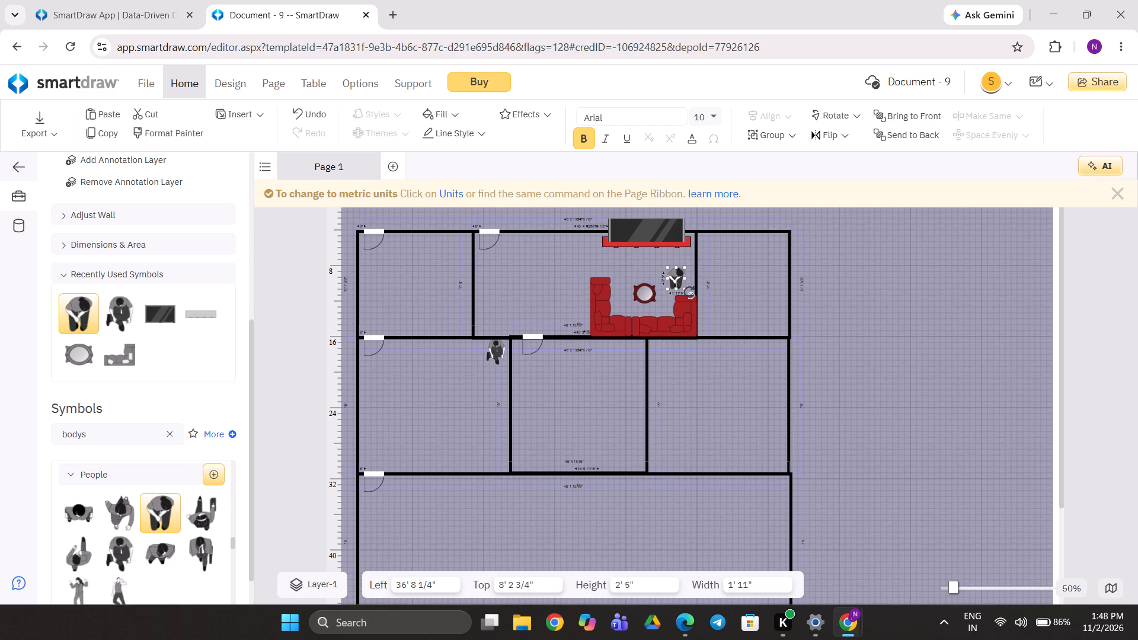
left_click_drag(691, 296, 649, 245)
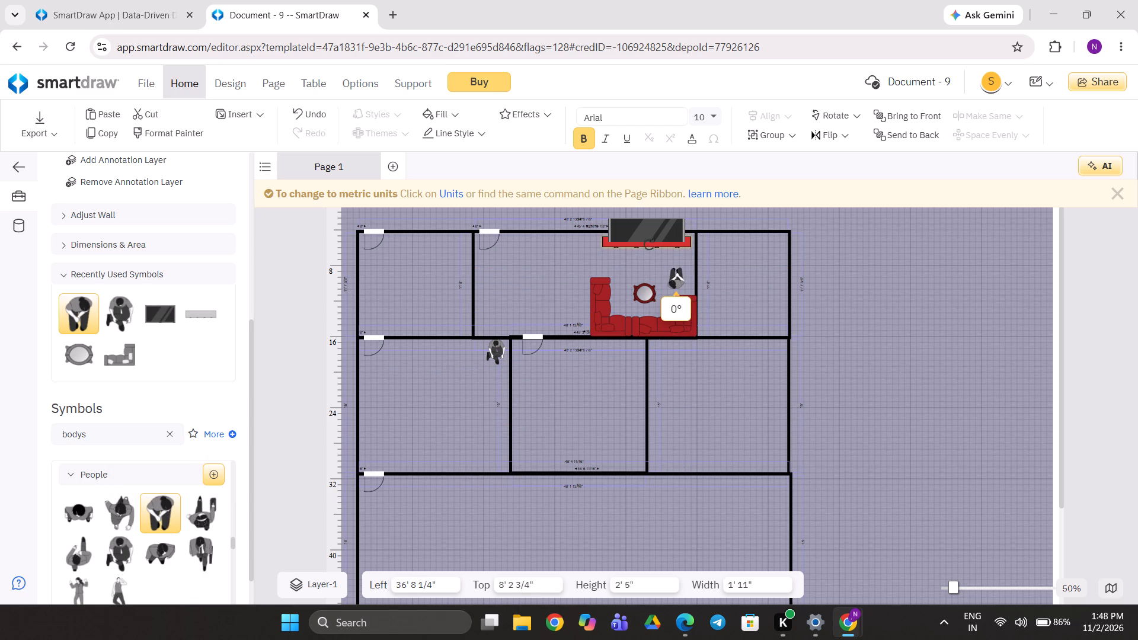
left_click_drag(649, 245, 648, 249)
left_click_drag(677, 280, 661, 315)
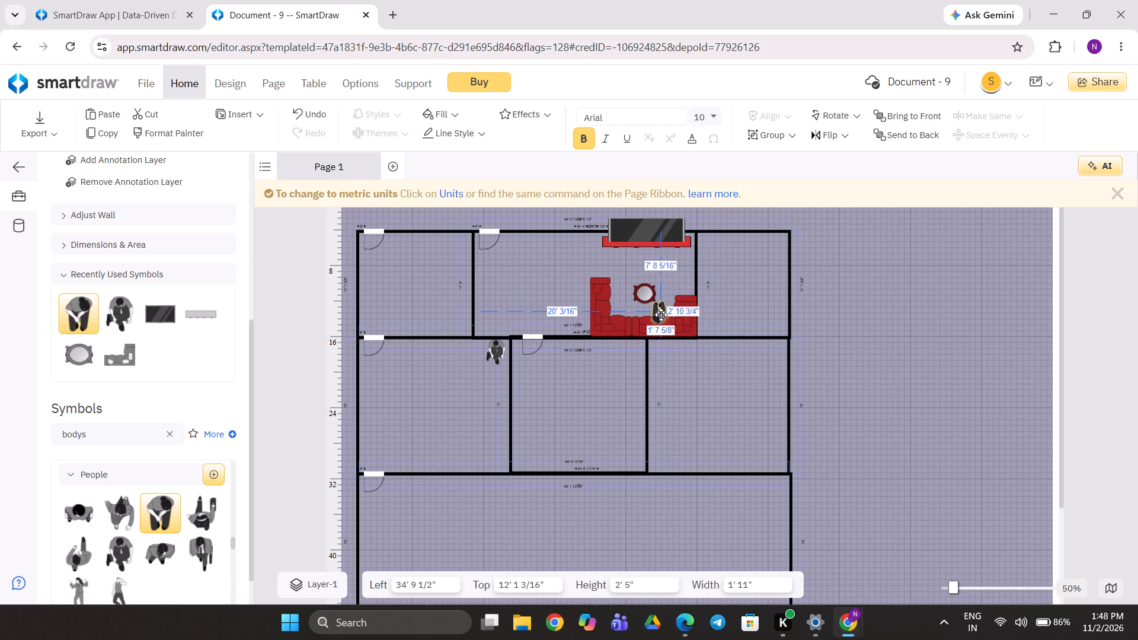
left_click_drag(661, 315, 660, 319)
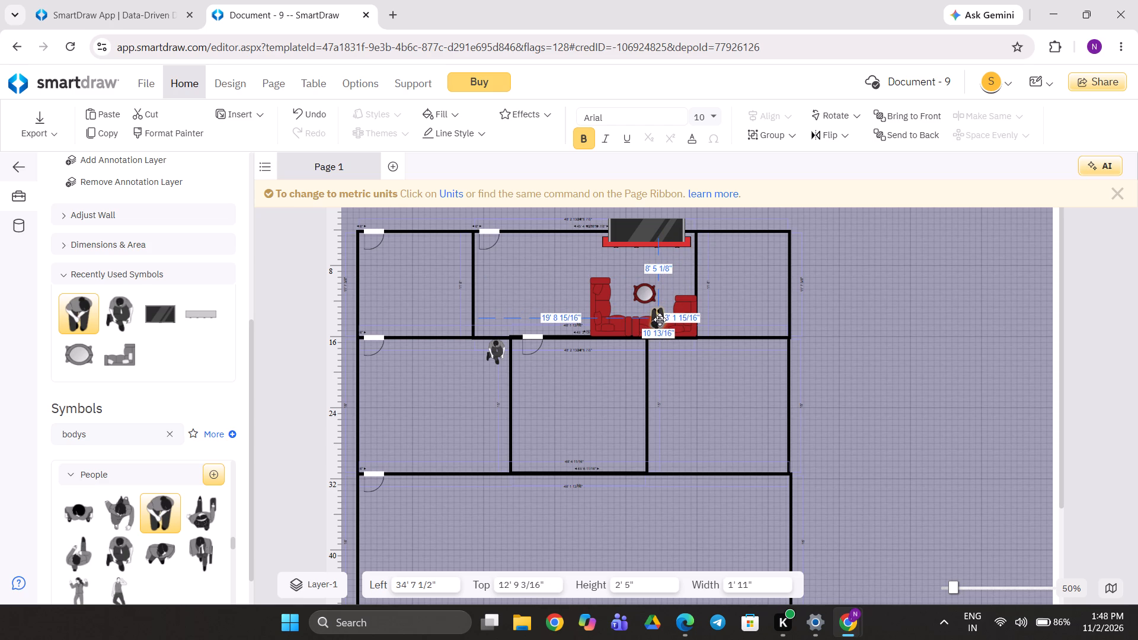
left_click_drag(660, 319, 661, 323)
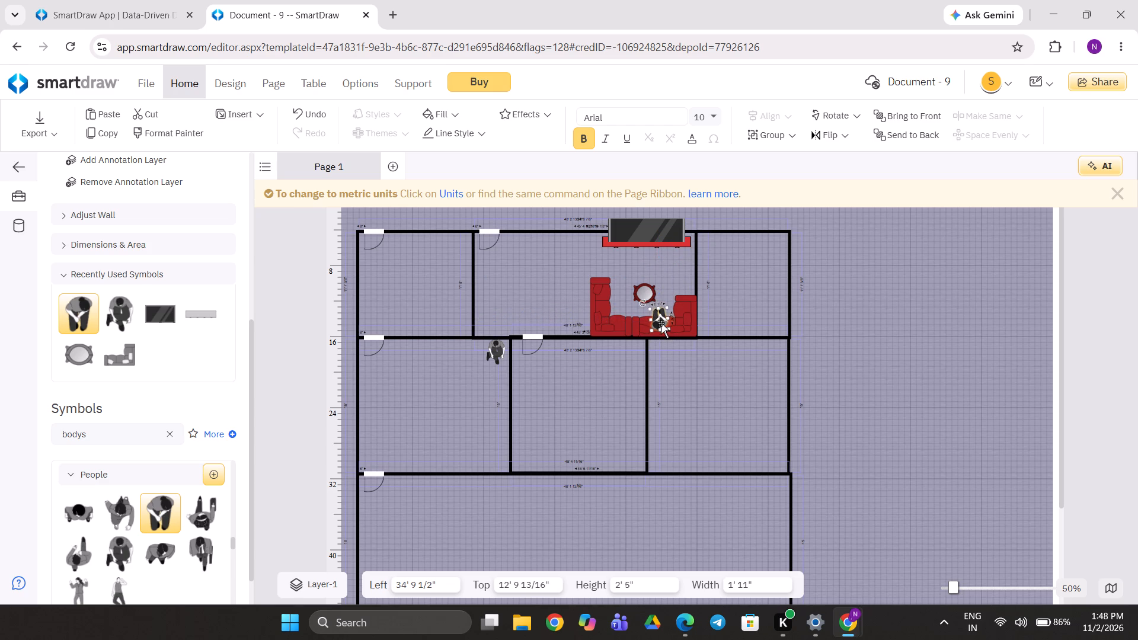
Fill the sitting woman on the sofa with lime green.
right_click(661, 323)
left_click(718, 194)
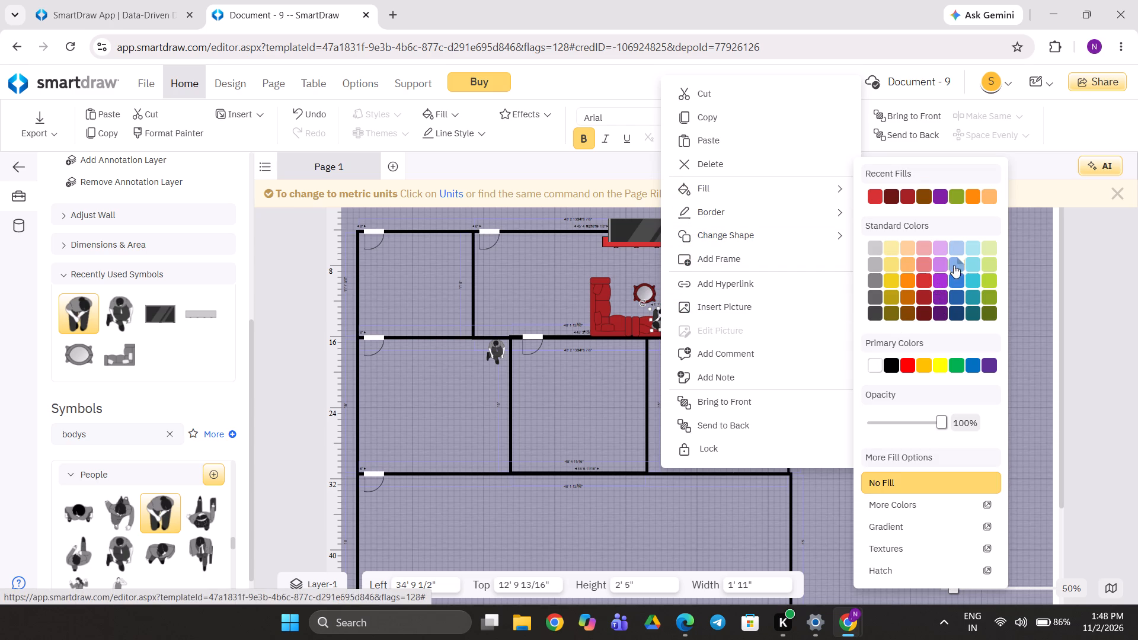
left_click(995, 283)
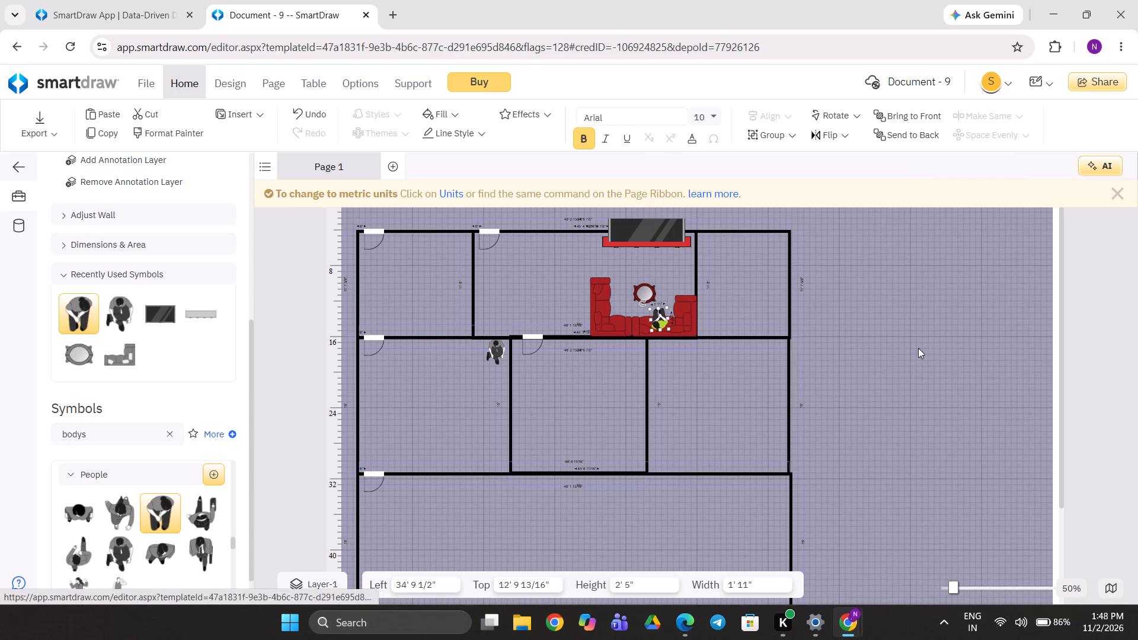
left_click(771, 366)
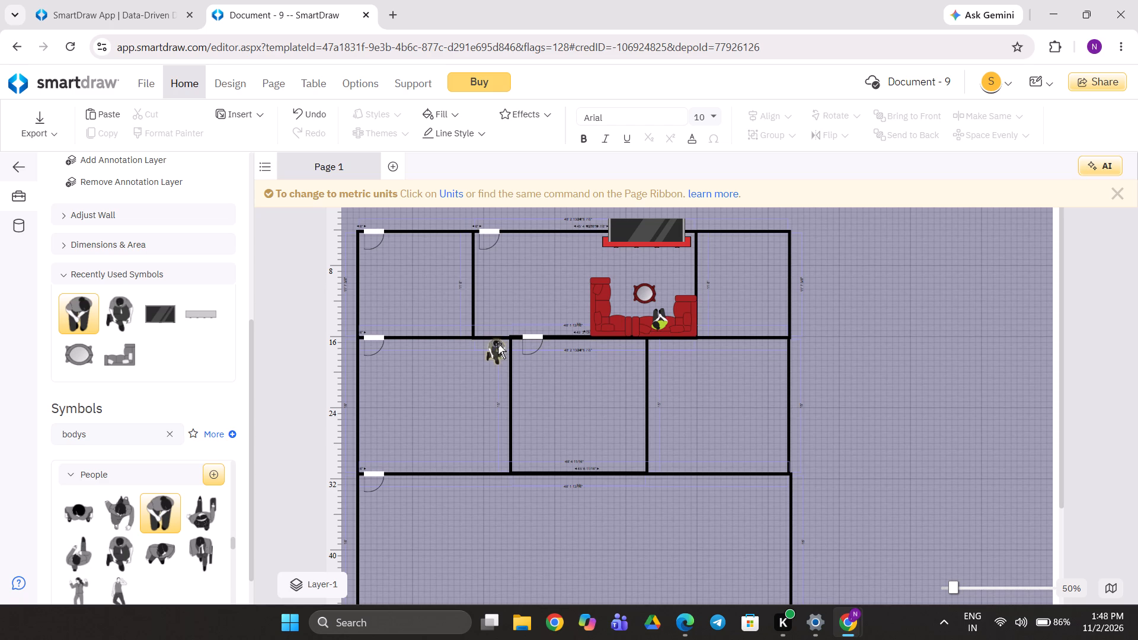
Turn the sitting man to face the TV and seat him at the red sofa's lower-left corner, at left 29' 9 3/8" and top 12' 3".
left_click_drag(491, 344, 653, 363)
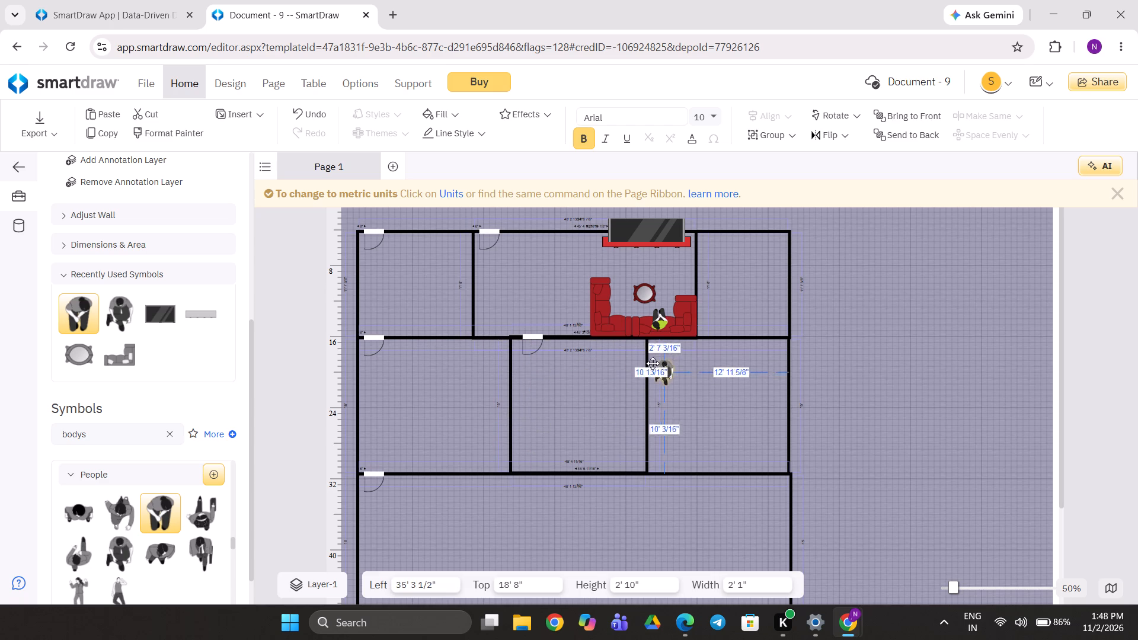
left_click_drag(653, 363, 608, 361)
left_click_drag(594, 353, 604, 347)
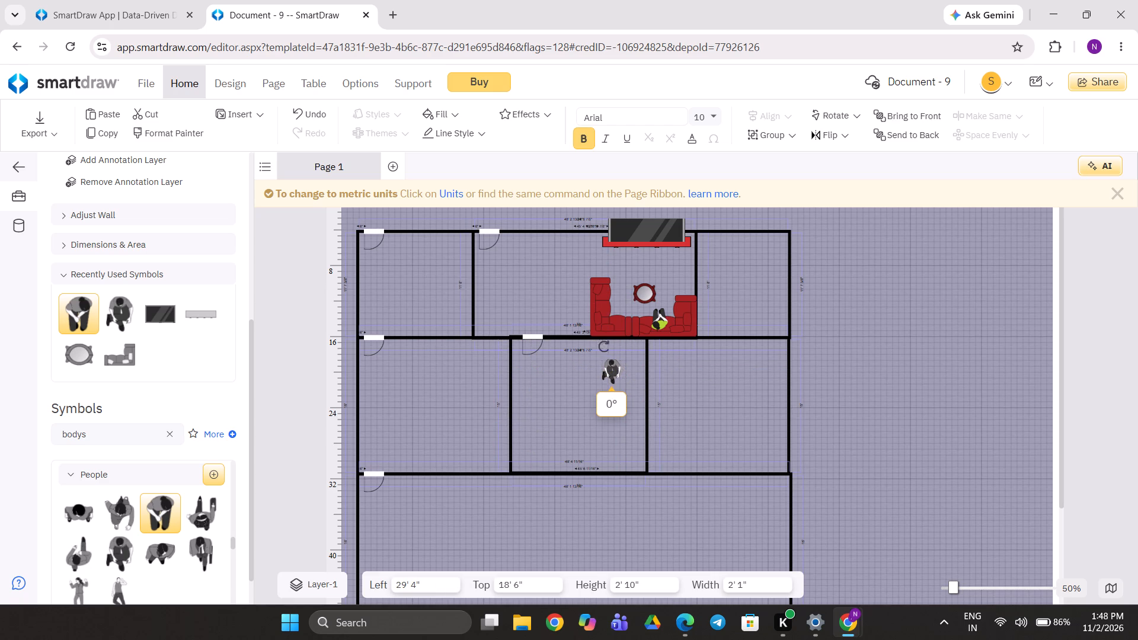
left_click_drag(604, 347, 641, 412)
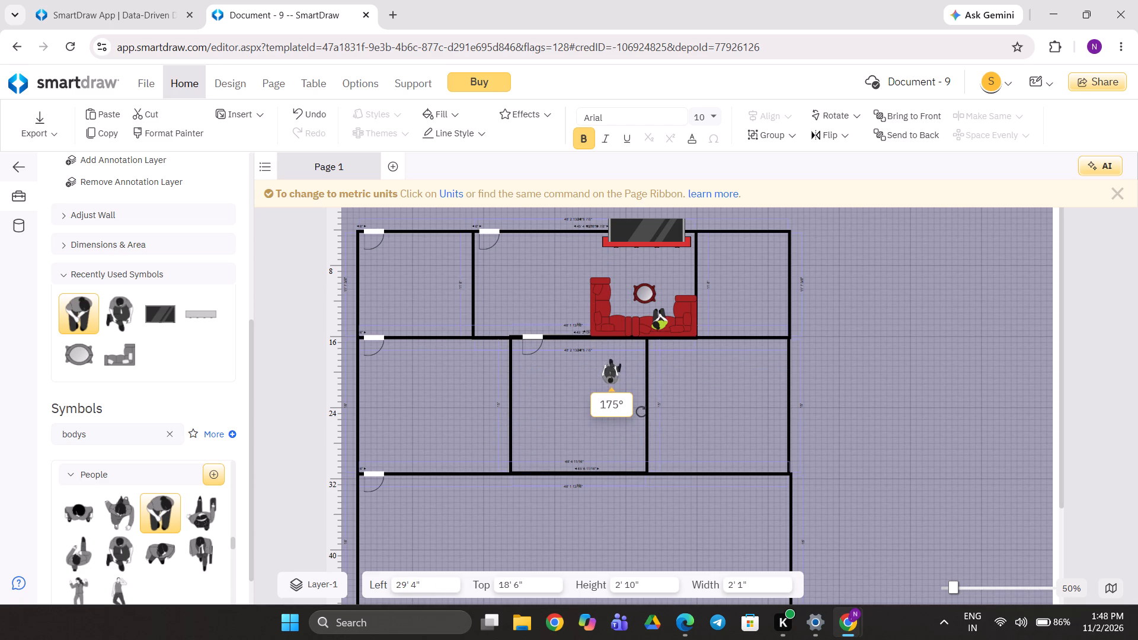
left_click_drag(641, 412, 629, 415)
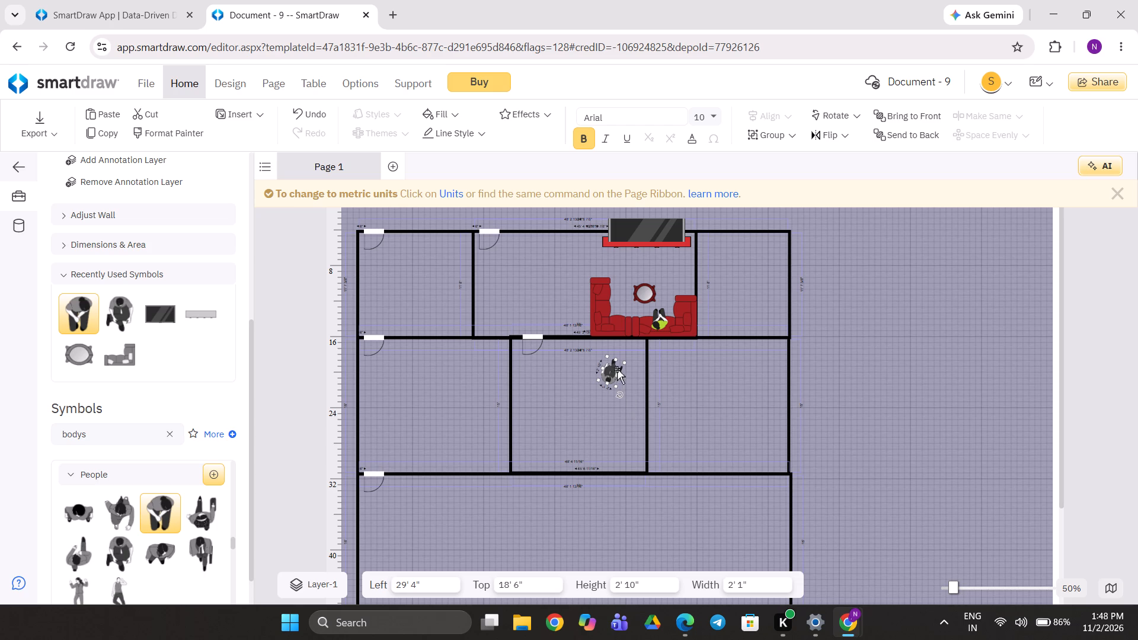
left_click_drag(609, 366, 613, 316)
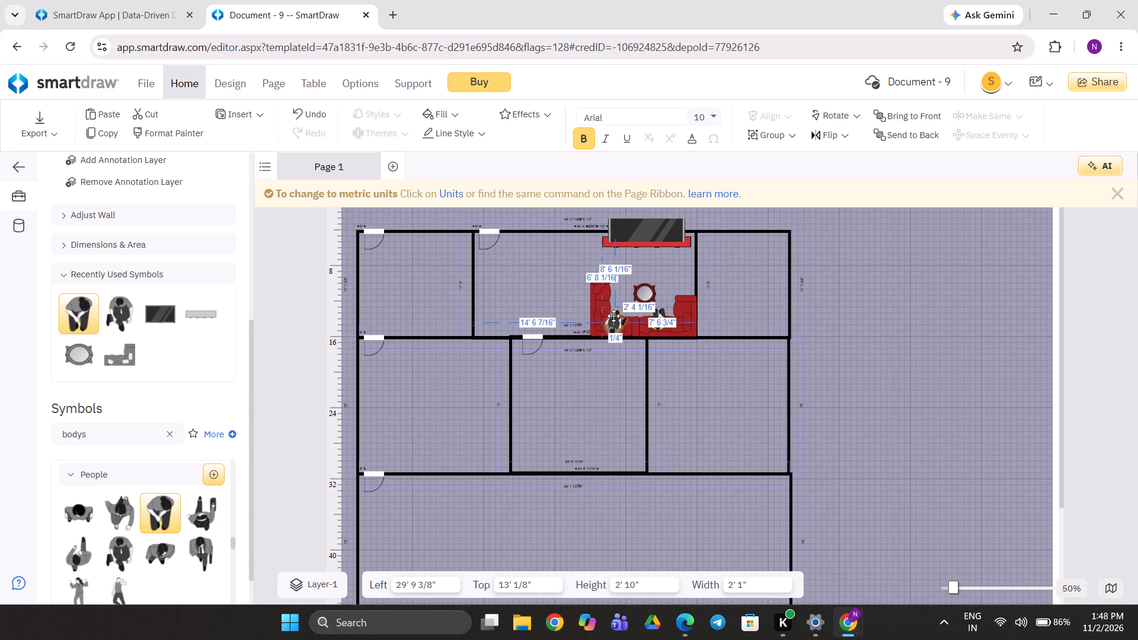
left_click_drag(613, 316, 611, 312)
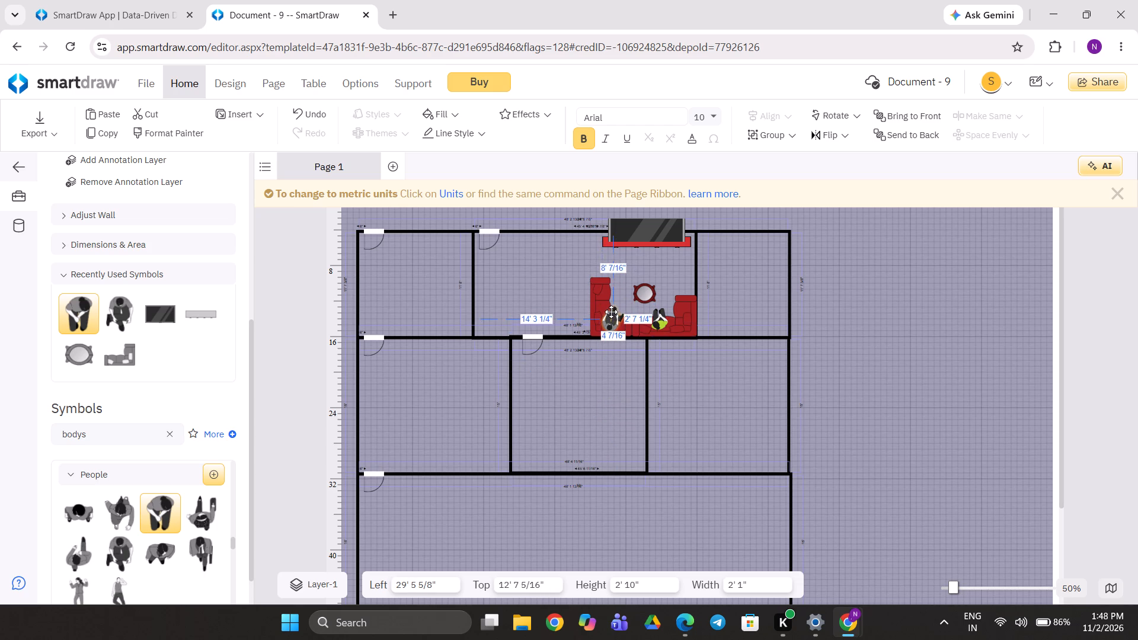
left_click_drag(611, 312, 612, 311)
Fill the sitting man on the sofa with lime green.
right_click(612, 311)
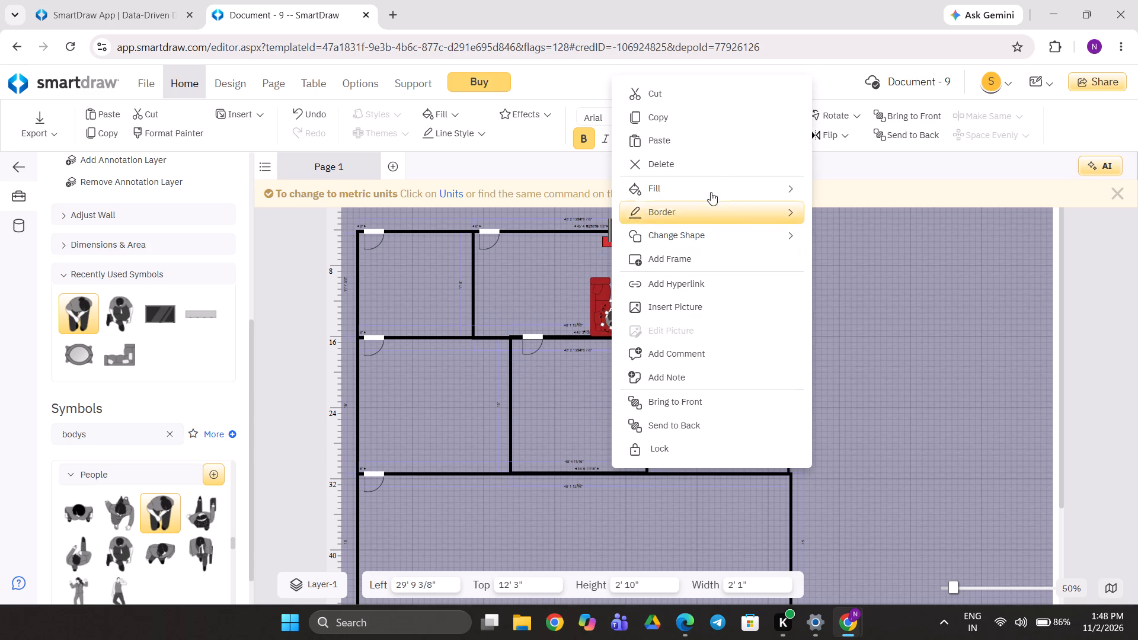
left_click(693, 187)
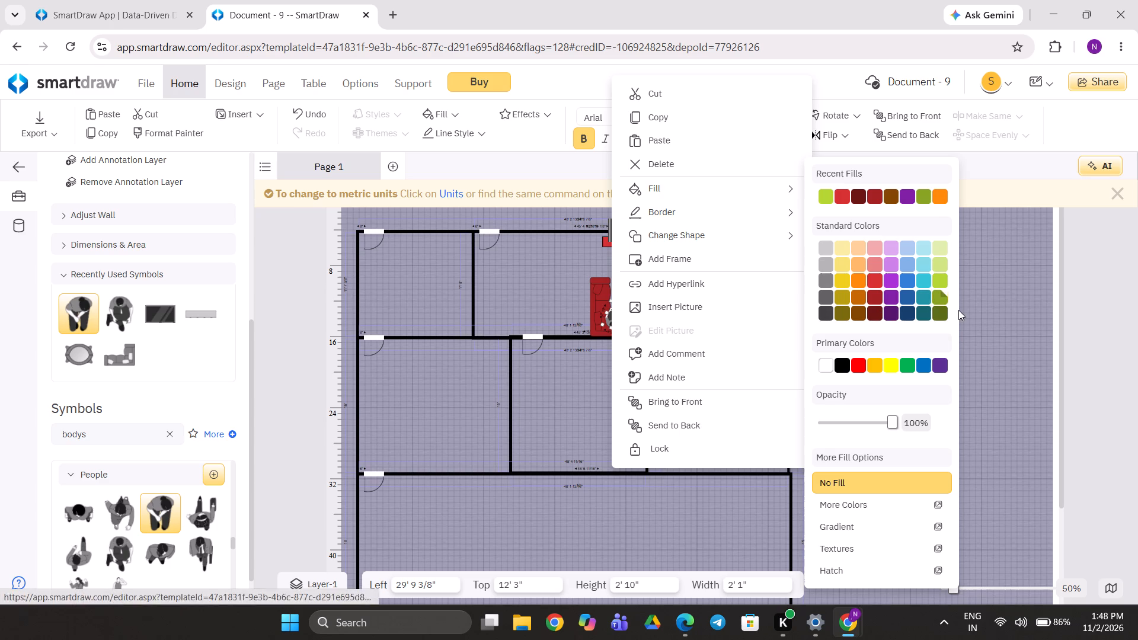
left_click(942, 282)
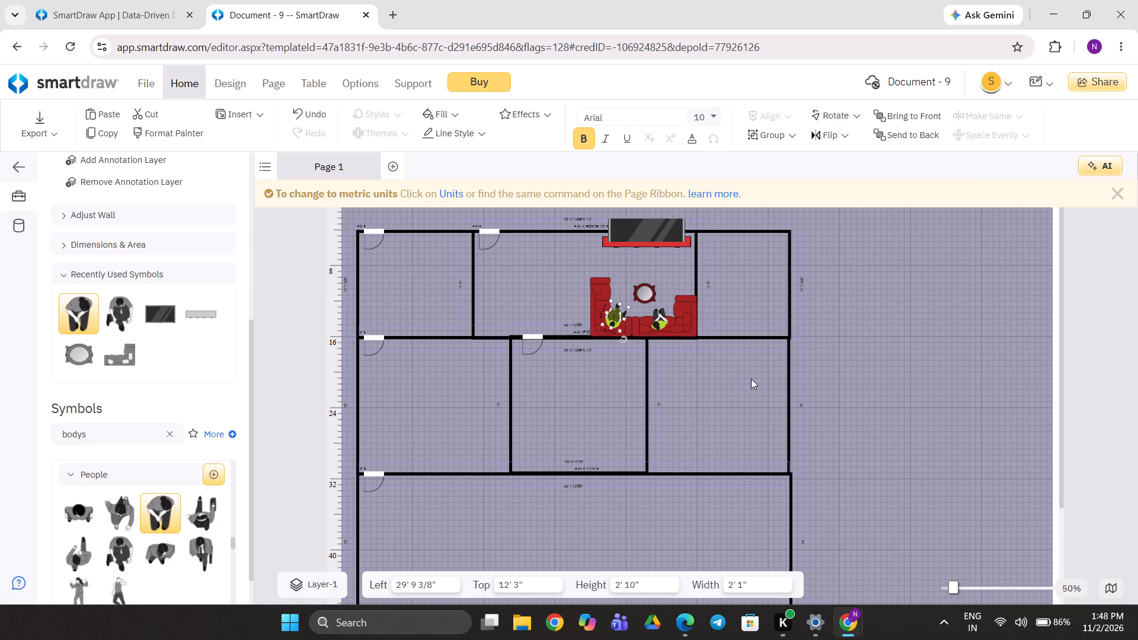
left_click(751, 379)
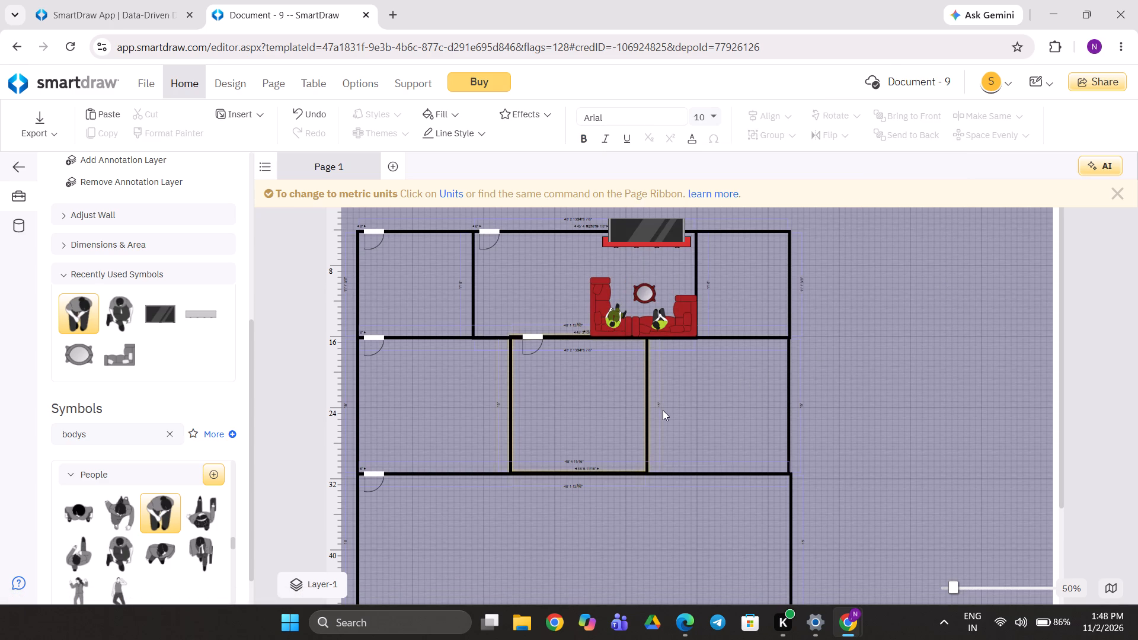
Change the sitting man's fill to the darkest standard grey.
right_click(615, 321)
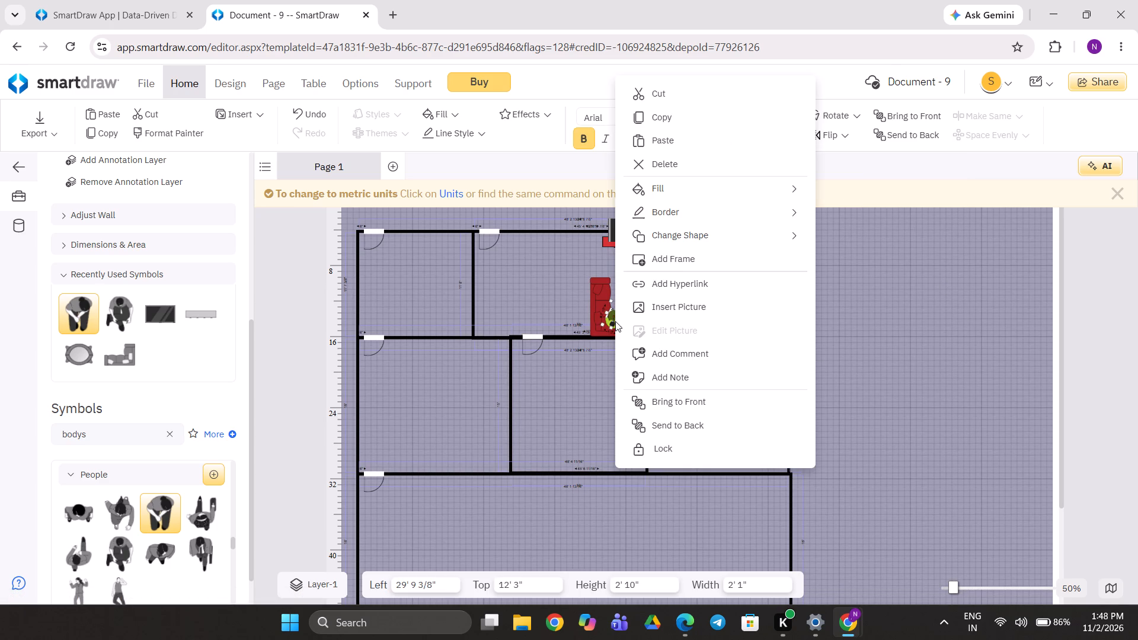
left_click(672, 193)
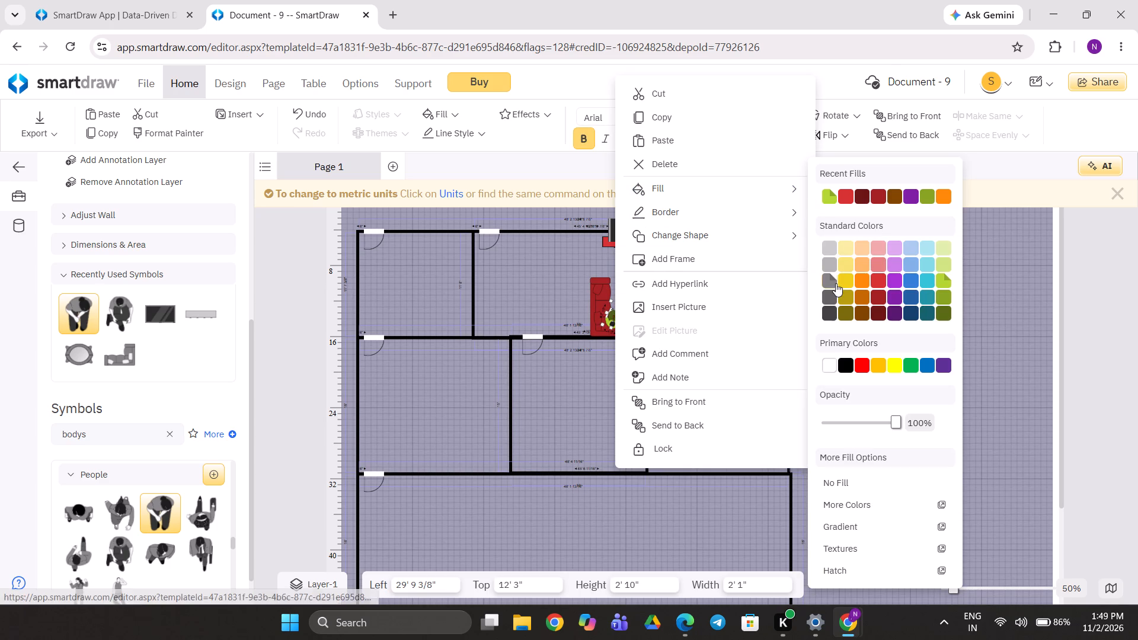
left_click(829, 311)
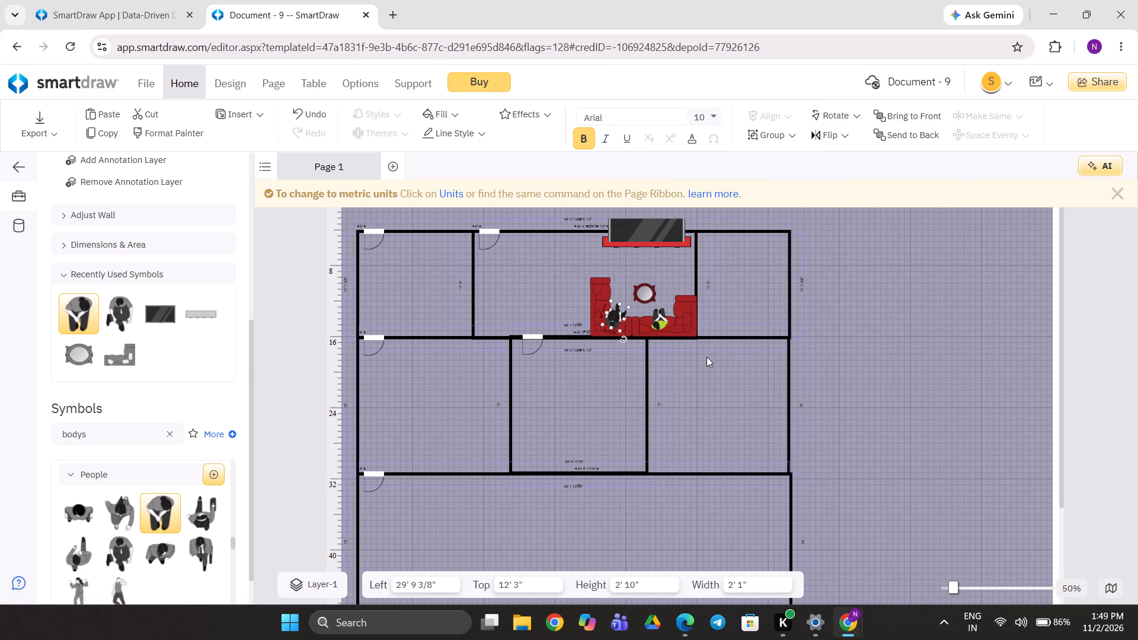
left_click(695, 384)
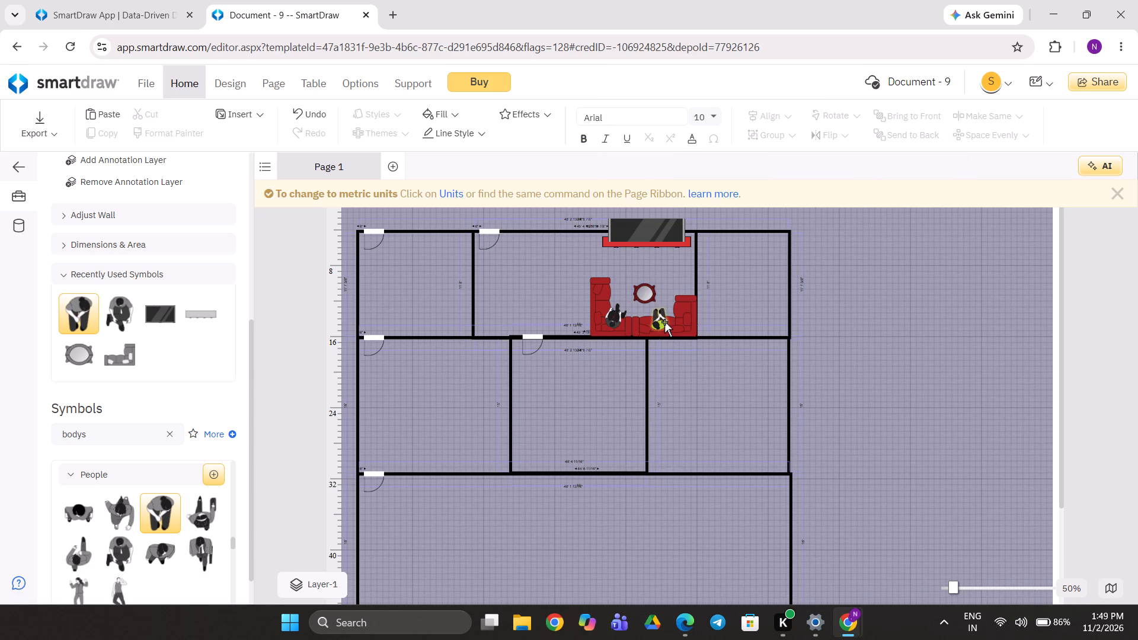
Change the sitting woman's fill to the lightest standard grey.
right_click(662, 319)
left_click(705, 188)
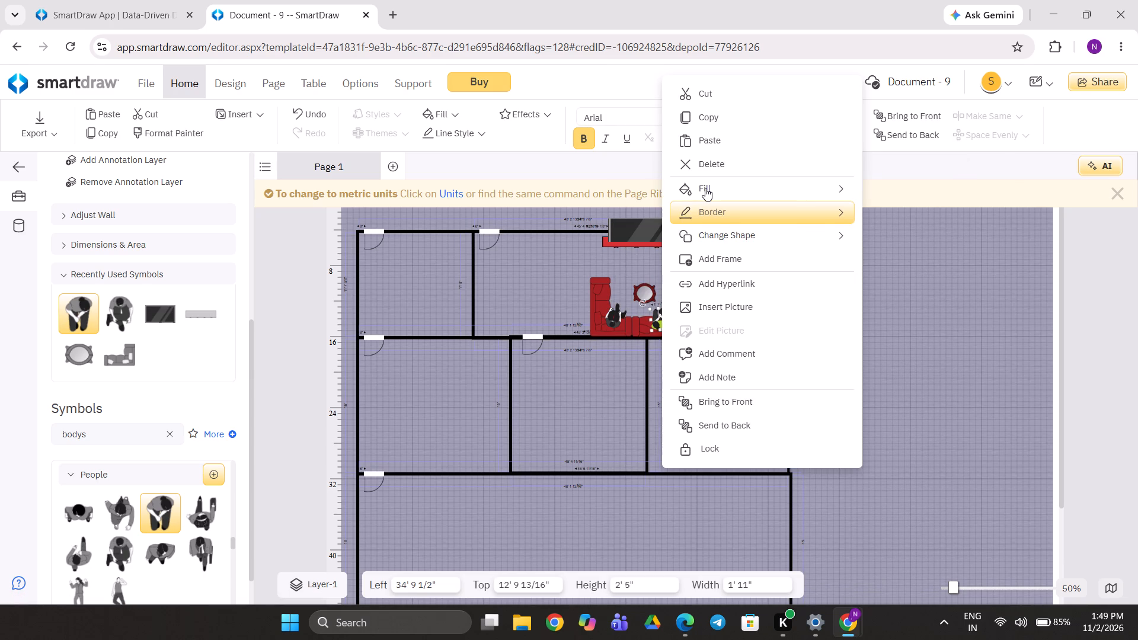
left_click(875, 252)
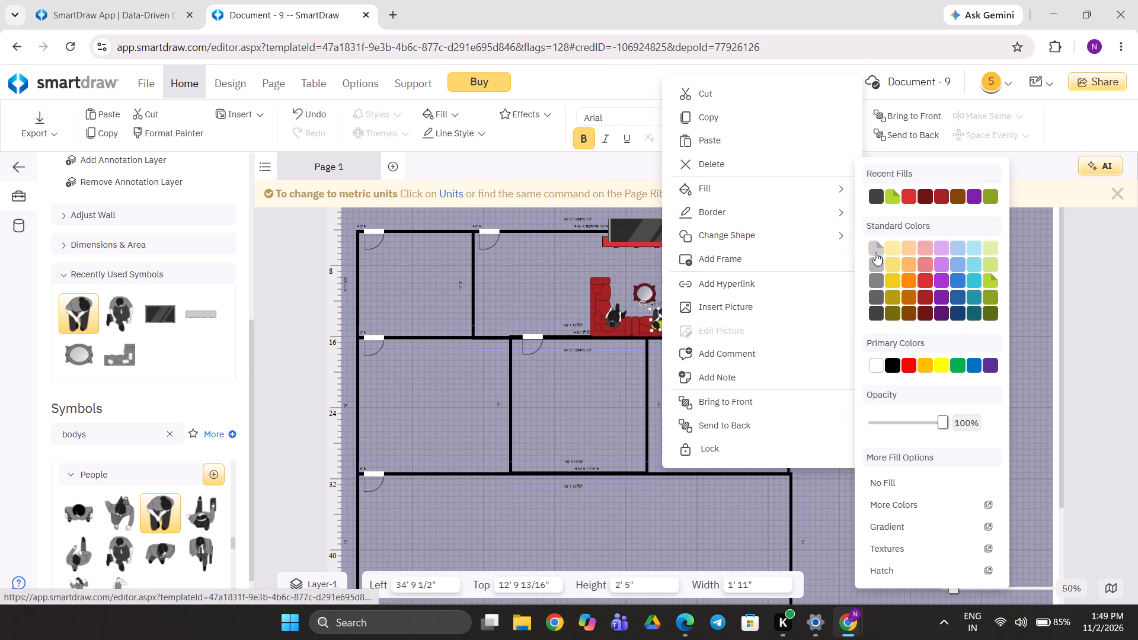
Search the symbols for "coffi cups" and add the Coffee Cup to the floor plan.
left_click(721, 380)
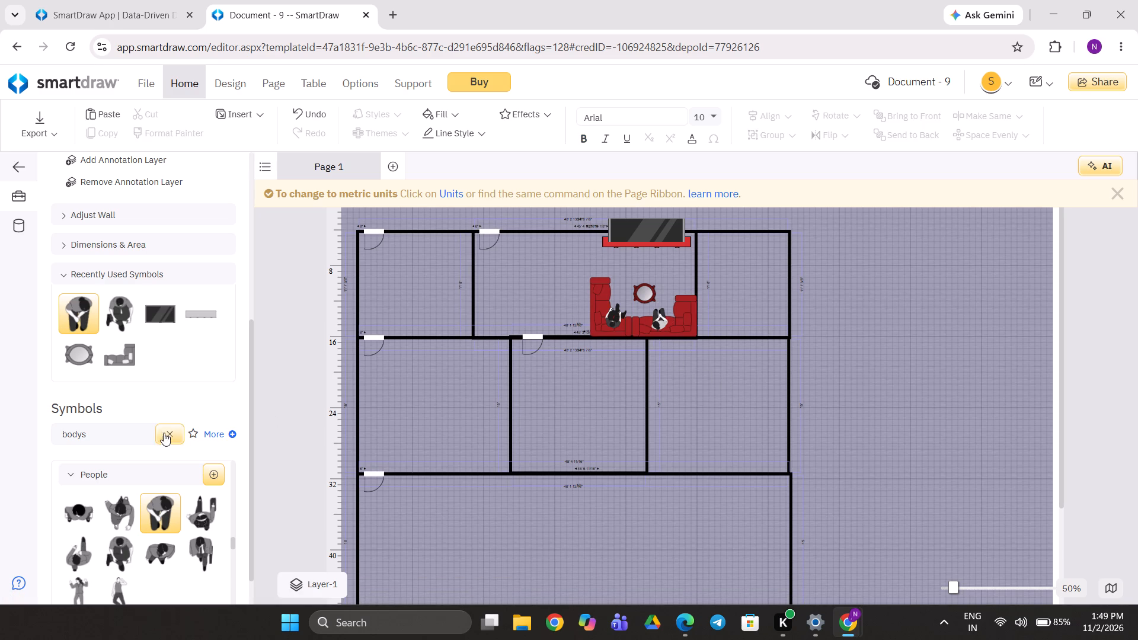
left_click_drag(149, 432, 39, 441)
key("Delete")
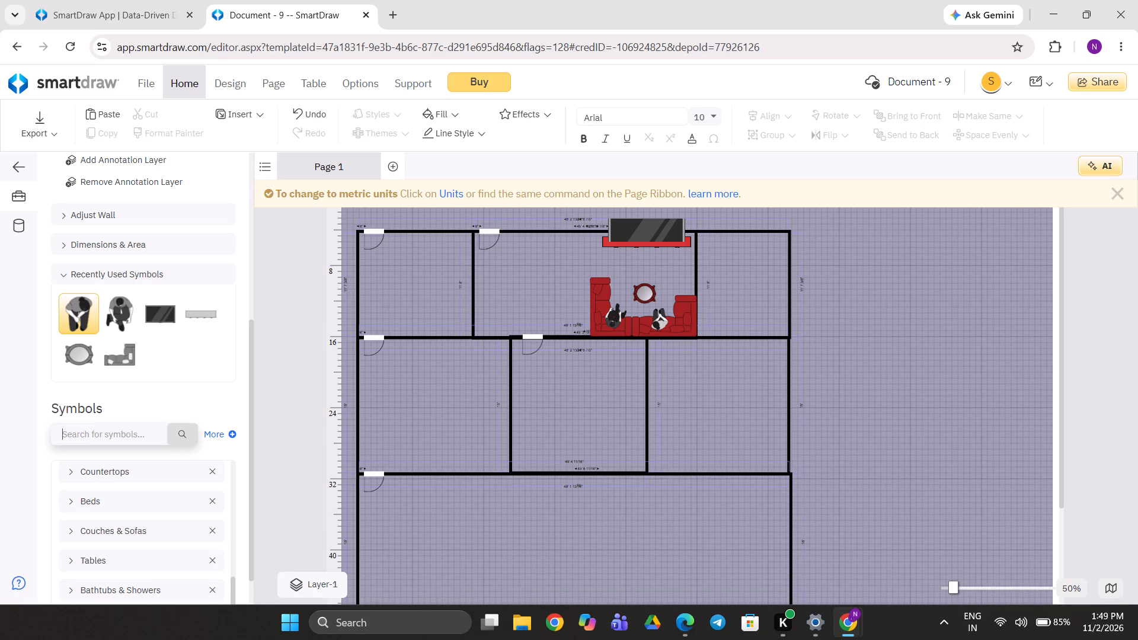
type("co")
type("ffi")
key("space")
key("c")
type("ups")
key("Return")
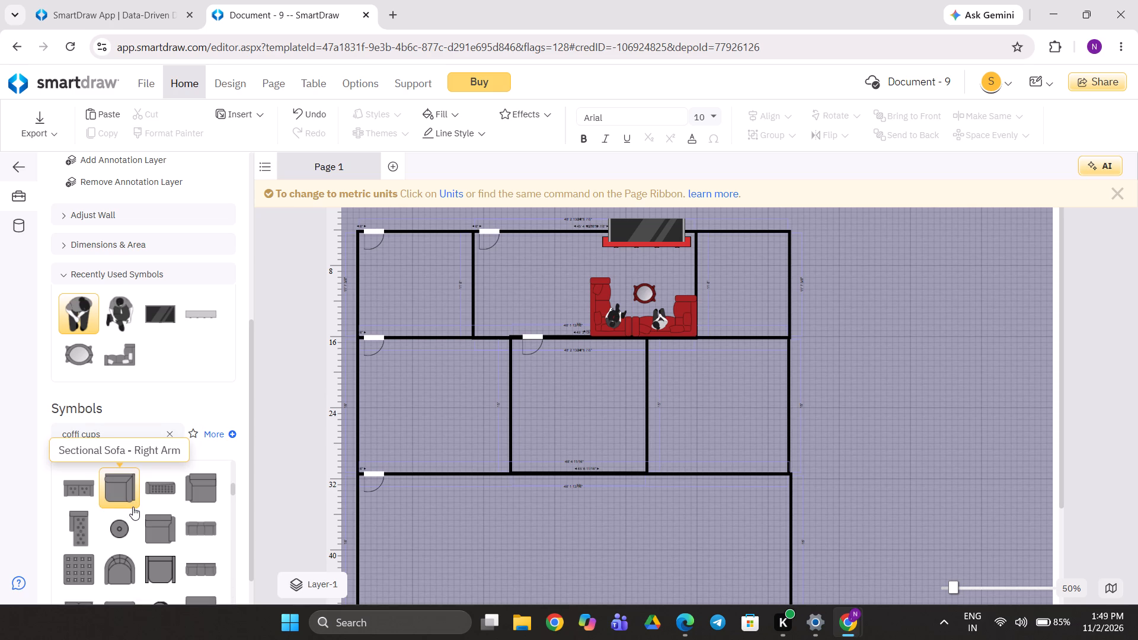
scroll(133, 507, "down", 6)
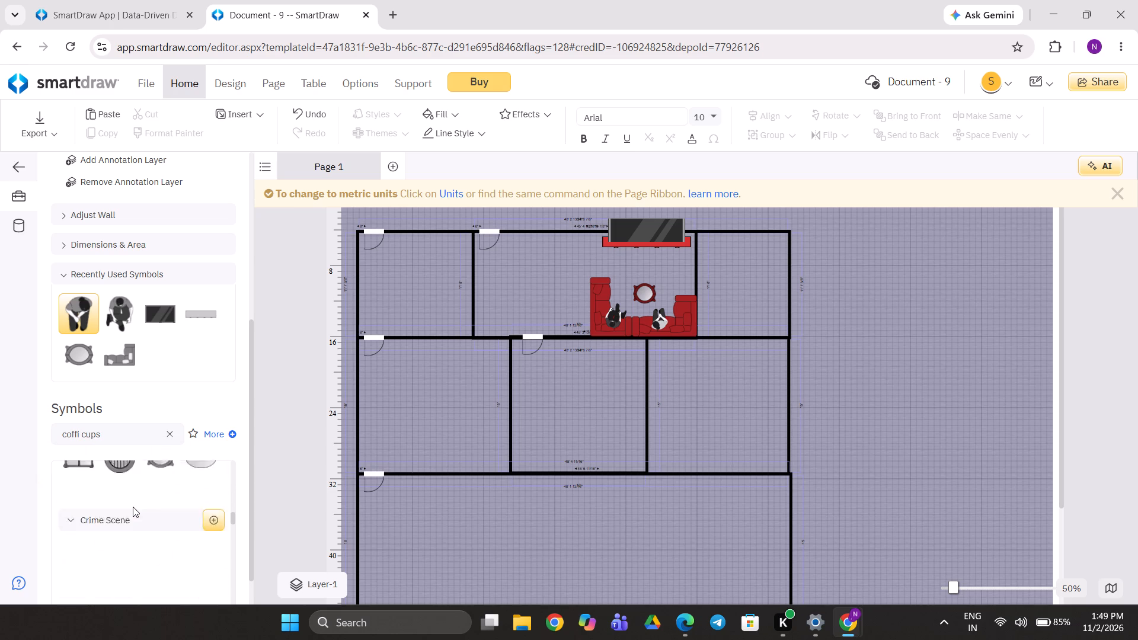
scroll(133, 507, "down", 1)
double_click(82, 492)
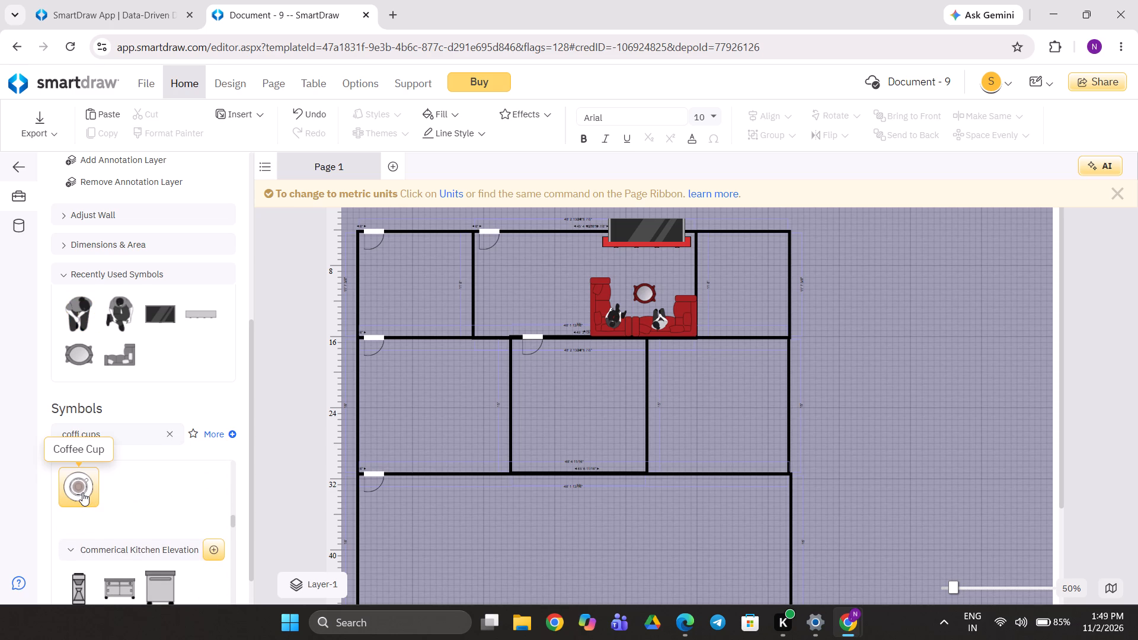
double_click(82, 492)
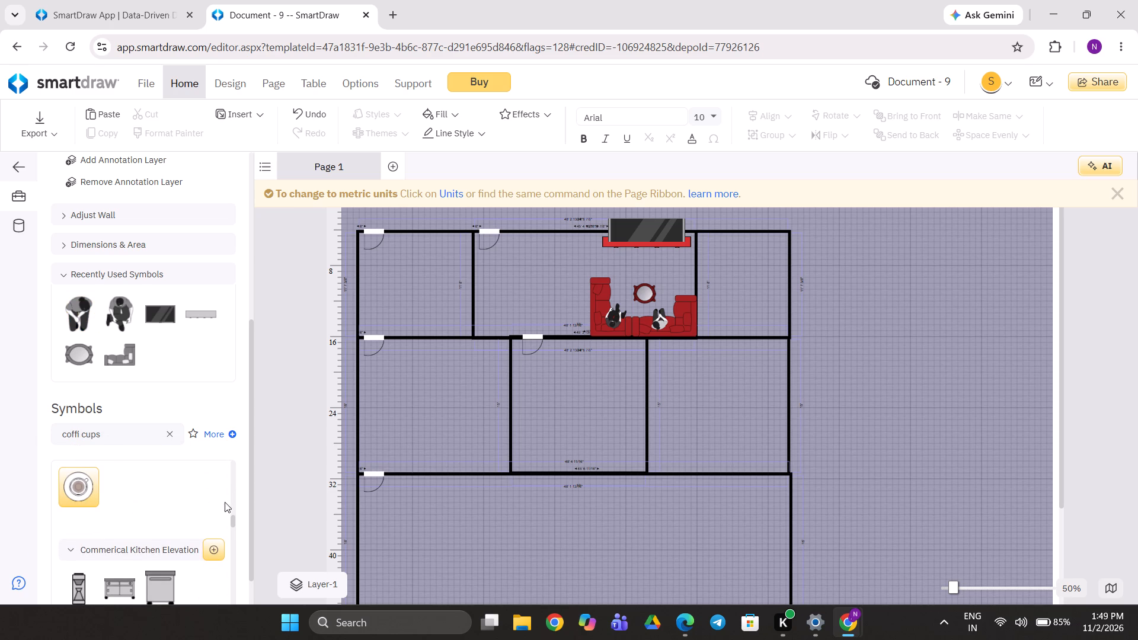
double_click(84, 487)
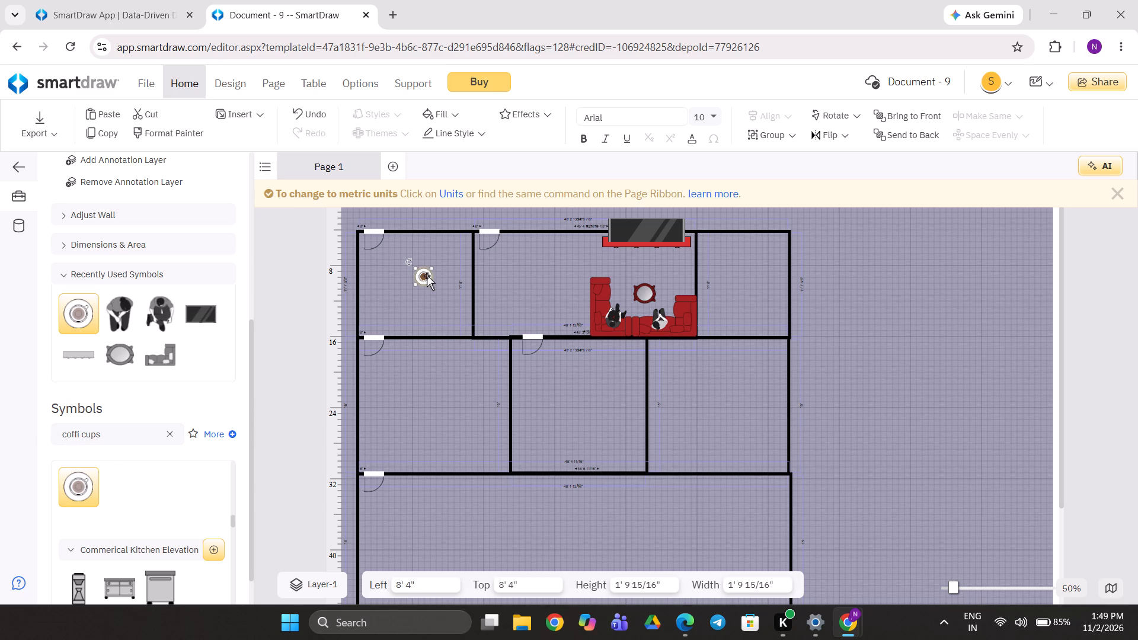
Shrink the coffee cup to 1' 4" square and move it onto the round table, at left 32' 8" and top 10' 7 7/16".
left_click_drag(427, 276, 544, 380)
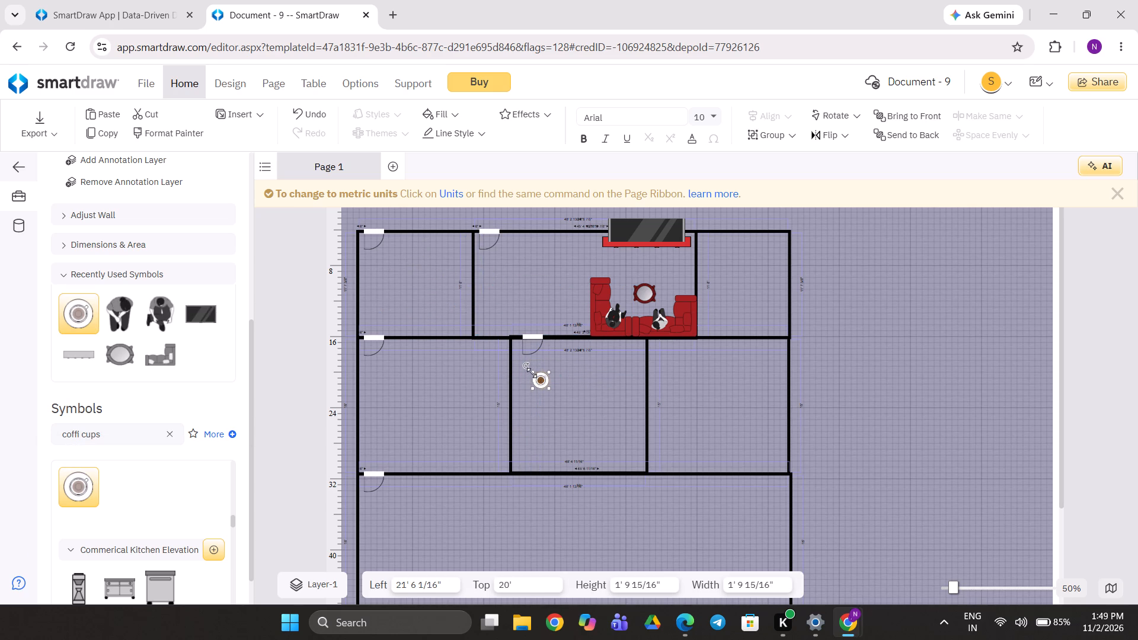
left_click(535, 374)
left_click_drag(532, 372, 537, 377)
left_click_drag(542, 385, 640, 299)
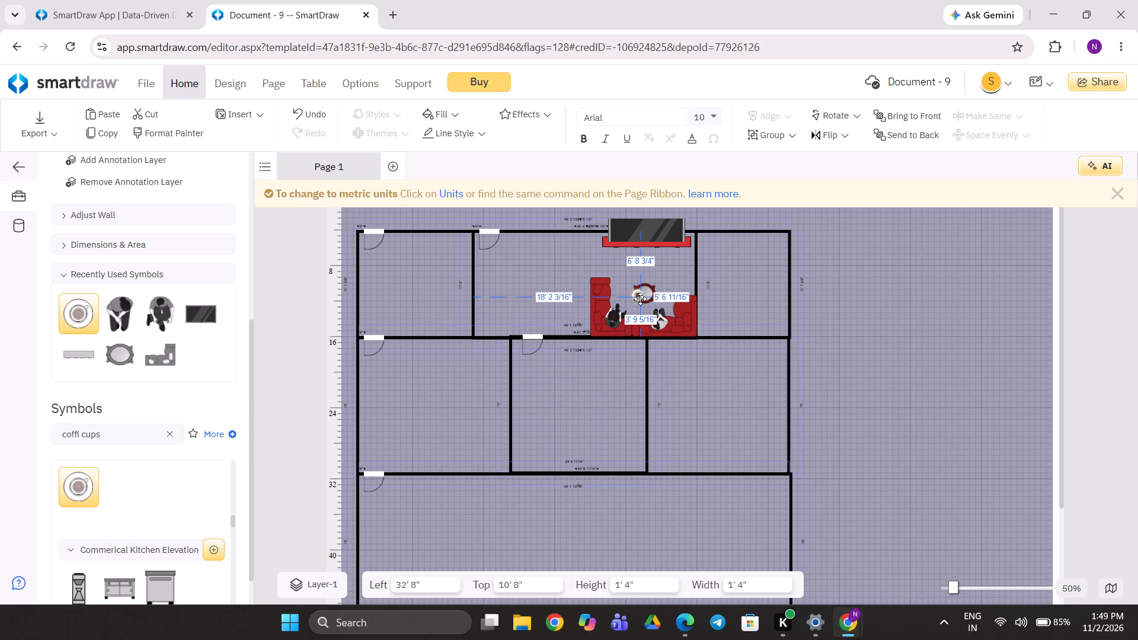
left_click_drag(640, 299, 642, 298)
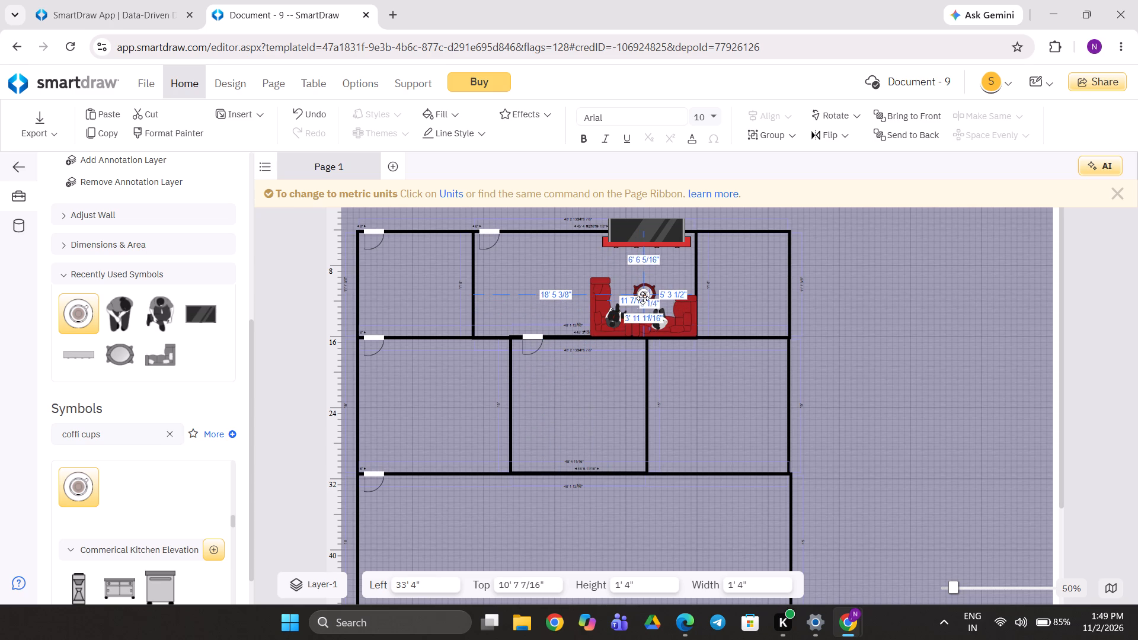
left_click_drag(642, 298, 638, 297)
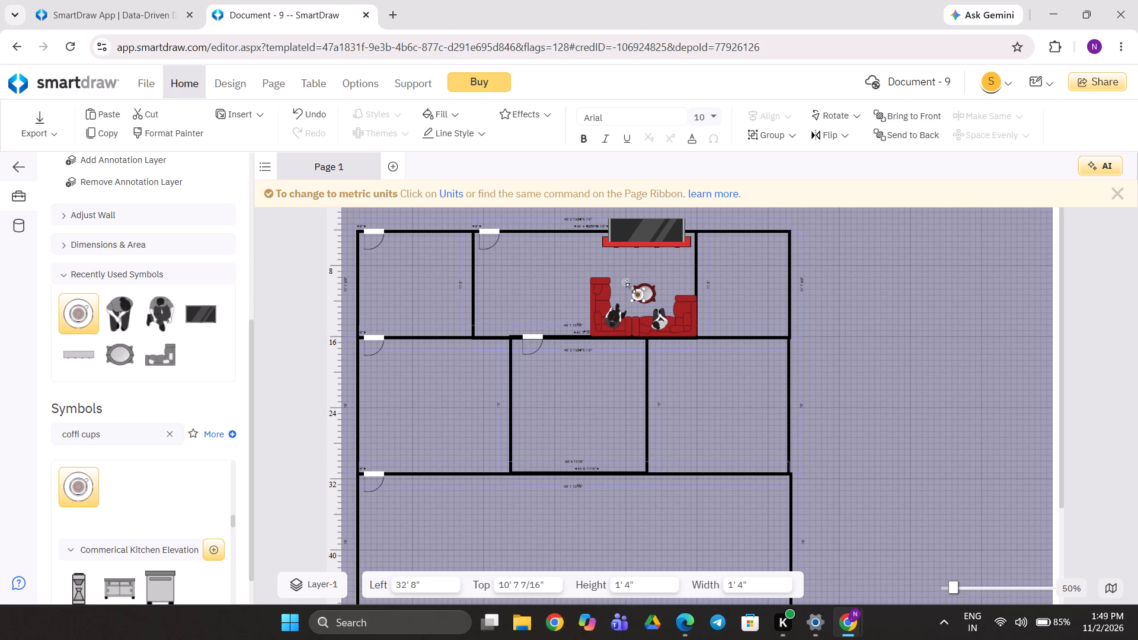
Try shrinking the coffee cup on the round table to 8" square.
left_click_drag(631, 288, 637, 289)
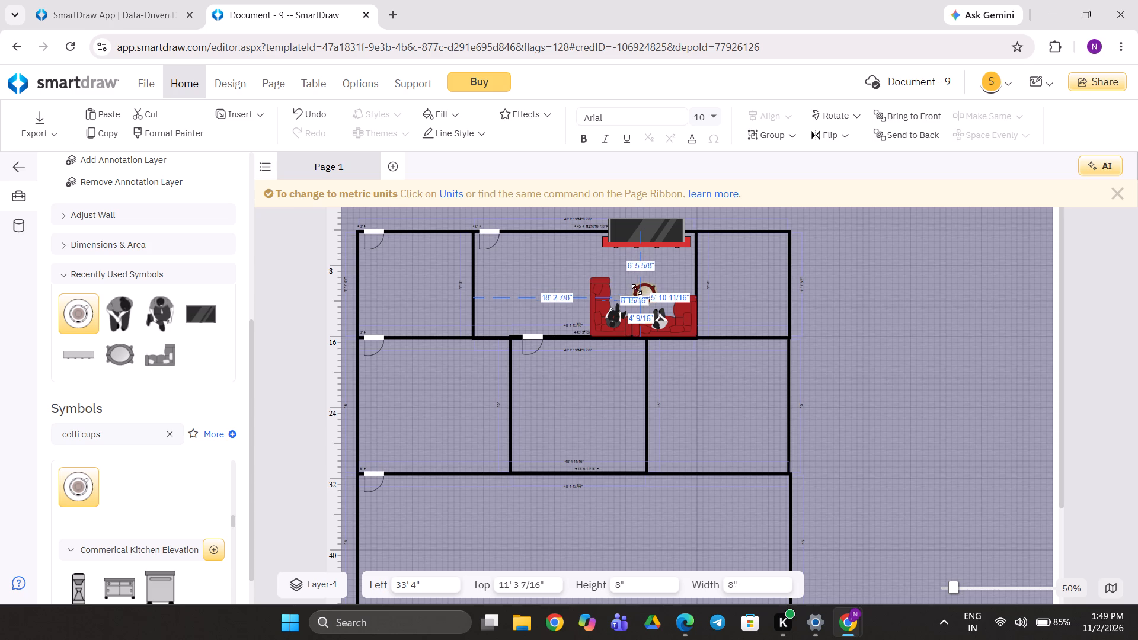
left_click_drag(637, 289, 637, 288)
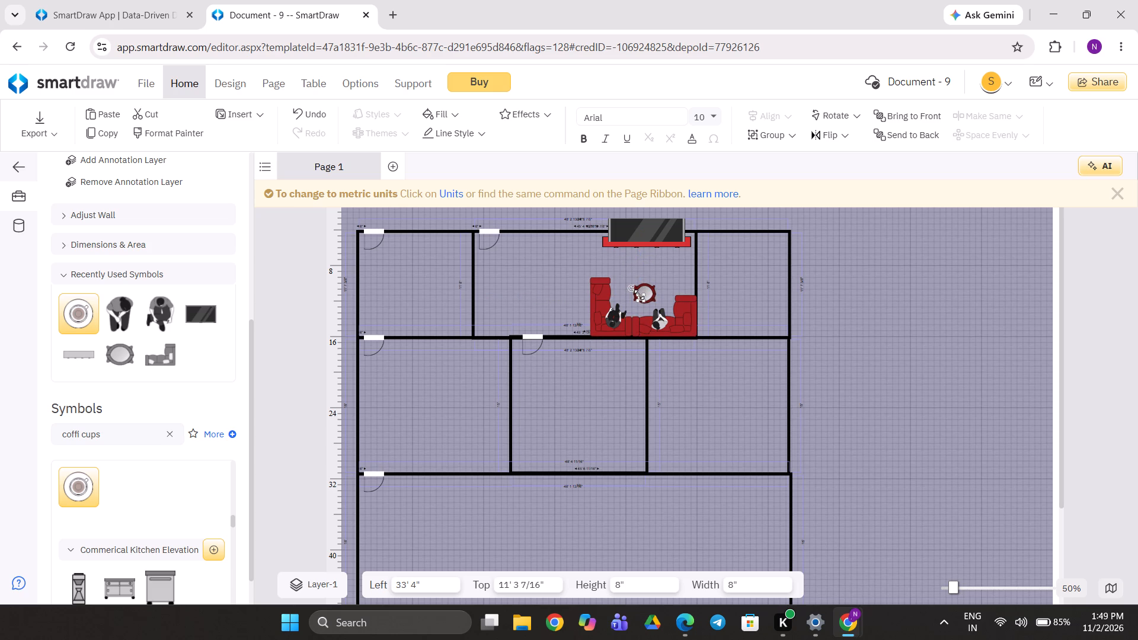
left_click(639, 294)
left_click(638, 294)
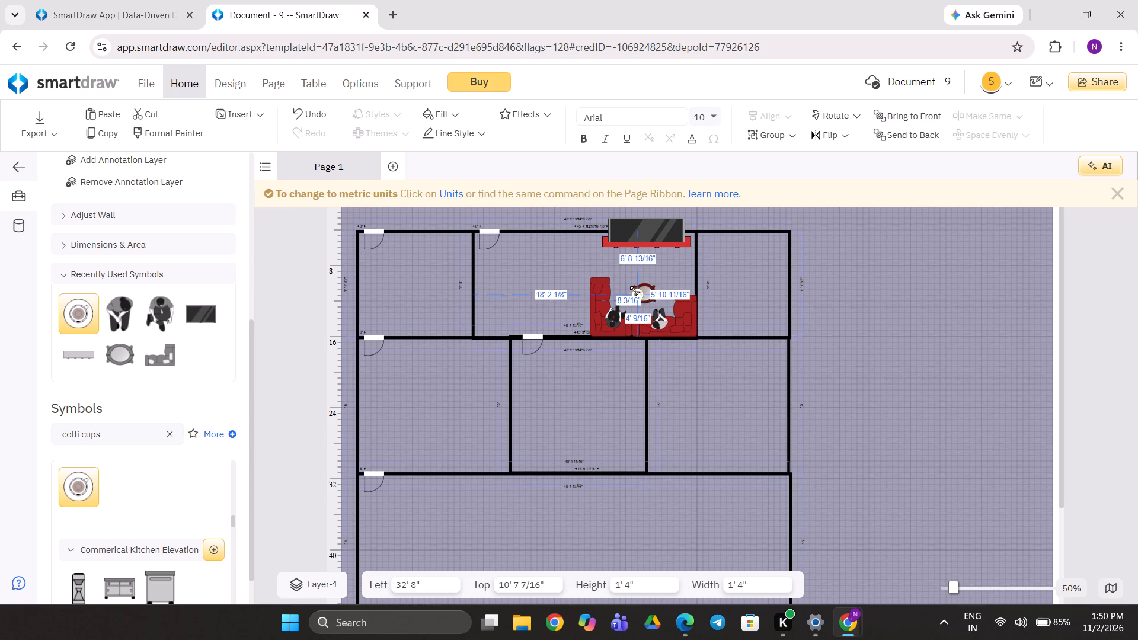
Centre the coffee cup on the round table, at left 33' 4" and top 10' 7 7/16".
left_click(618, 366)
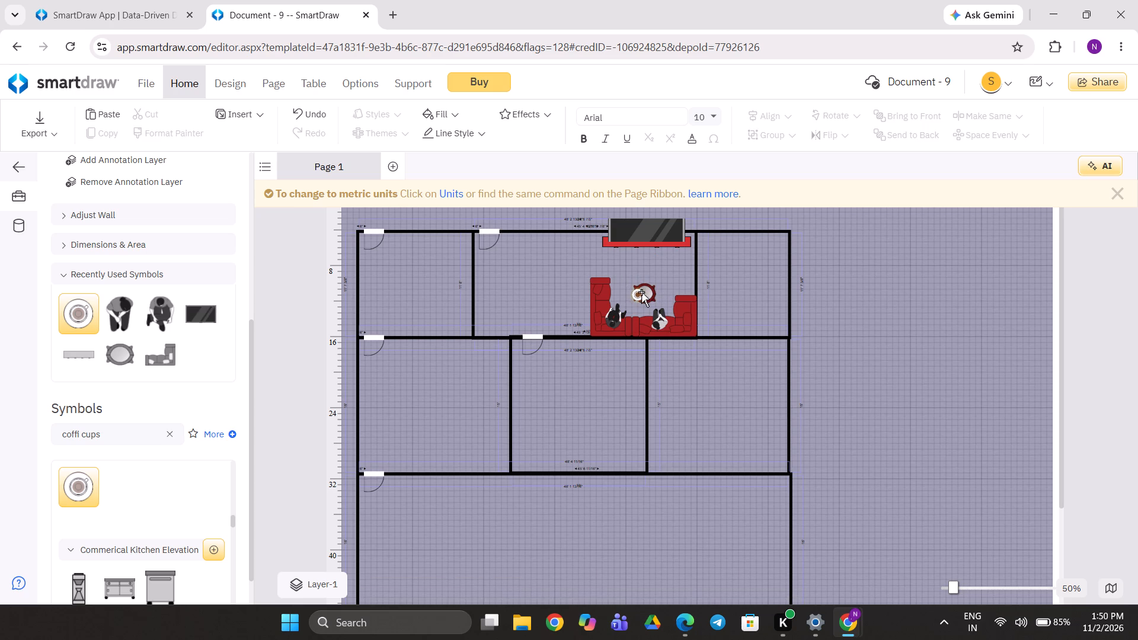
left_click(639, 293)
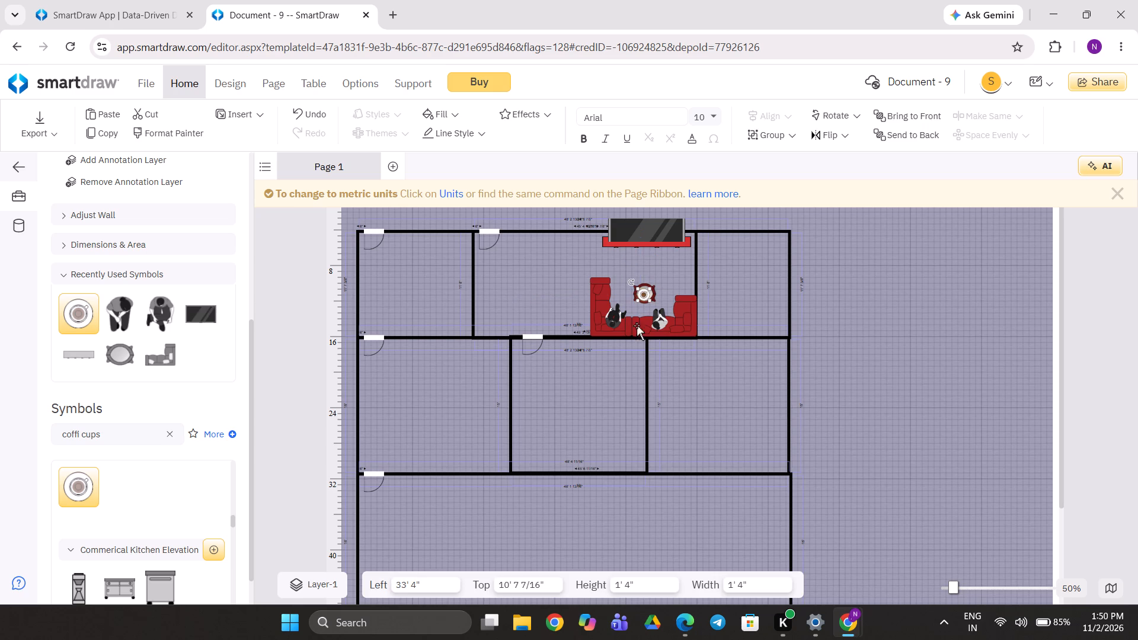
left_click(610, 383)
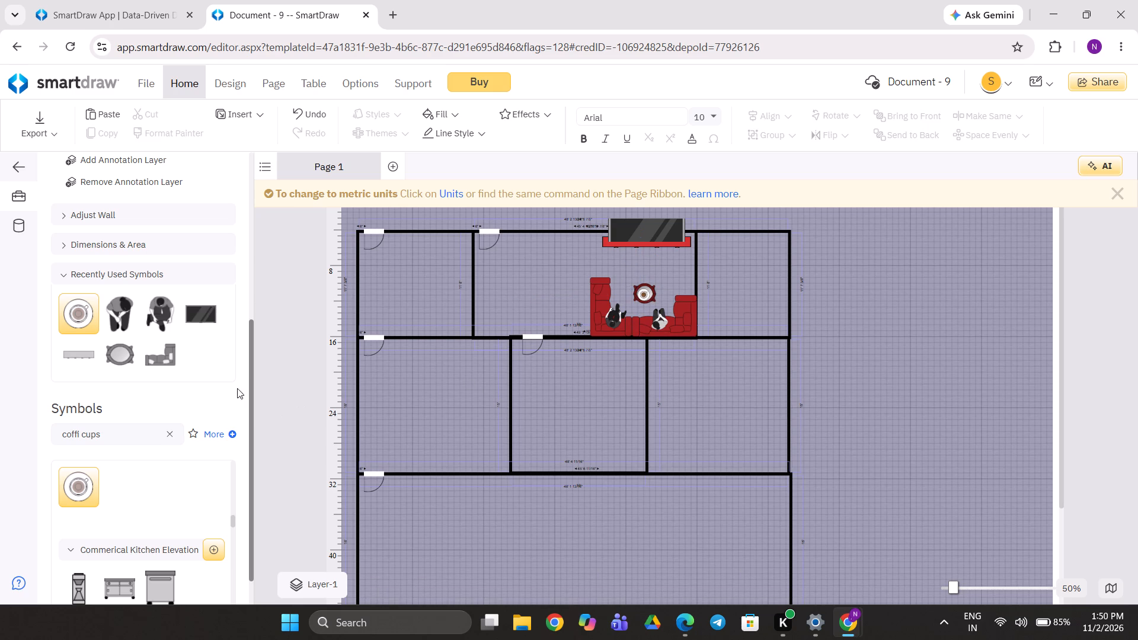
Search the symbols for "kitchen" and place the wide burner range against the upper-right room's top wall, at left 42' 2" and top 4' 2 1/2".
left_click_drag(131, 436, 0, 440)
key("Delete")
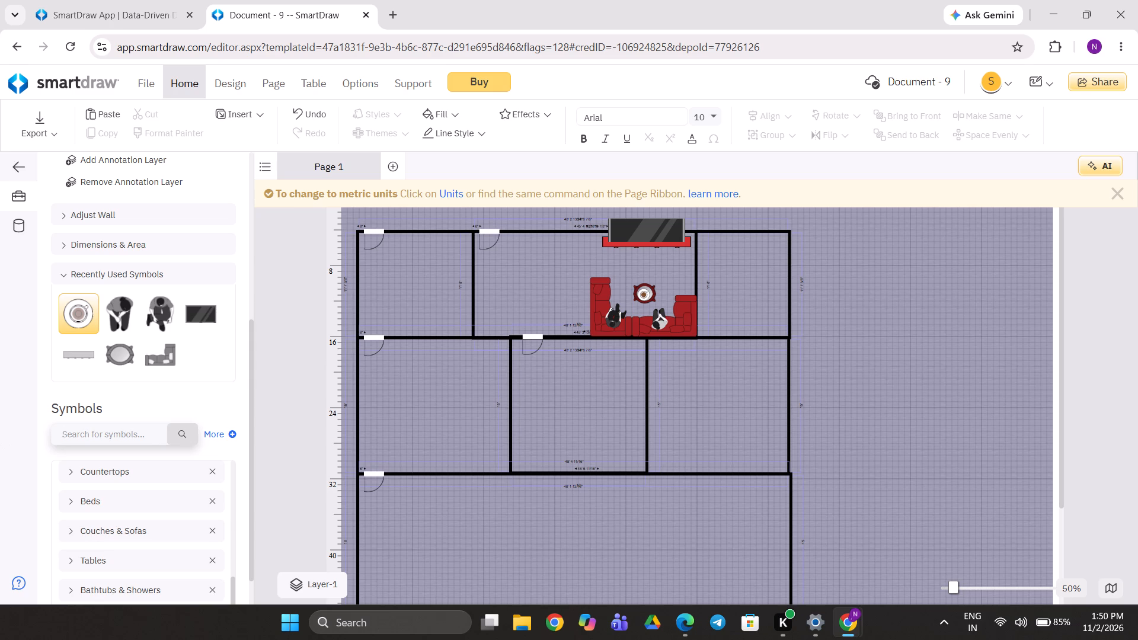
type("kitchen")
key("Return")
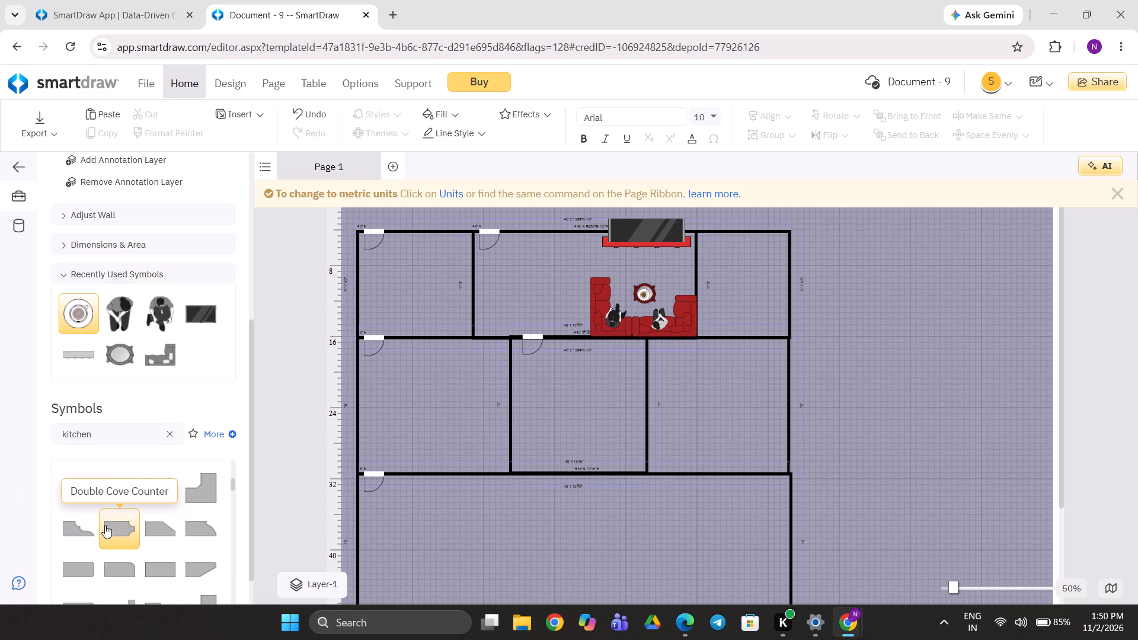
scroll(105, 525, "down", 2)
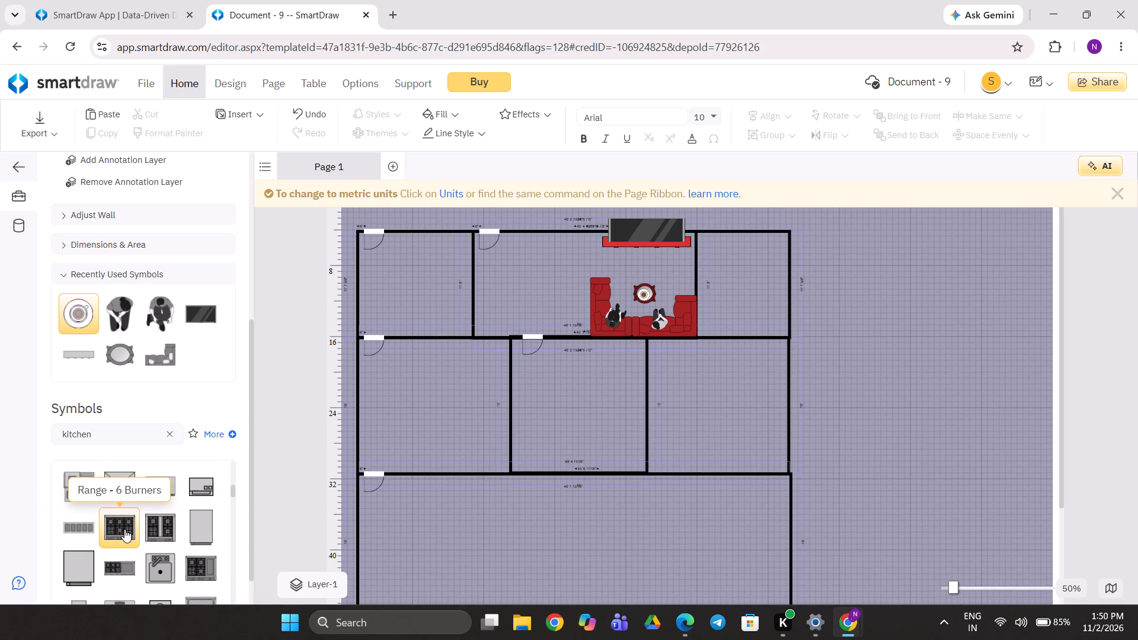
double_click(125, 564)
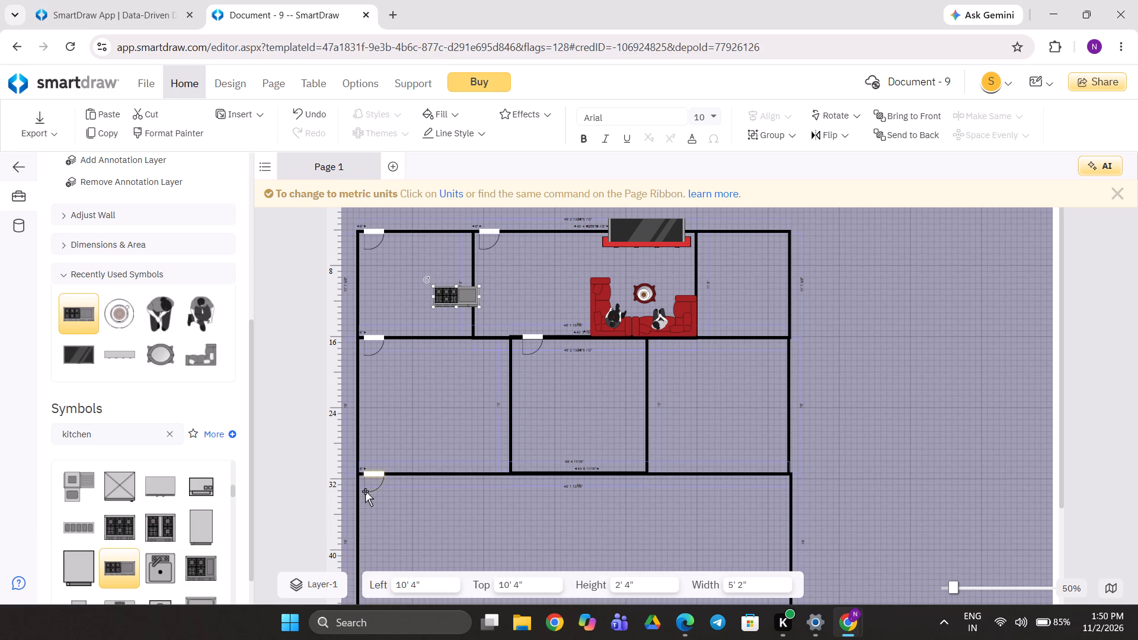
left_click_drag(459, 292, 691, 283)
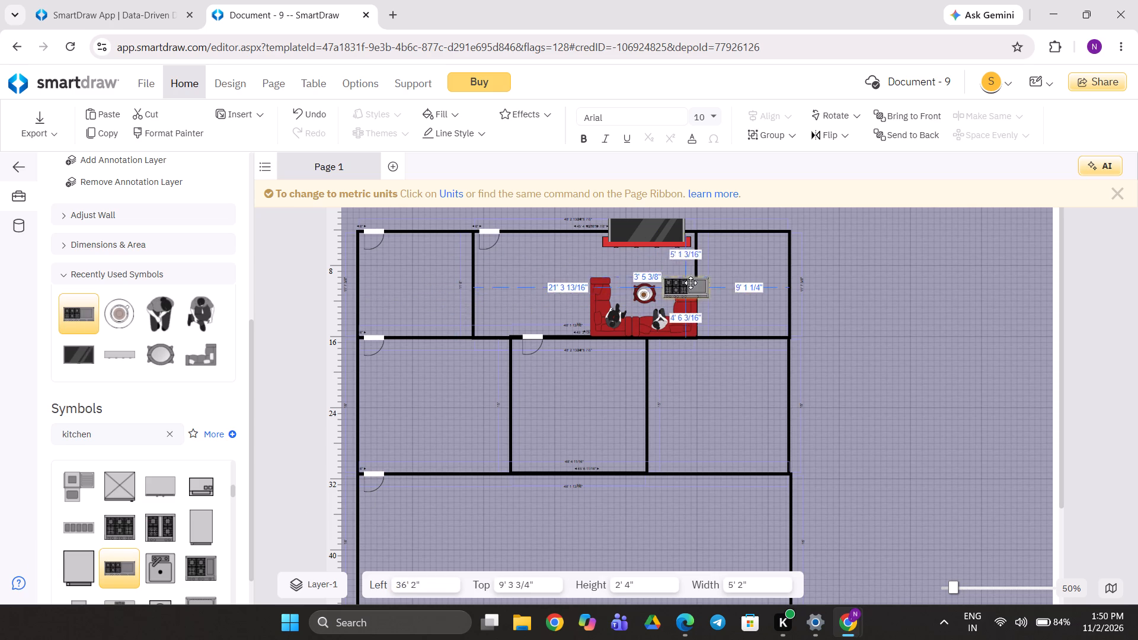
left_click_drag(691, 283, 745, 237)
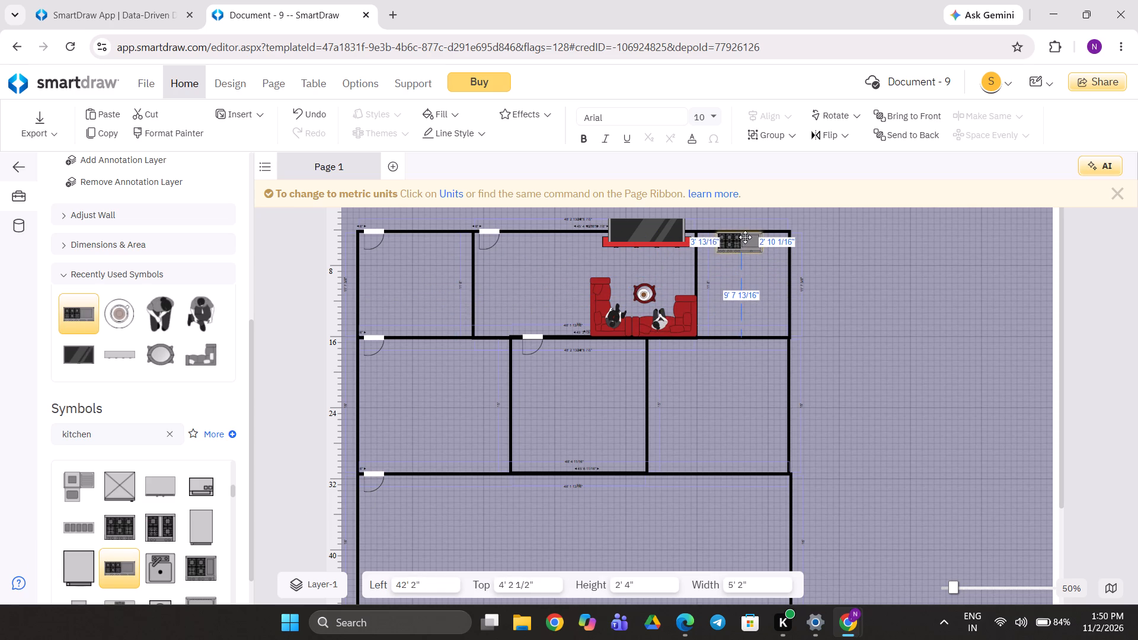
left_click_drag(745, 237, 736, 237)
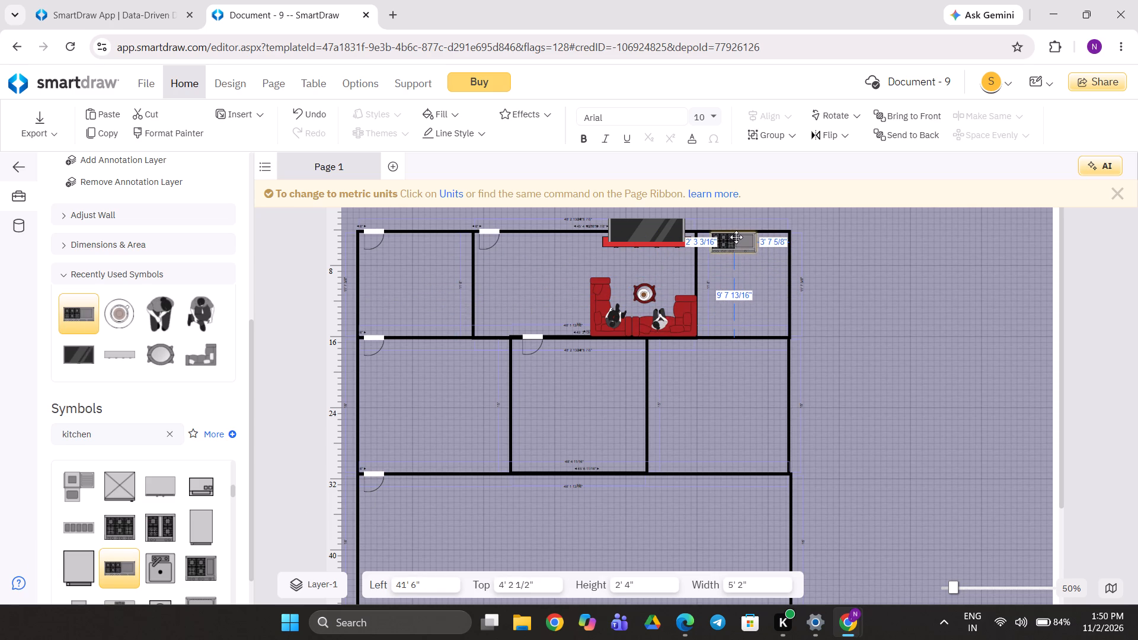
left_click_drag(736, 237, 741, 236)
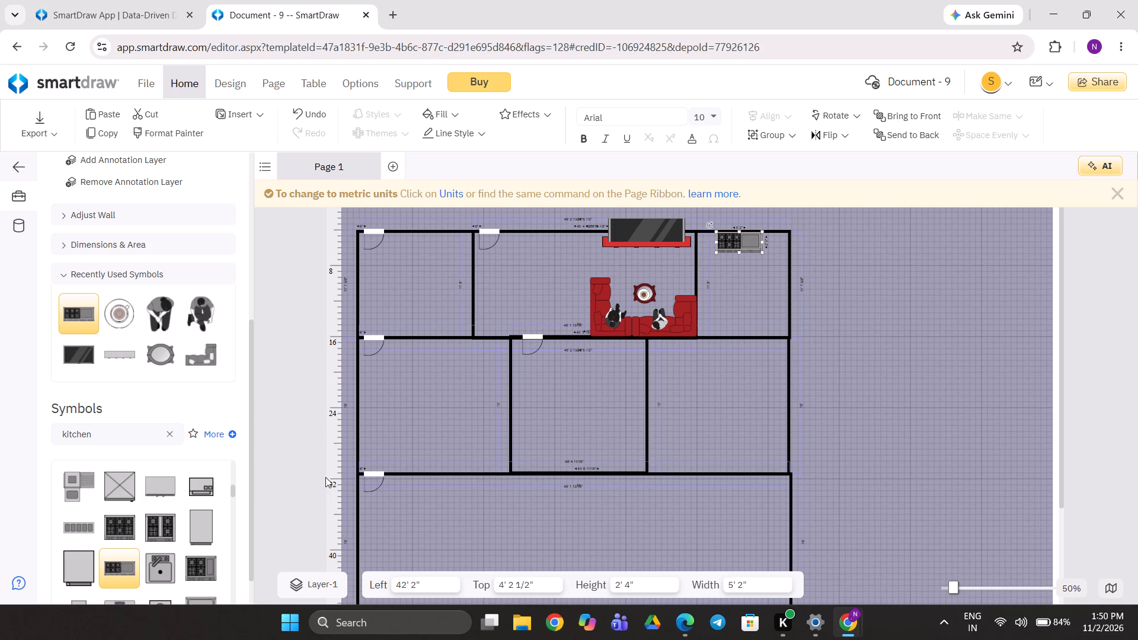
Add the square single-bowl sink beside the range in the upper-right room's corner, at left 48' and top 4' 2 1/2".
scroll(183, 540, "down", 1)
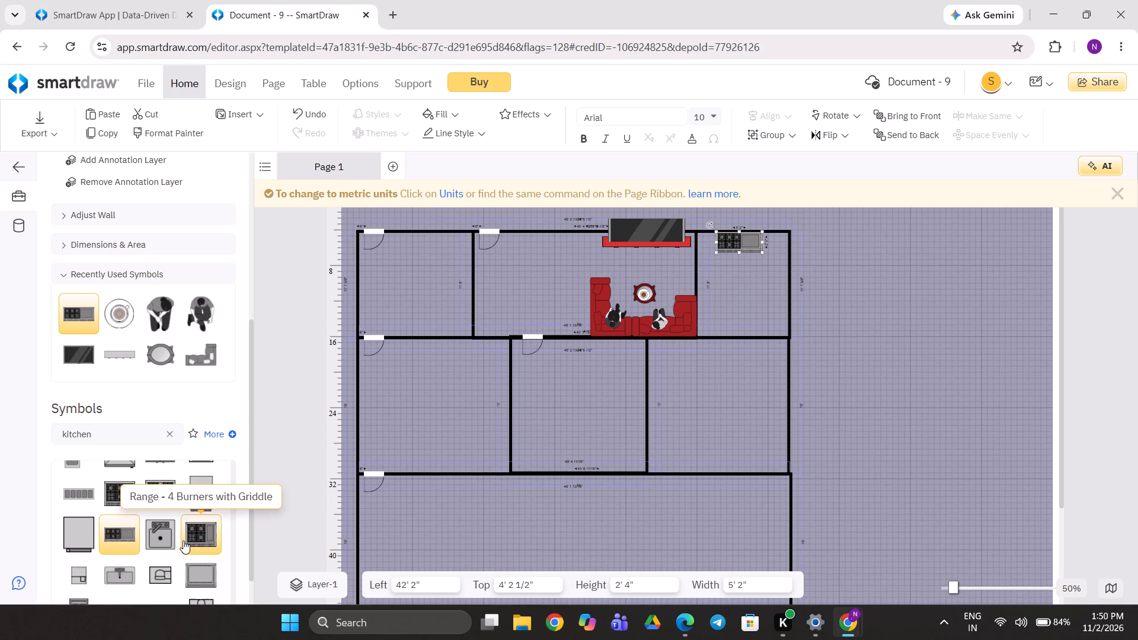
double_click(150, 532)
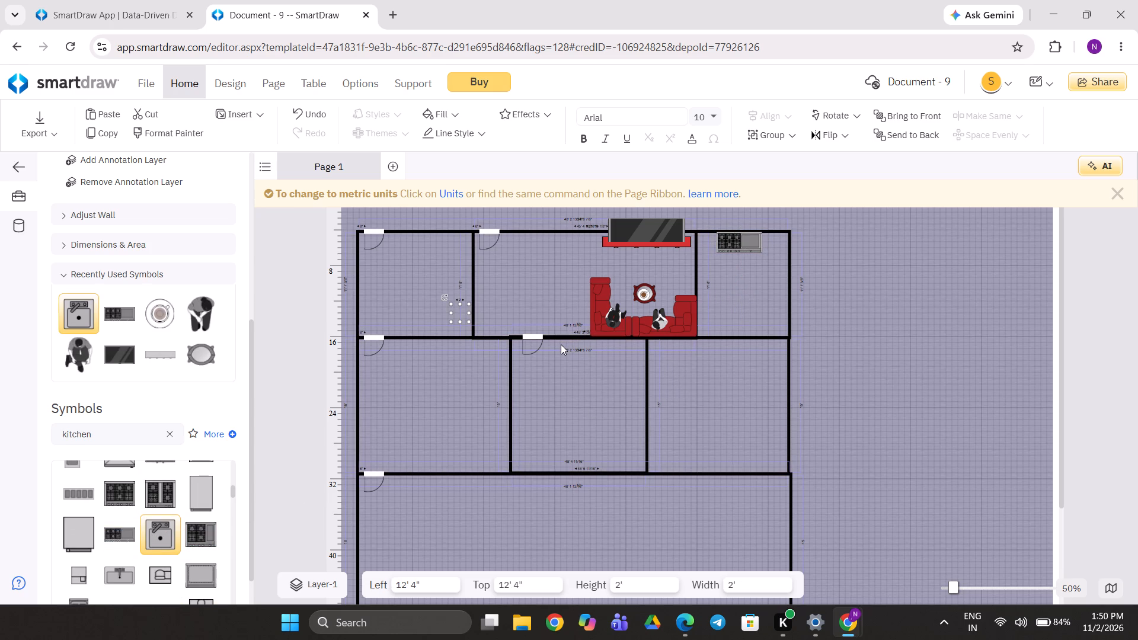
left_click_drag(463, 318, 775, 236)
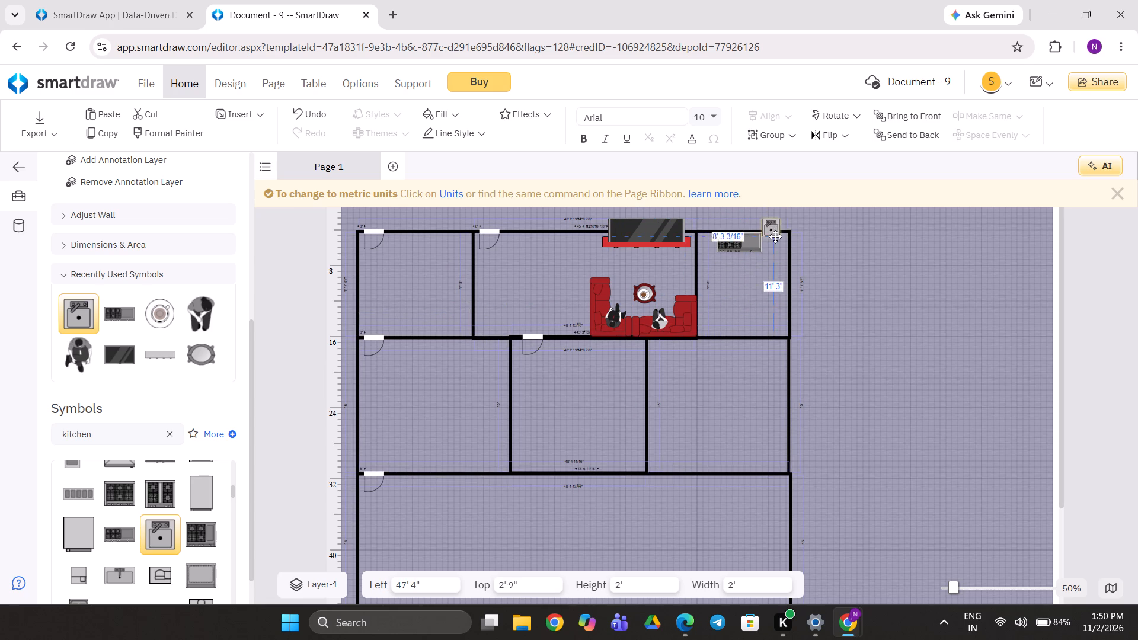
left_click_drag(775, 236, 782, 246)
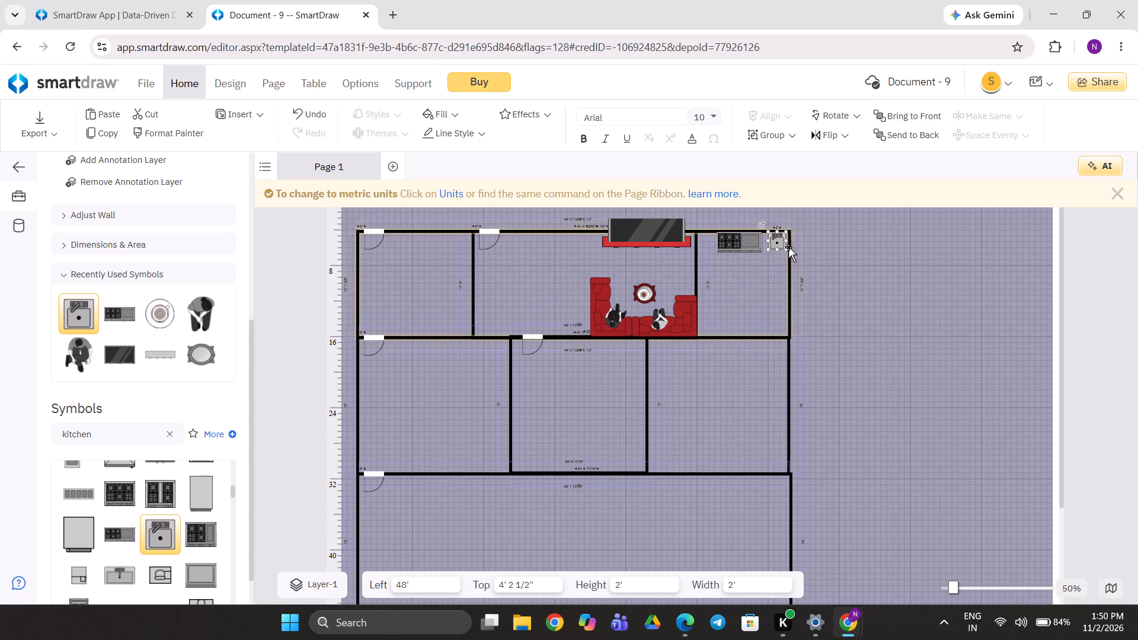
Stretch the square sink's height to 2' 4" and shift the burner range along the top wall to left 42' 10", against the sink.
left_click(787, 251)
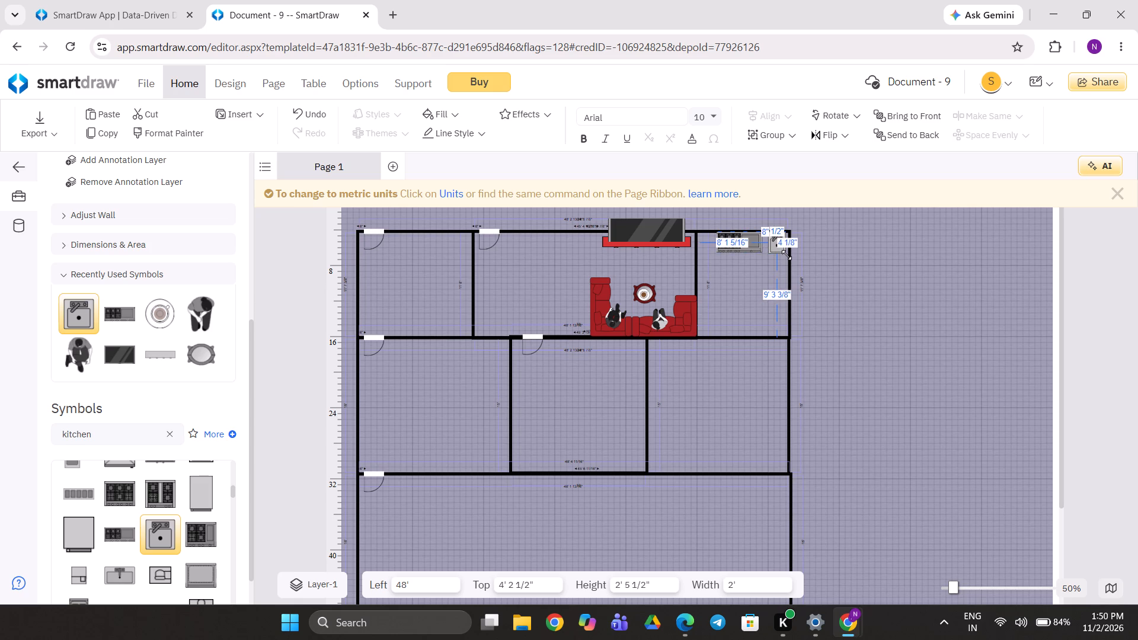
left_click_drag(744, 244, 749, 244)
left_click(760, 275)
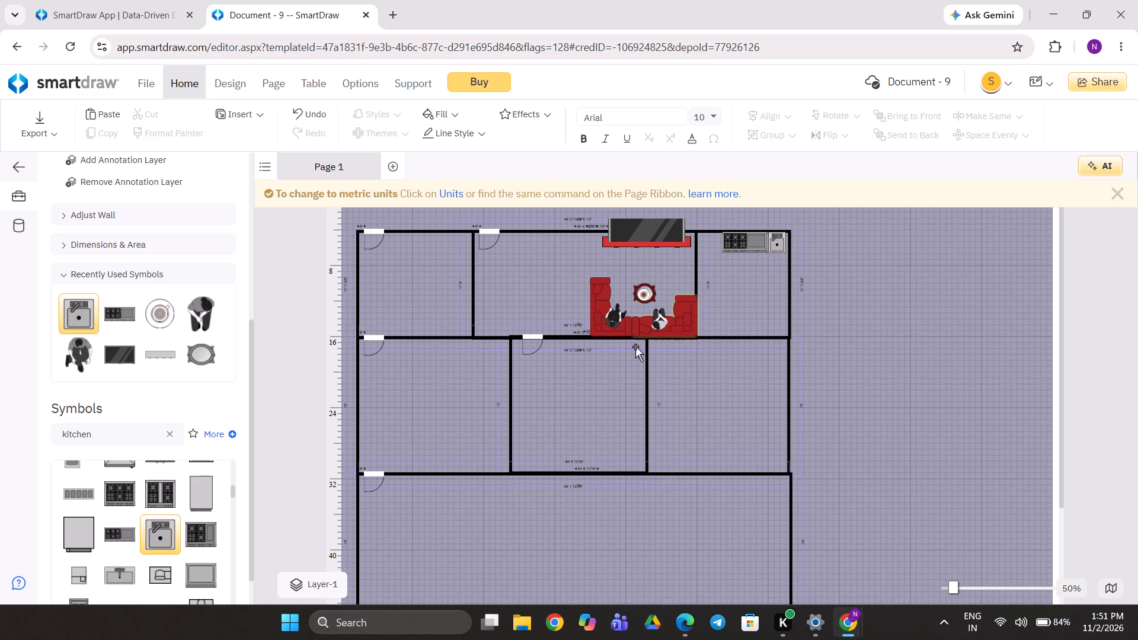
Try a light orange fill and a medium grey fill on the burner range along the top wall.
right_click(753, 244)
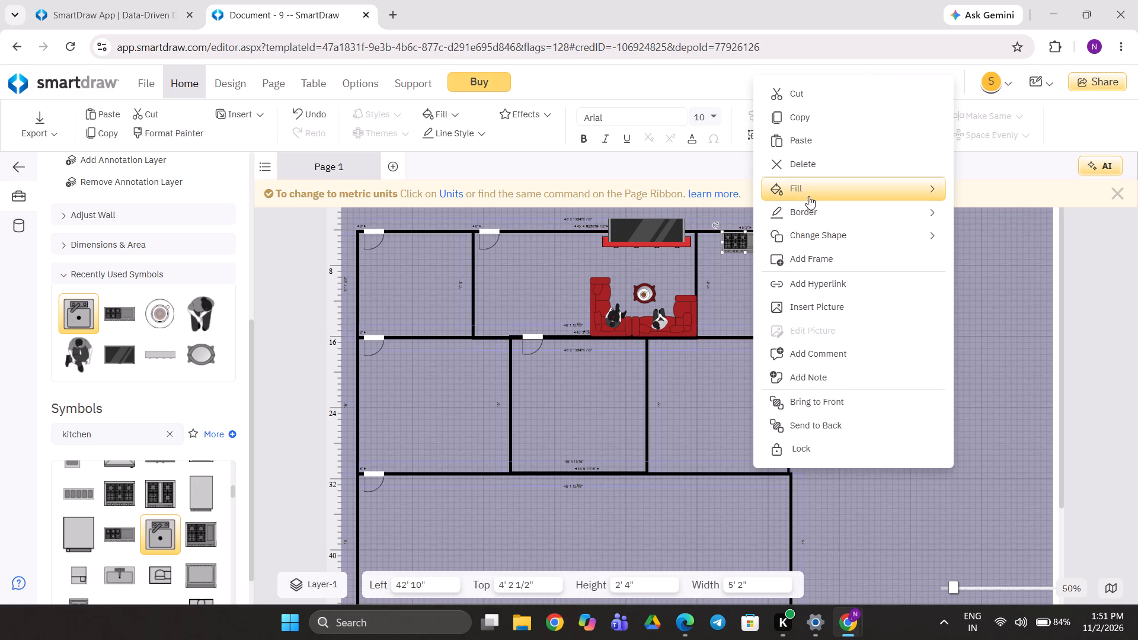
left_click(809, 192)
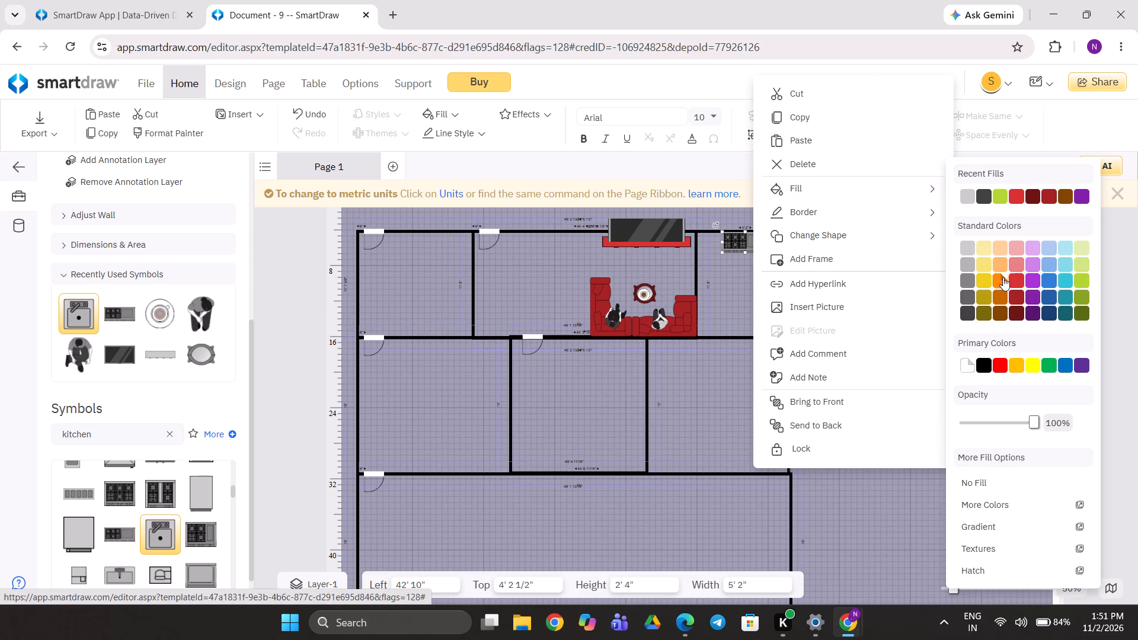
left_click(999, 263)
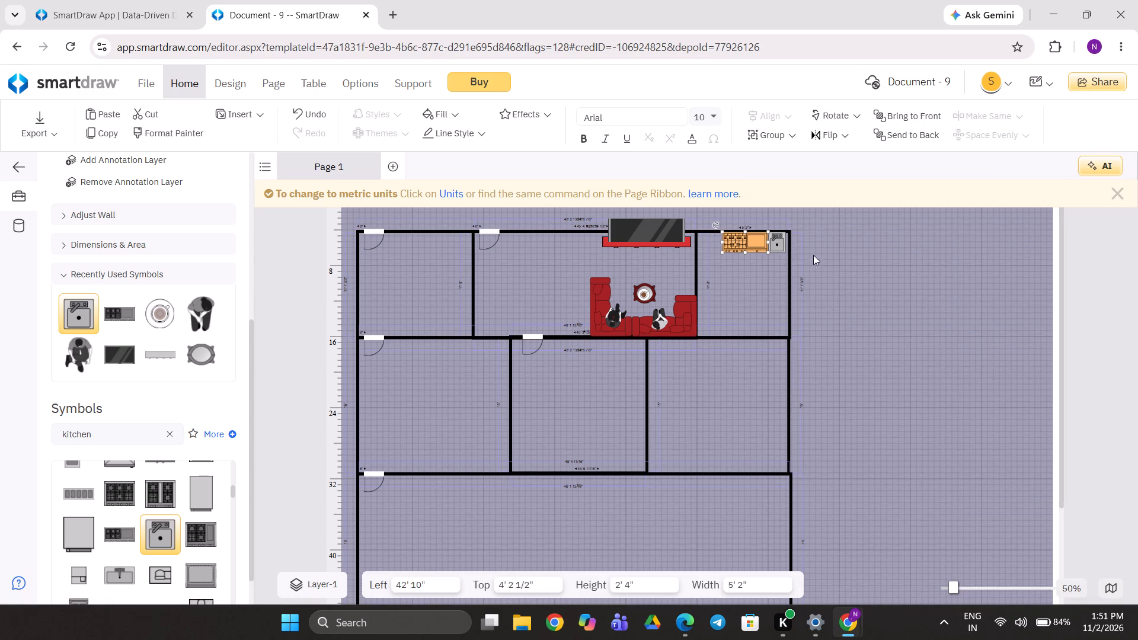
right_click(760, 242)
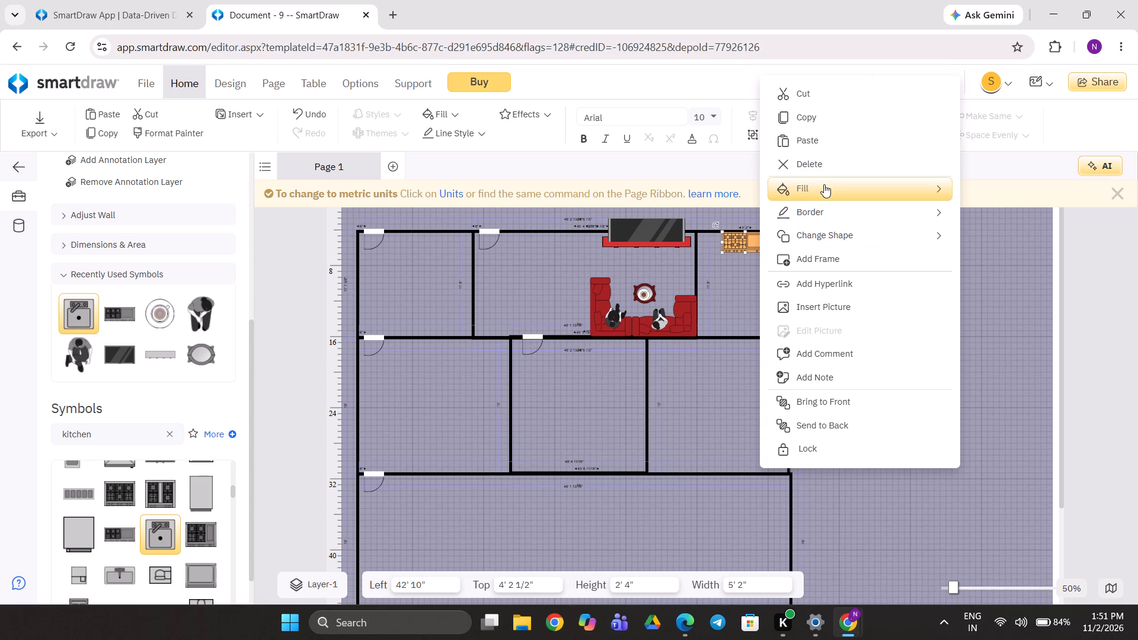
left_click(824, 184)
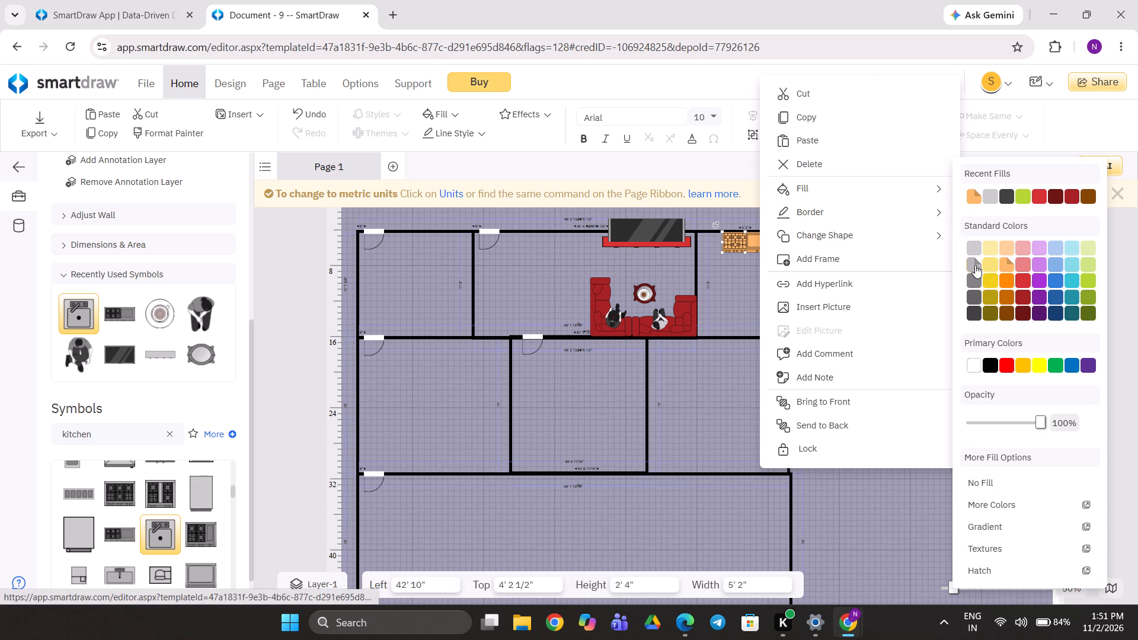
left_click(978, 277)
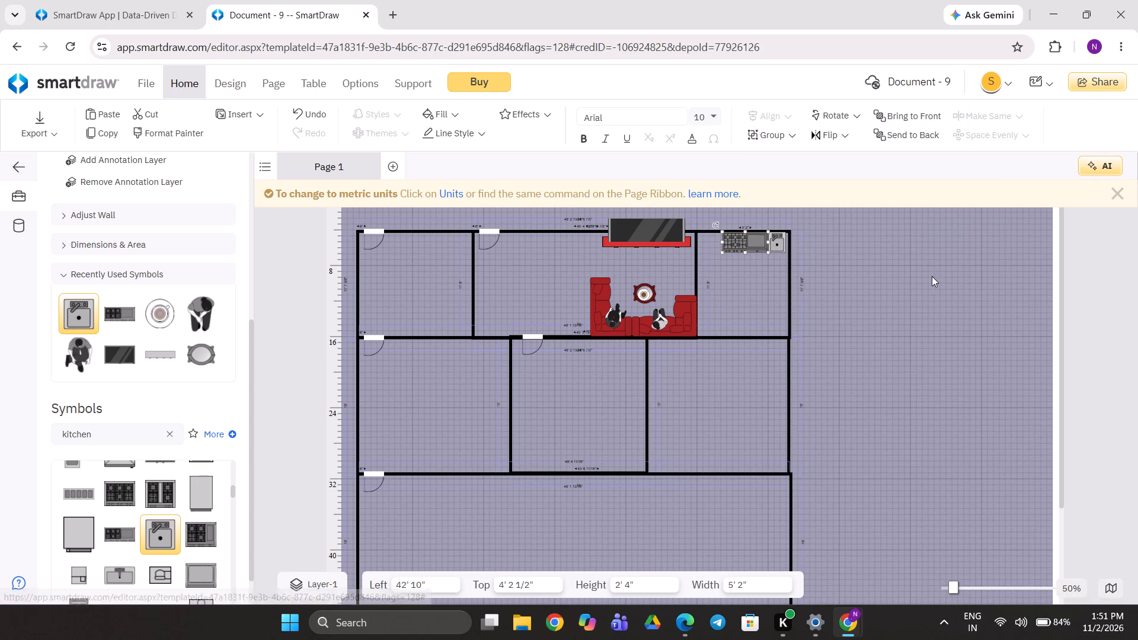
Fill the burner range along the upper-right room's top wall with the lightest standard grey.
right_click(778, 245)
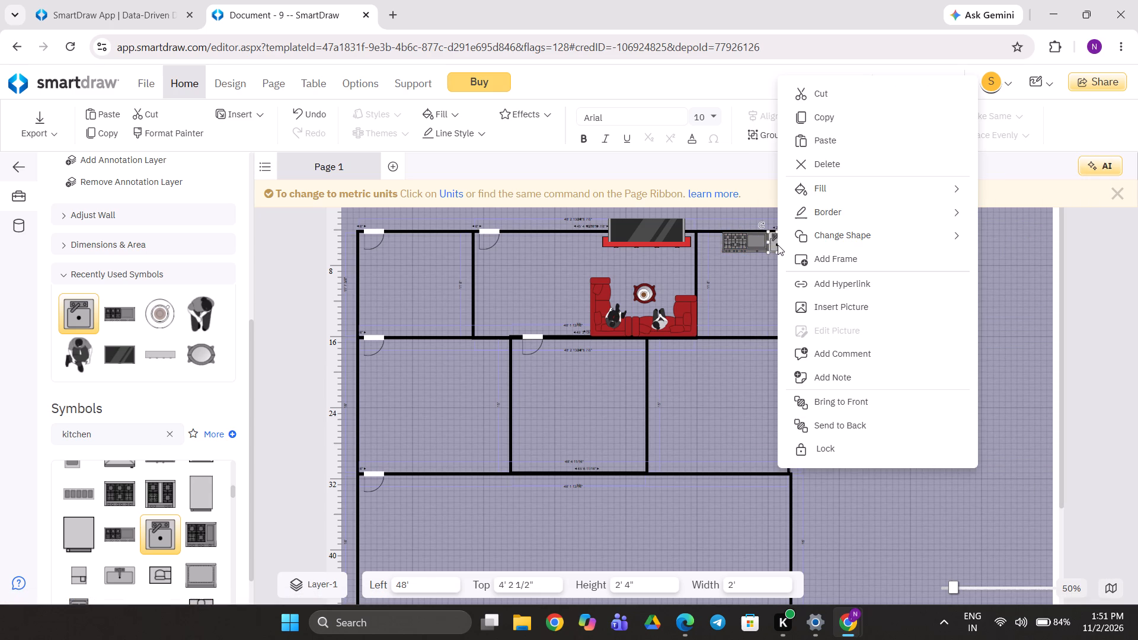
left_click(724, 238)
right_click(724, 238)
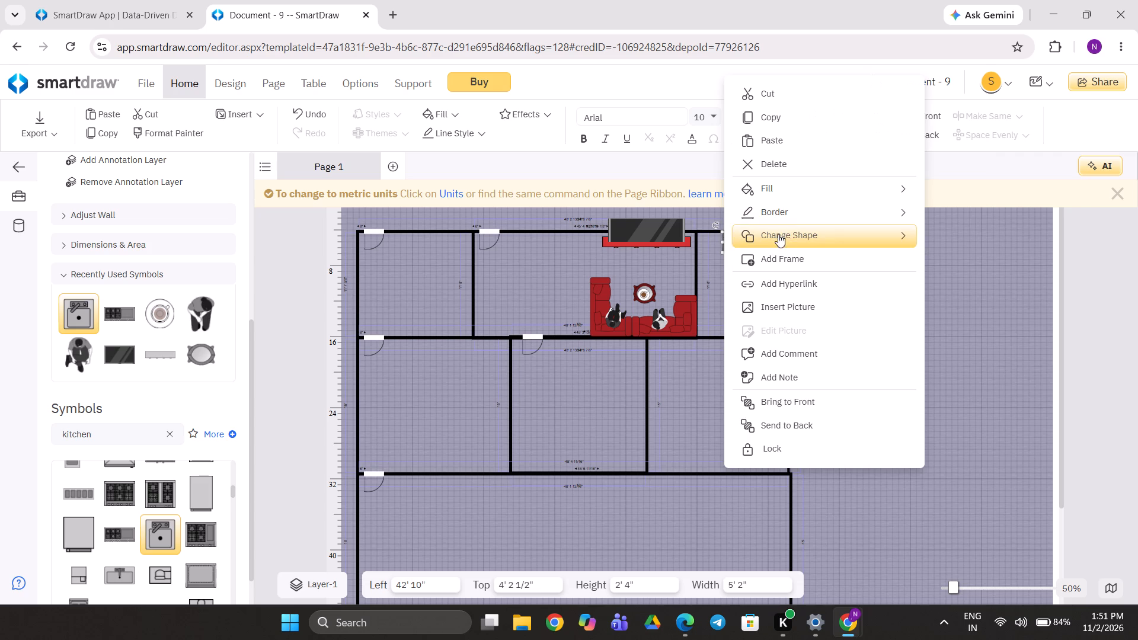
left_click(772, 187)
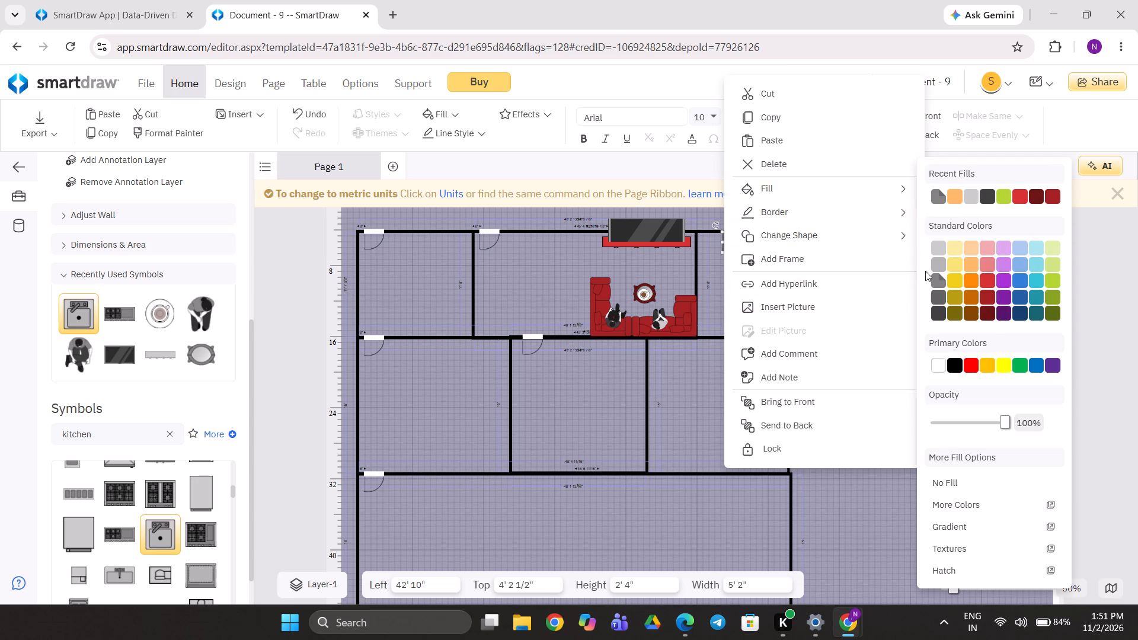
left_click(942, 247)
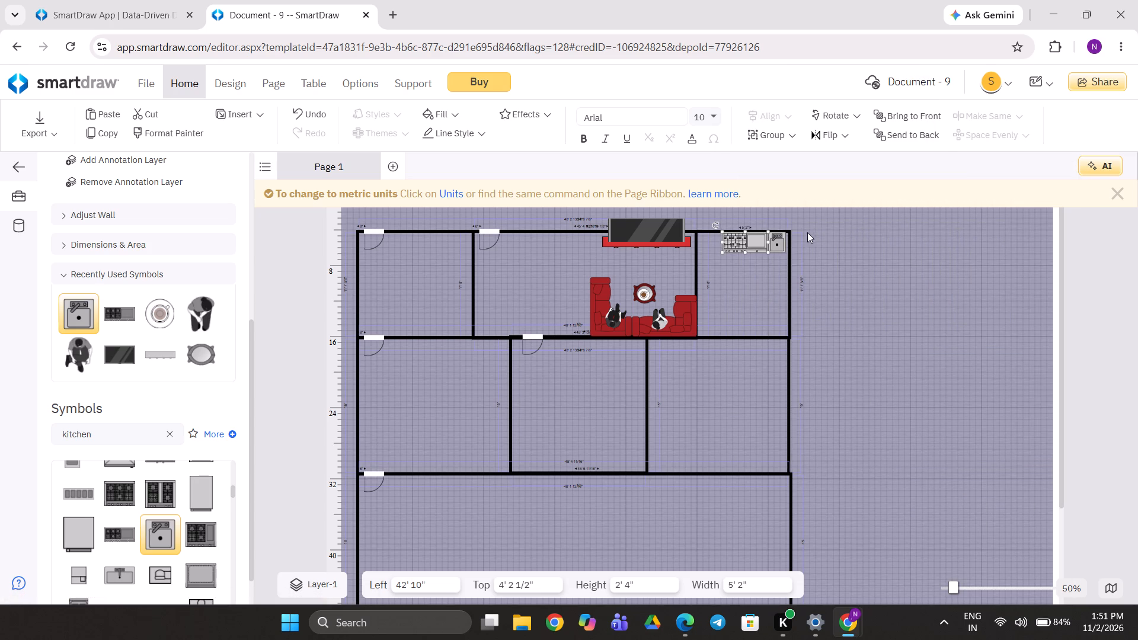
left_click(760, 275)
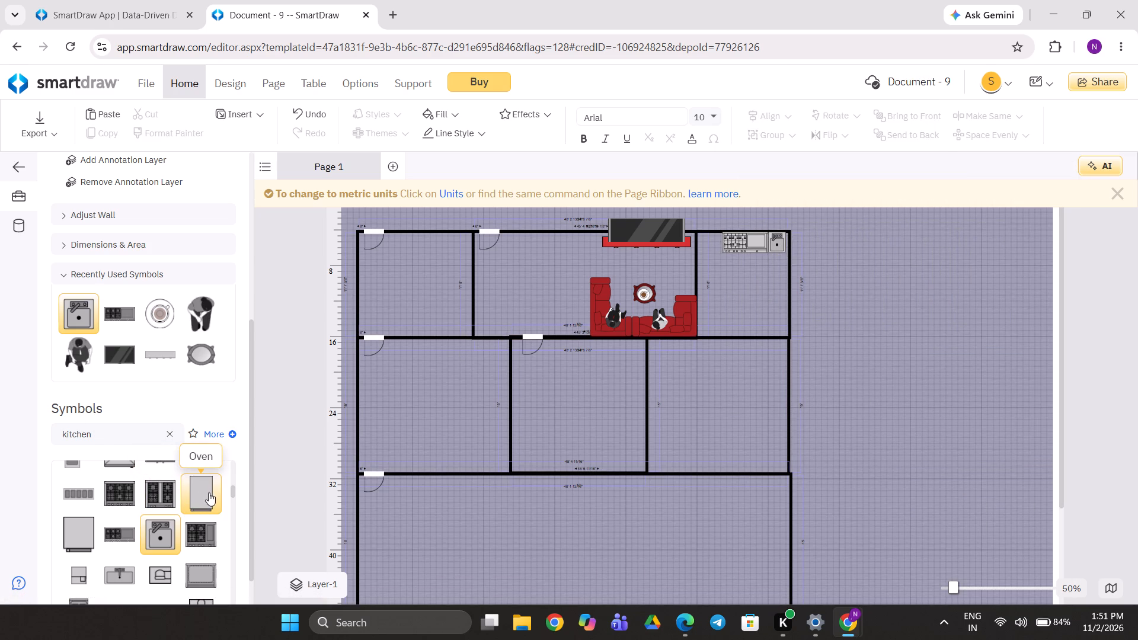
Add a second Range - 6 Burners with Griddle, rotated vertically with burners nearest the sink, directly below it at left 46' 5", top 8' 2 3/16".
double_click(130, 545)
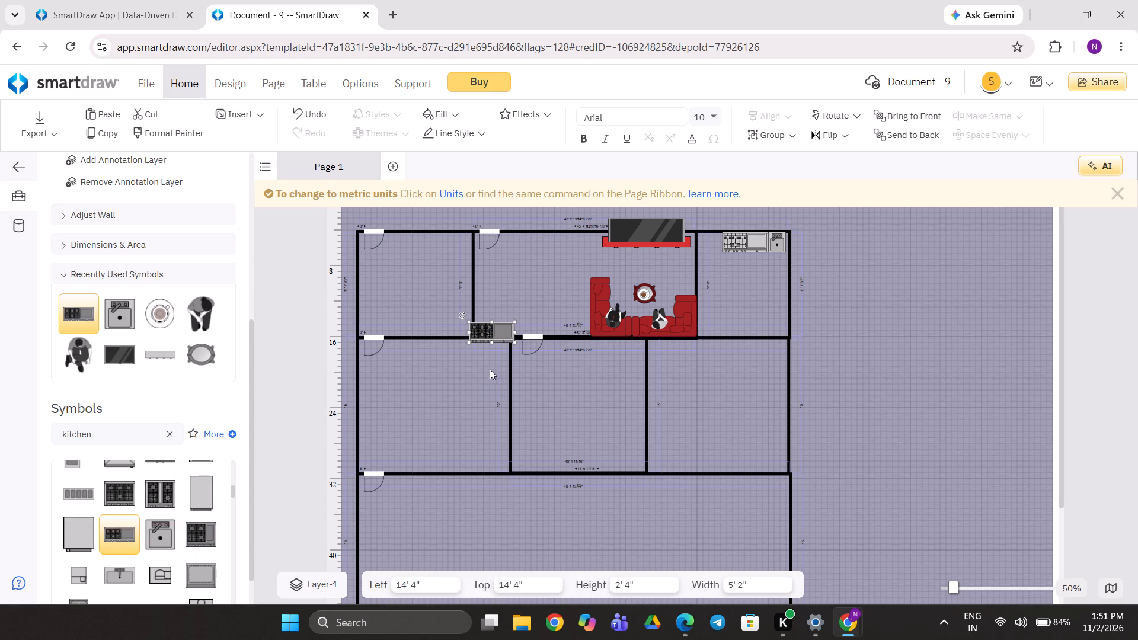
left_click(500, 337)
left_click_drag(490, 335, 680, 312)
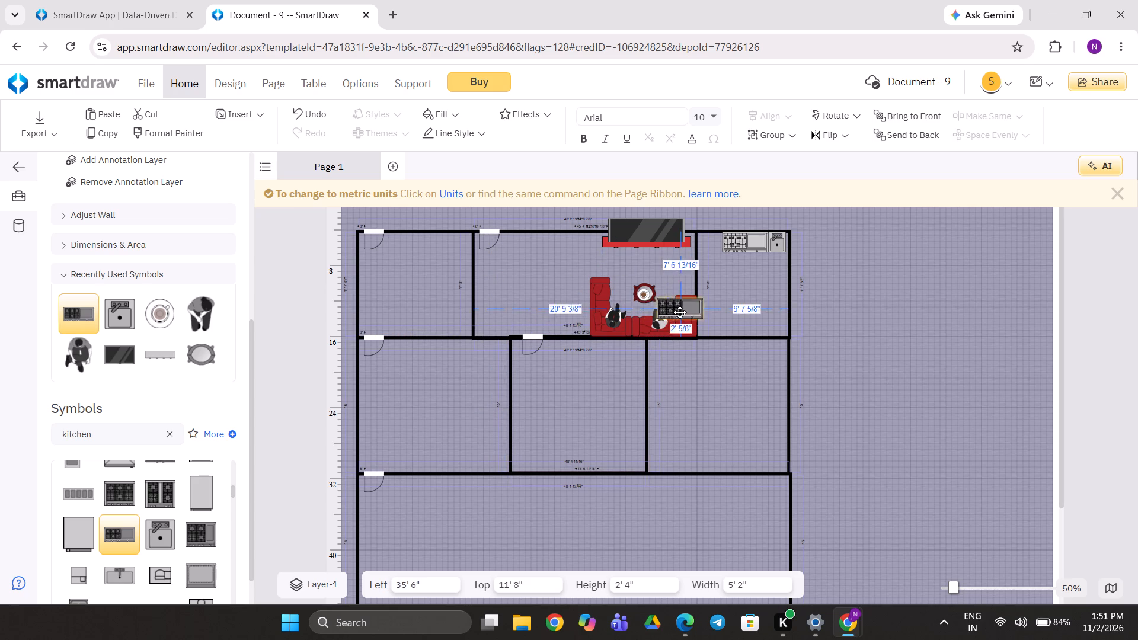
left_click_drag(680, 312, 749, 300)
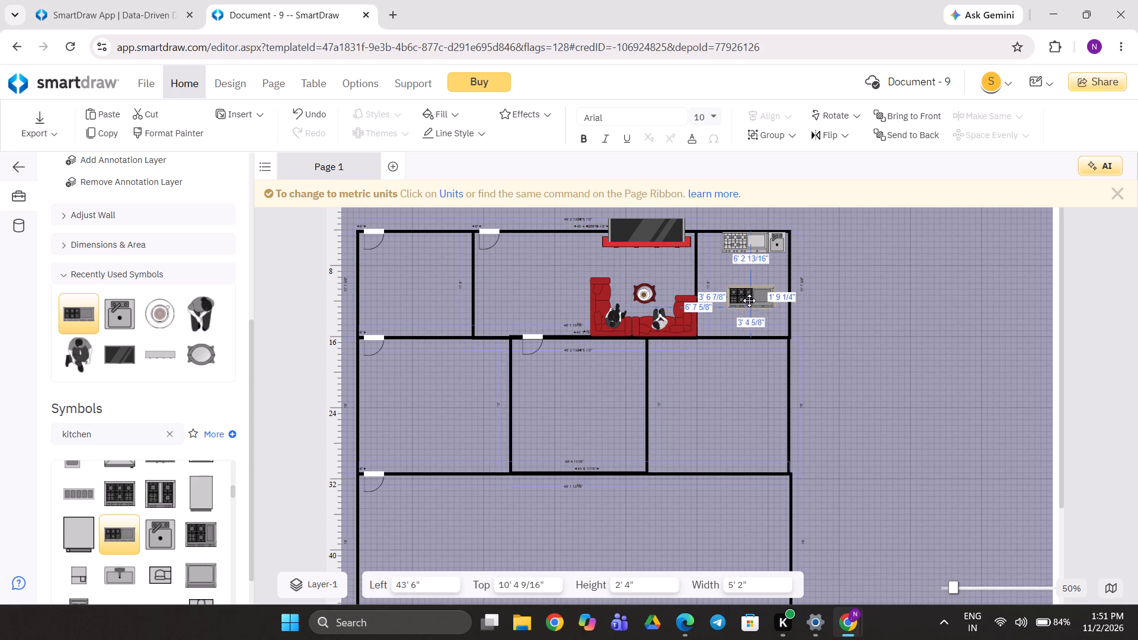
left_click_drag(721, 281, 807, 206)
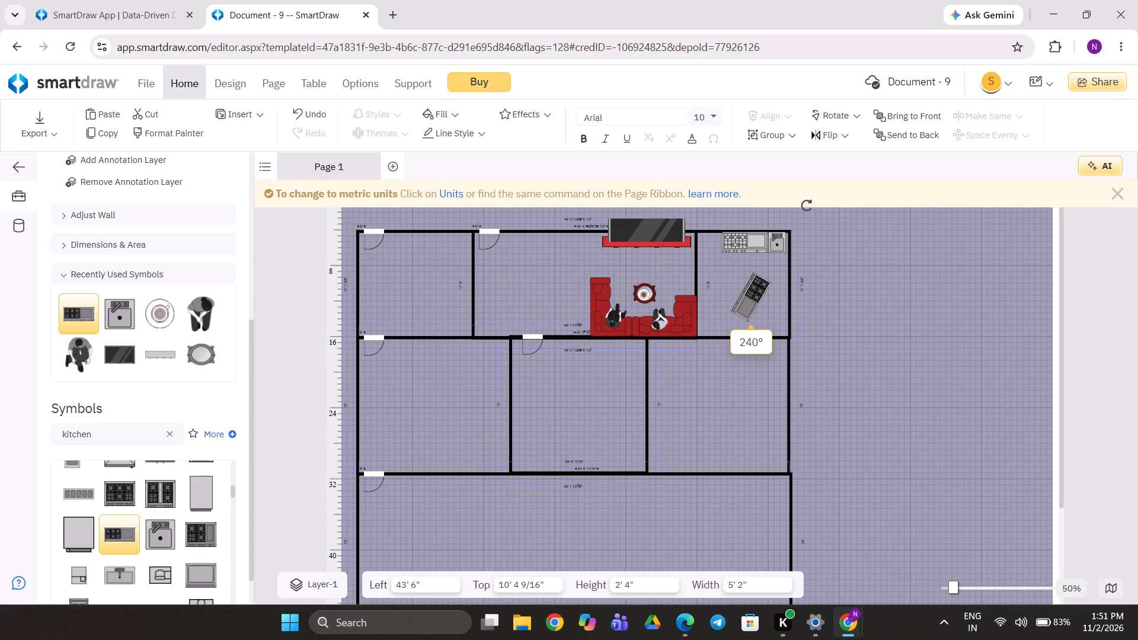
left_click_drag(807, 206, 800, 207)
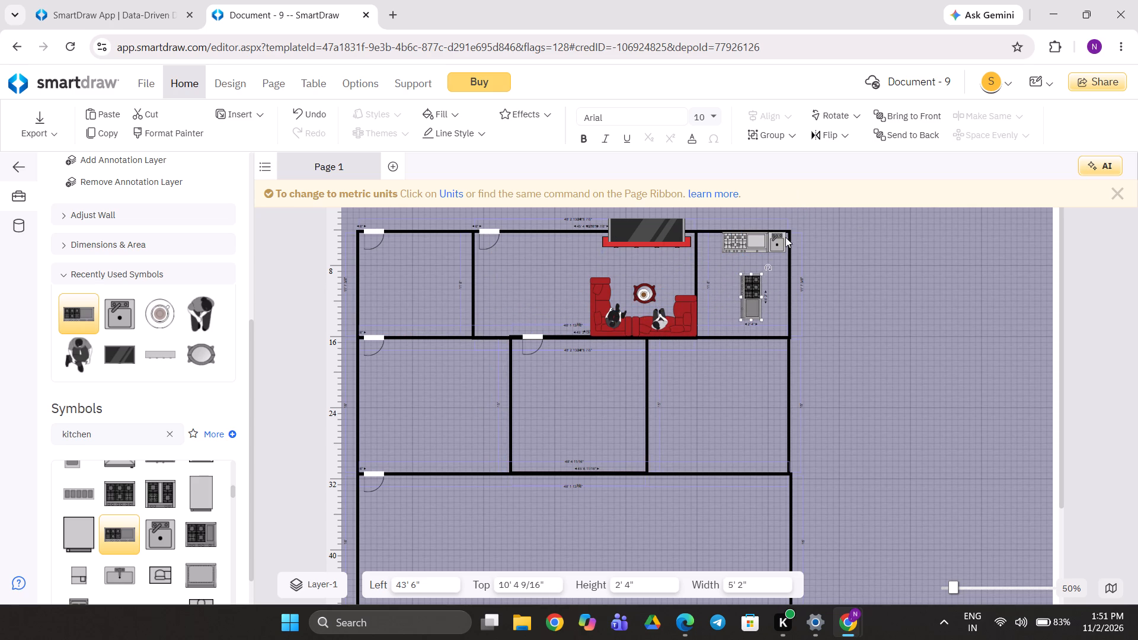
left_click_drag(753, 287, 782, 261)
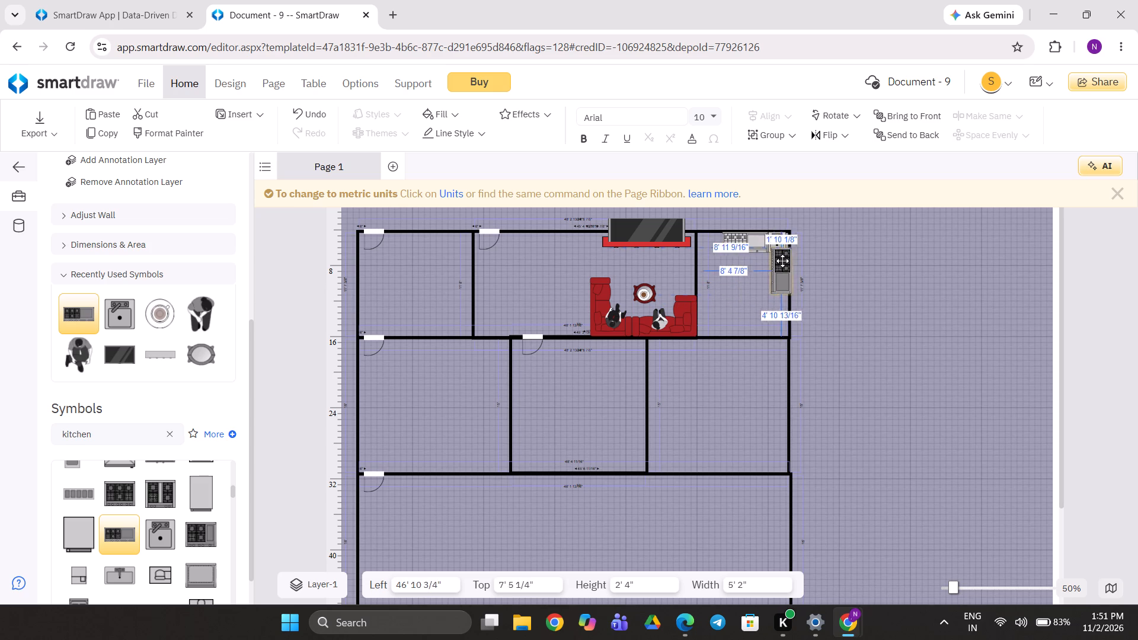
left_click_drag(782, 261, 779, 266)
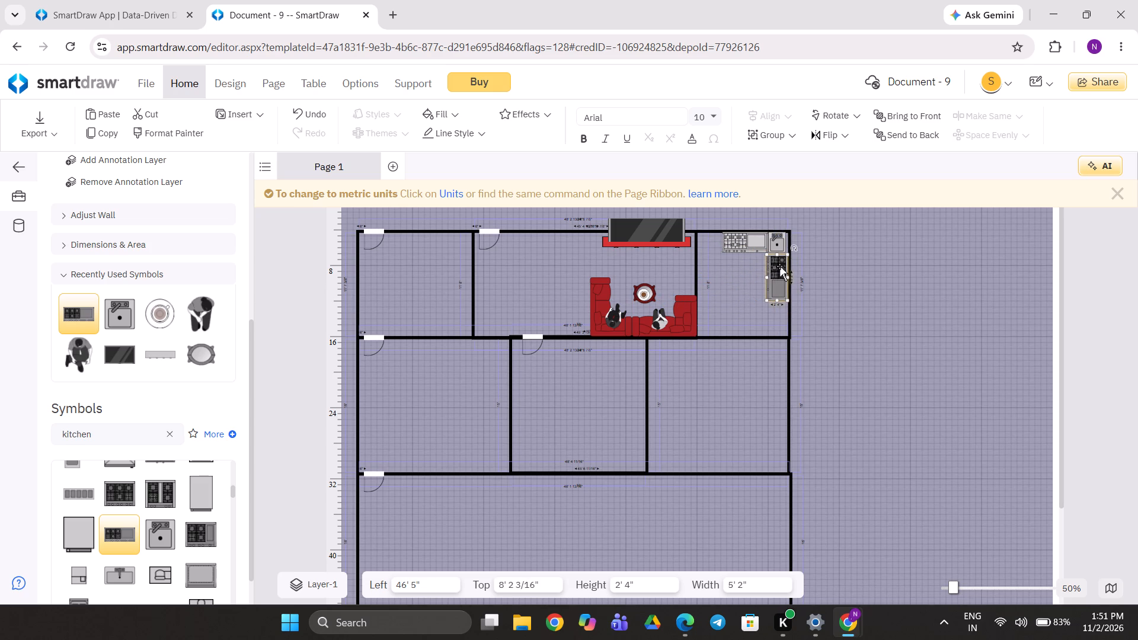
left_click(740, 305)
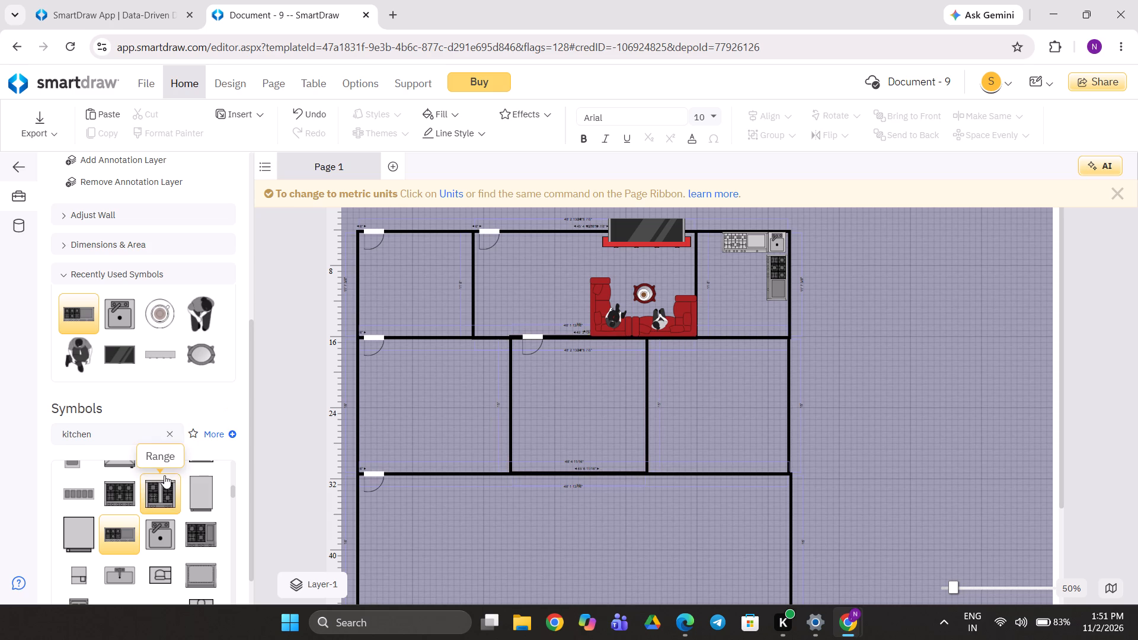
Look through the remaining kitchen search results for further kitchen fixtures and appliances.
scroll(139, 502, "down", 3)
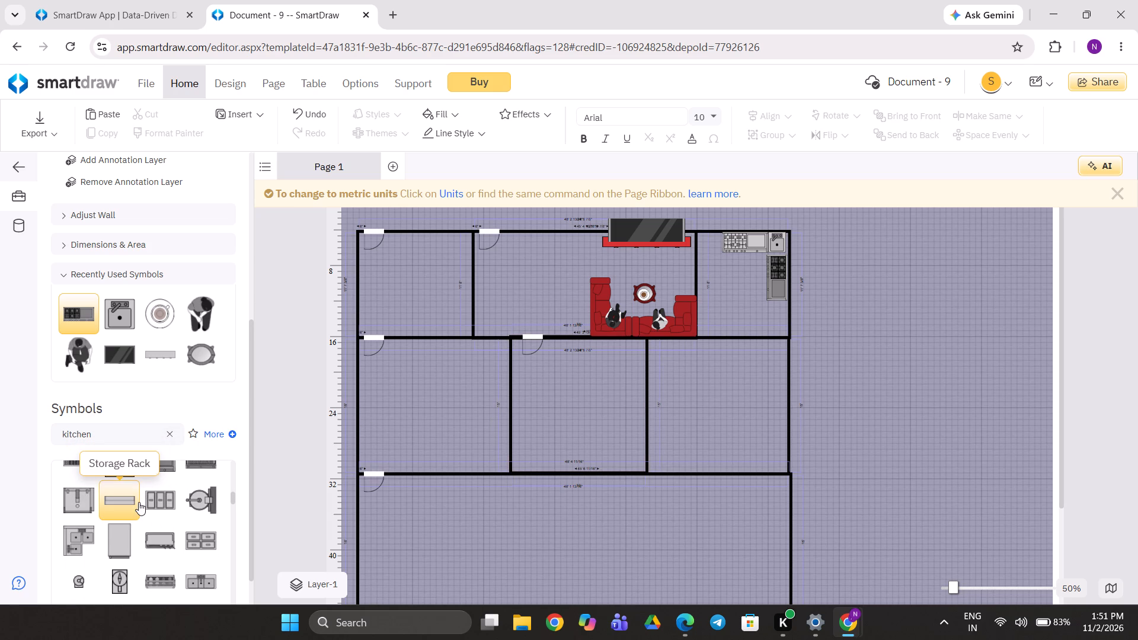
scroll(139, 502, "down", 3)
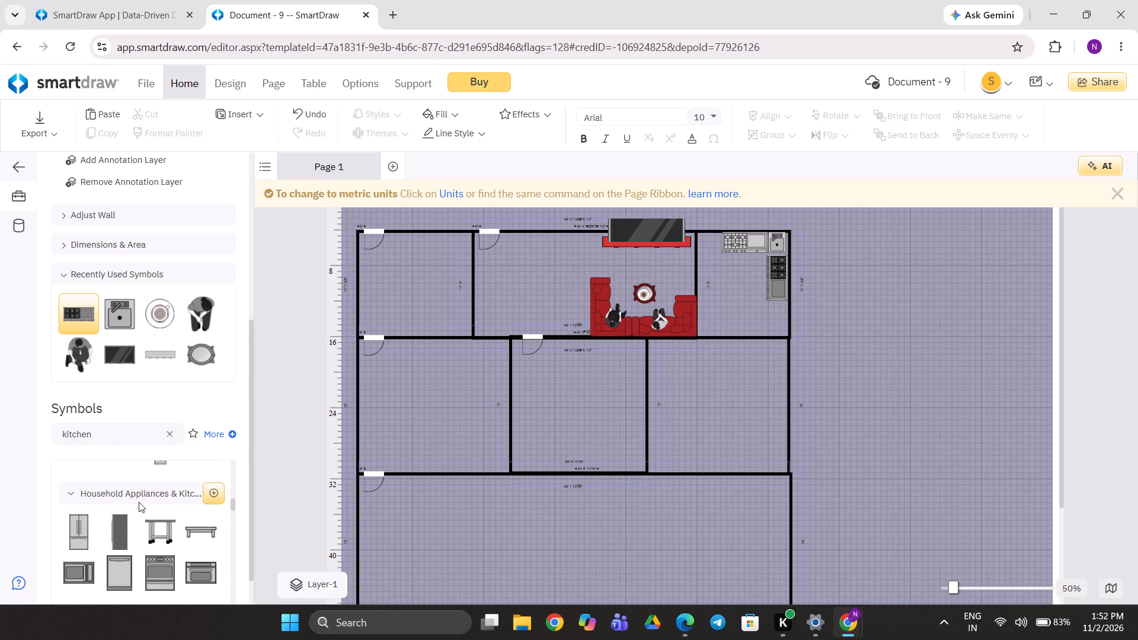
scroll(139, 502, "down", 4)
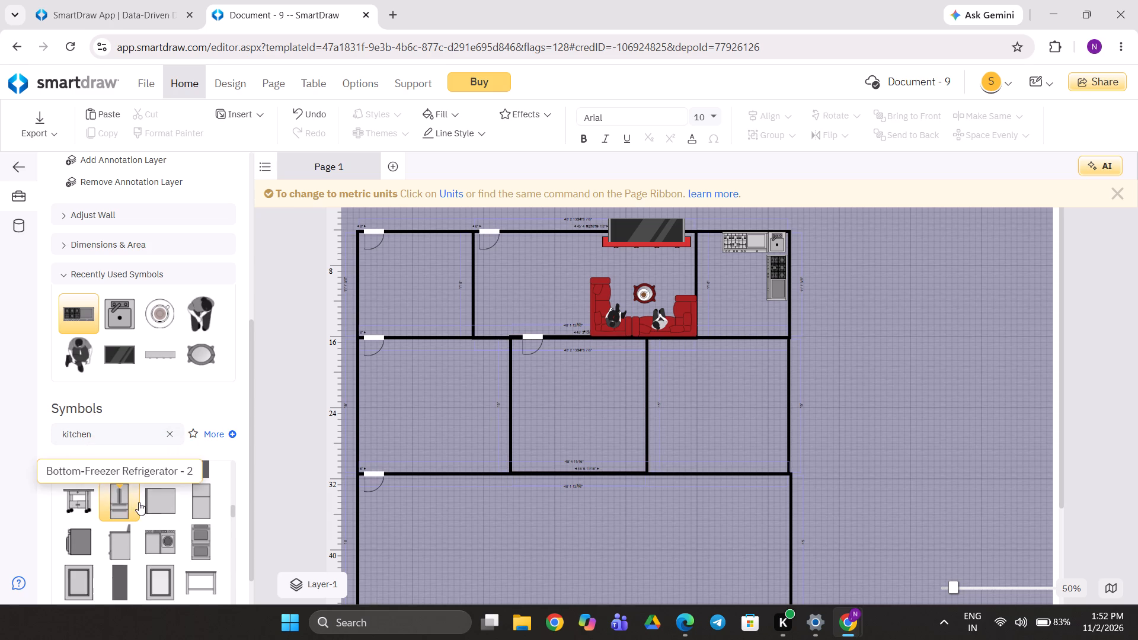
scroll(139, 502, "down", 4)
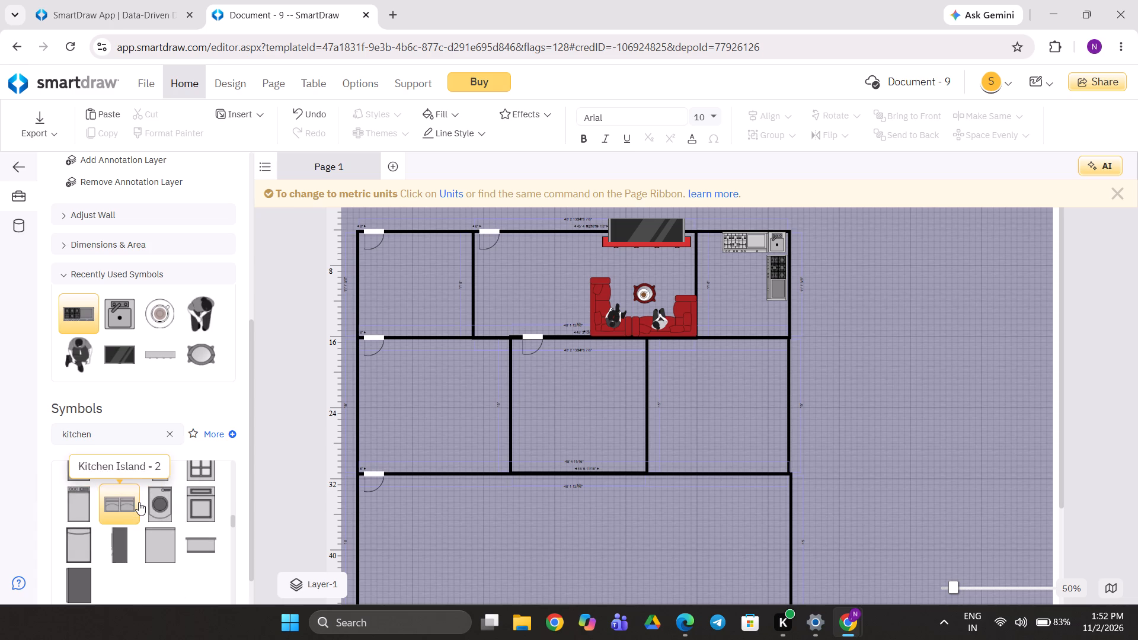
Clear the kitchen symbol search and look through the Tables symbol category for a table to add to the floor plan.
left_click_drag(135, 441, 37, 428)
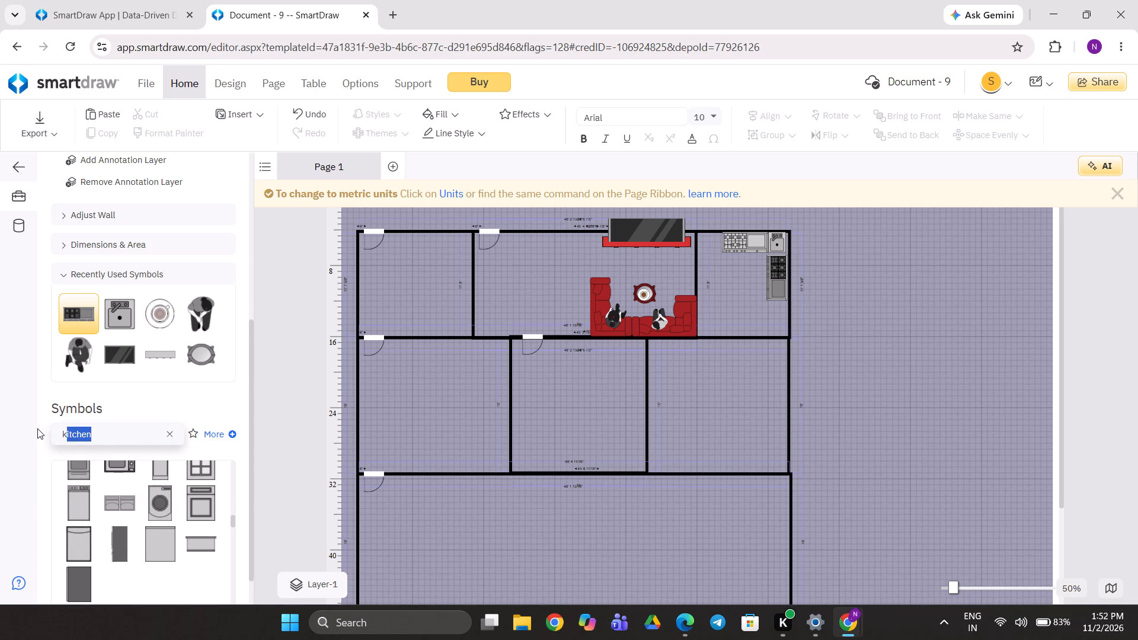
key("Delete")
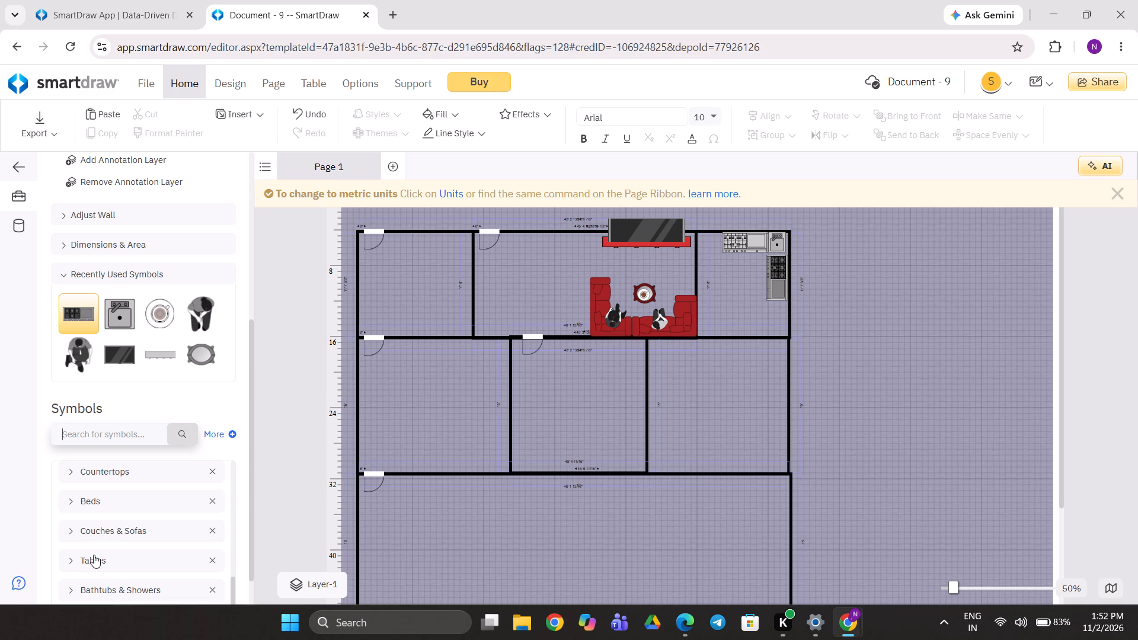
left_click(70, 558)
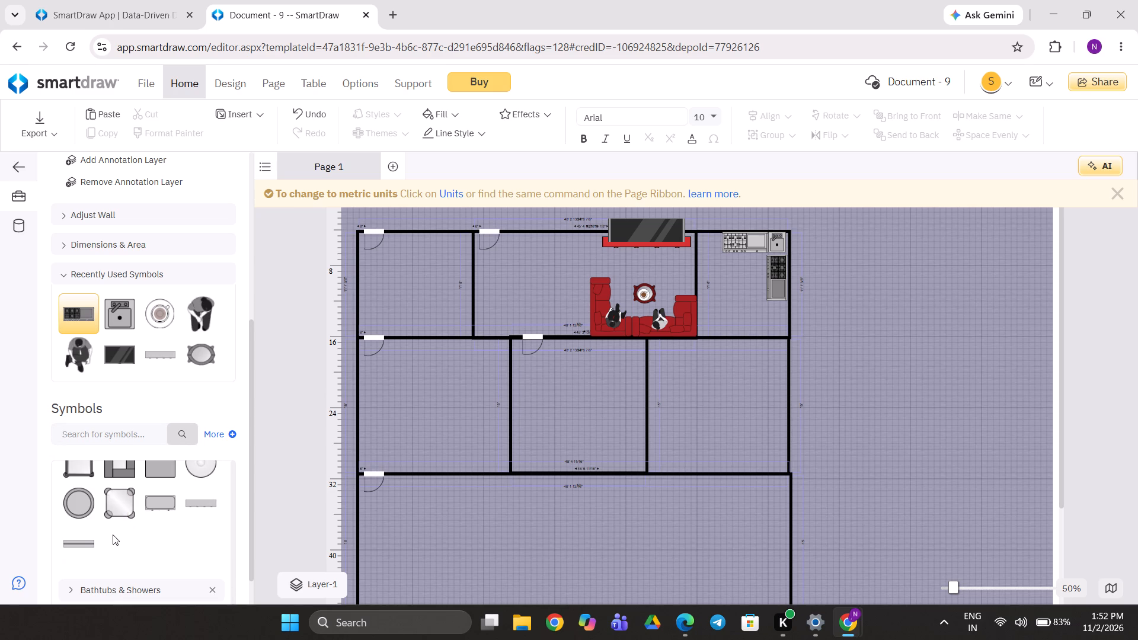
scroll(139, 526, "up", 2)
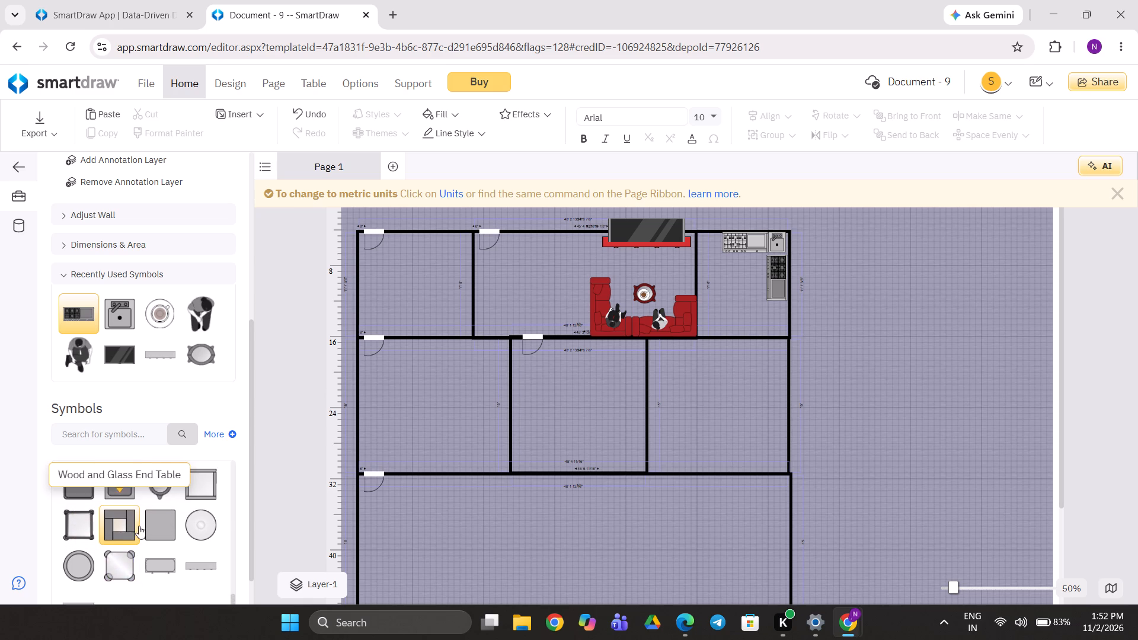
scroll(139, 526, "up", 2)
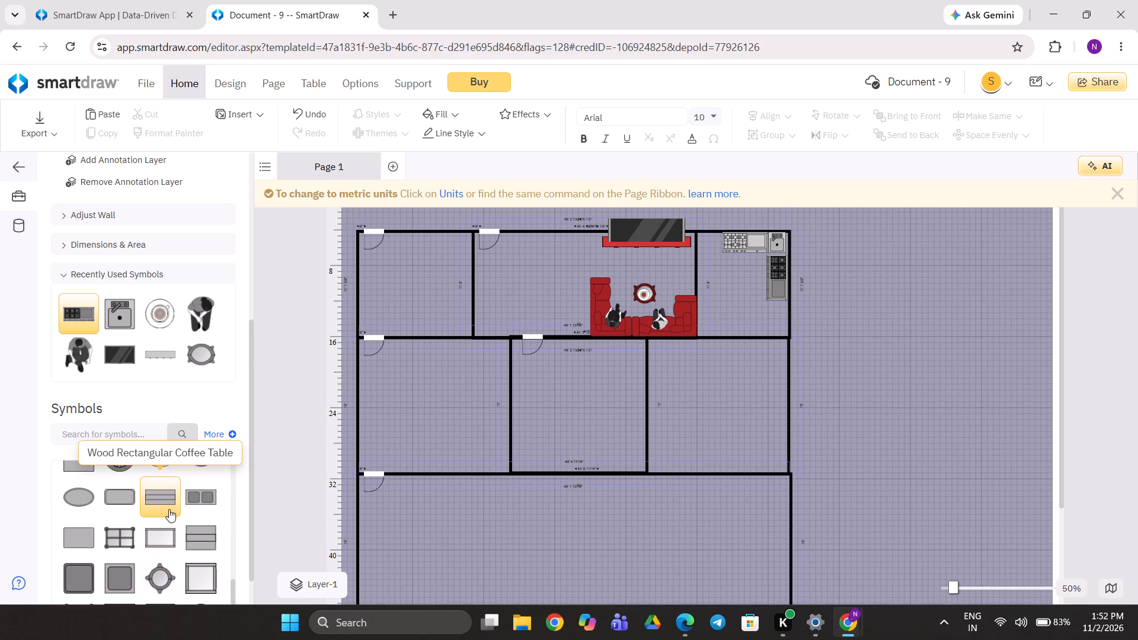
scroll(169, 504, "up", 1)
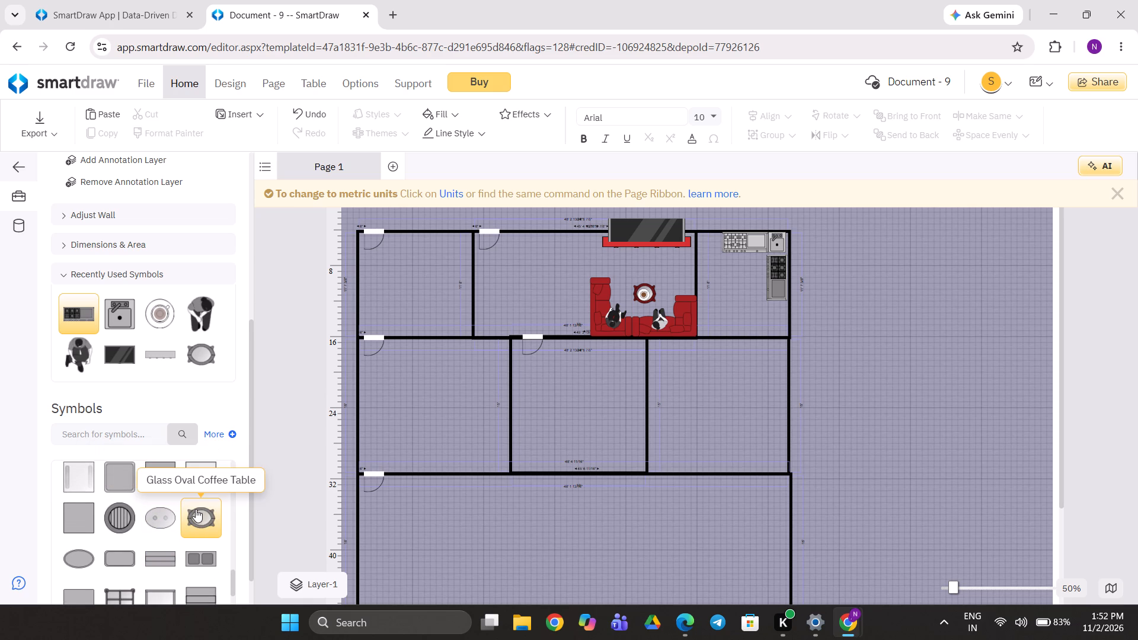
scroll(188, 510, "down", 2)
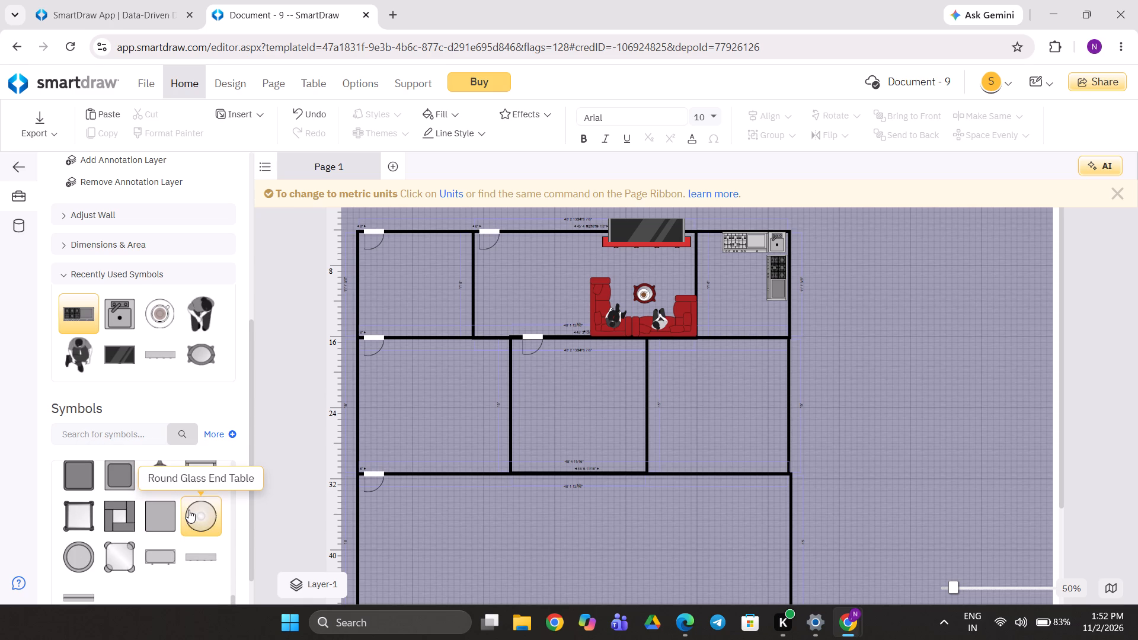
scroll(188, 510, "up", 1)
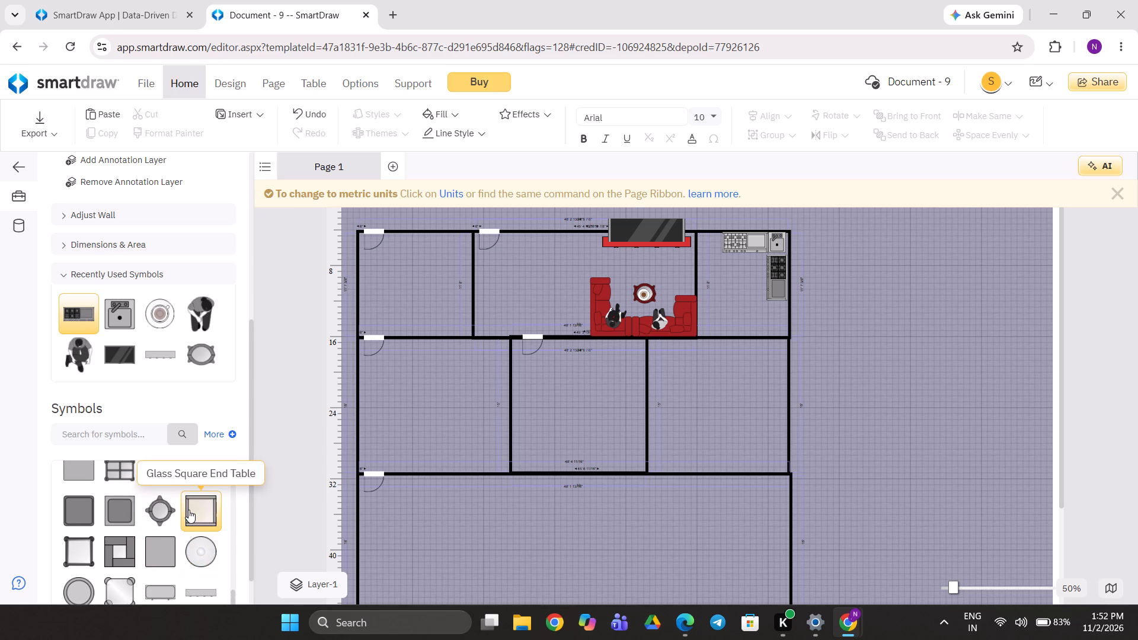
scroll(188, 510, "up", 3)
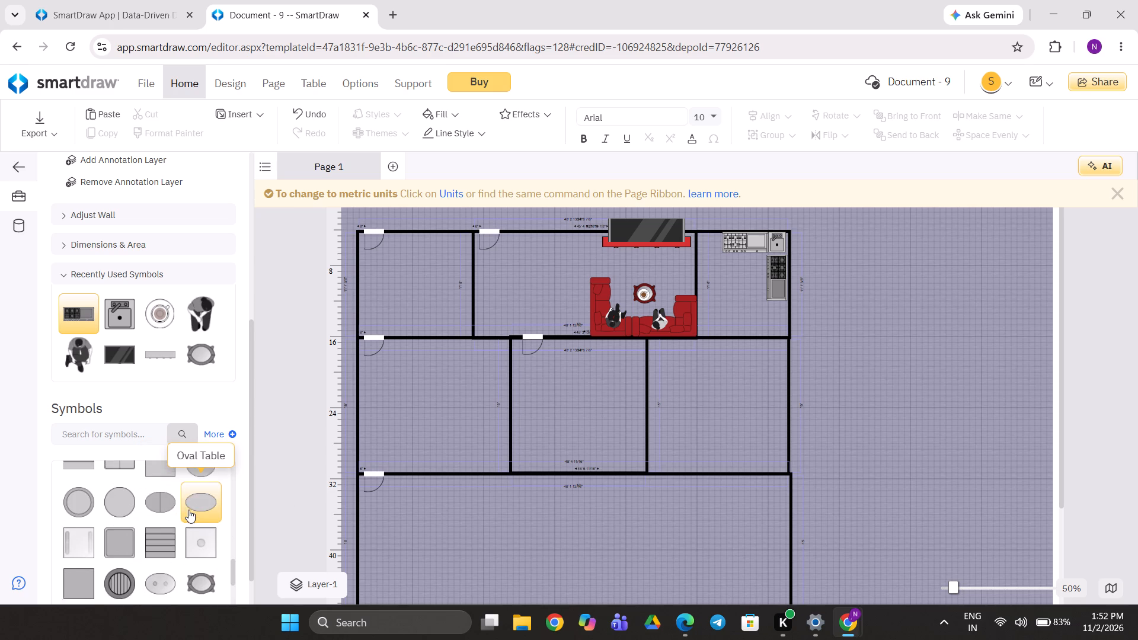
scroll(188, 510, "up", 2)
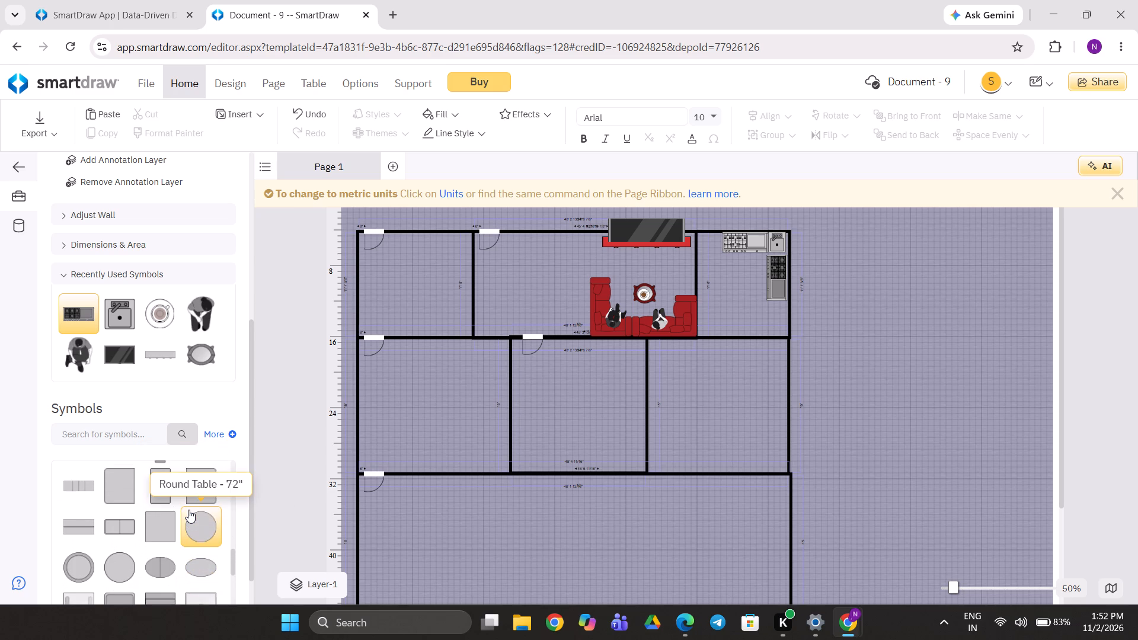
scroll(188, 510, "up", 2)
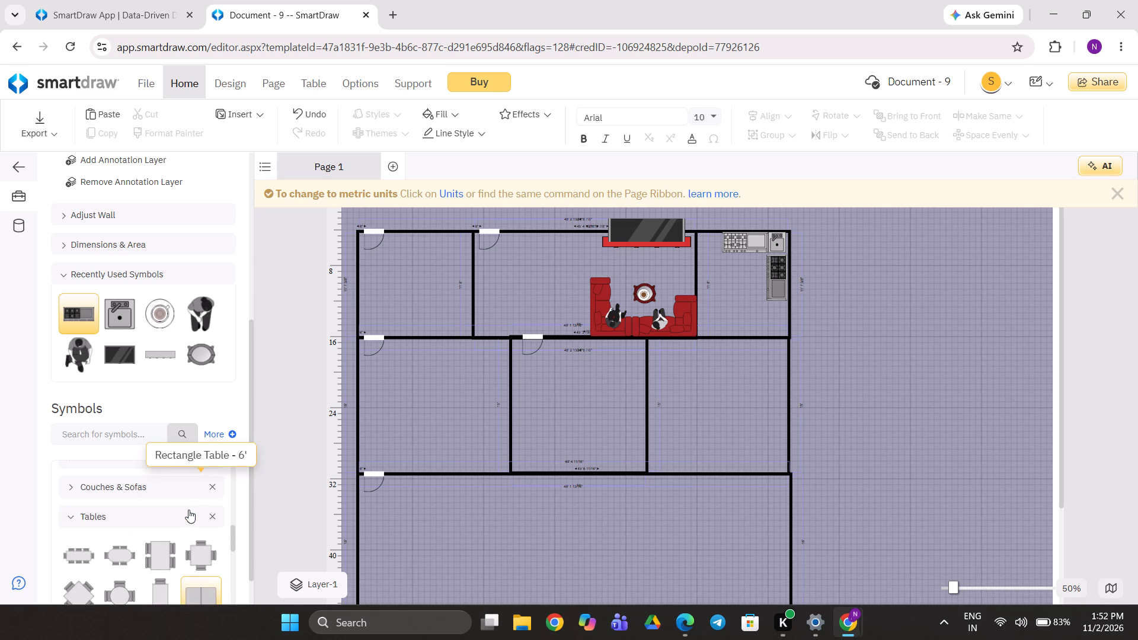
scroll(188, 510, "up", 1)
scroll(188, 510, "down", 1)
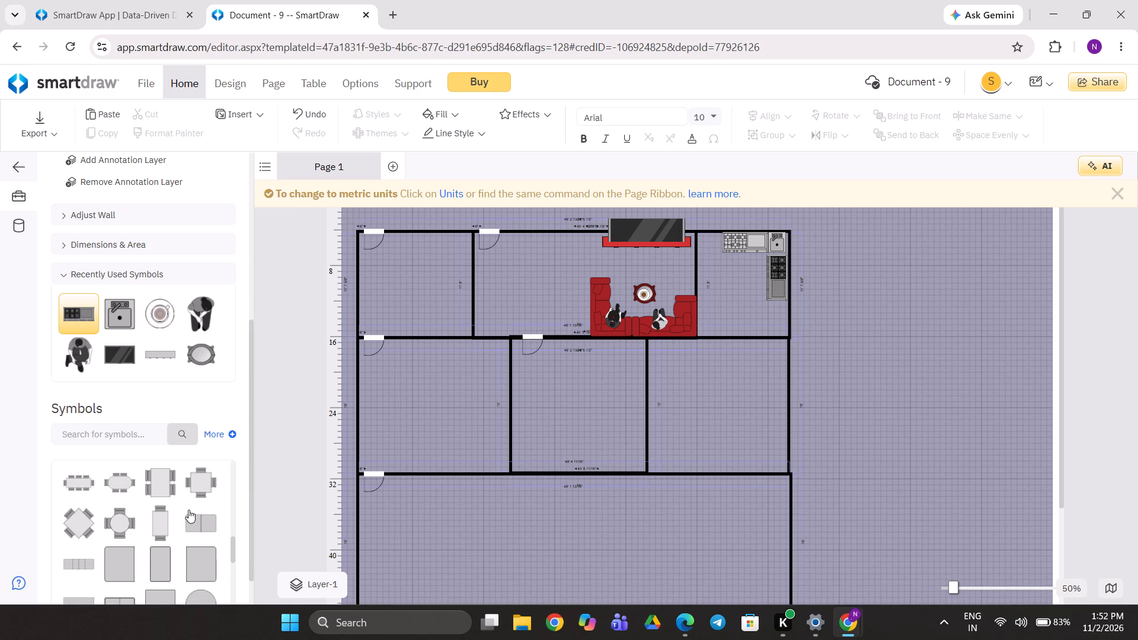
scroll(200, 523, "down", 1)
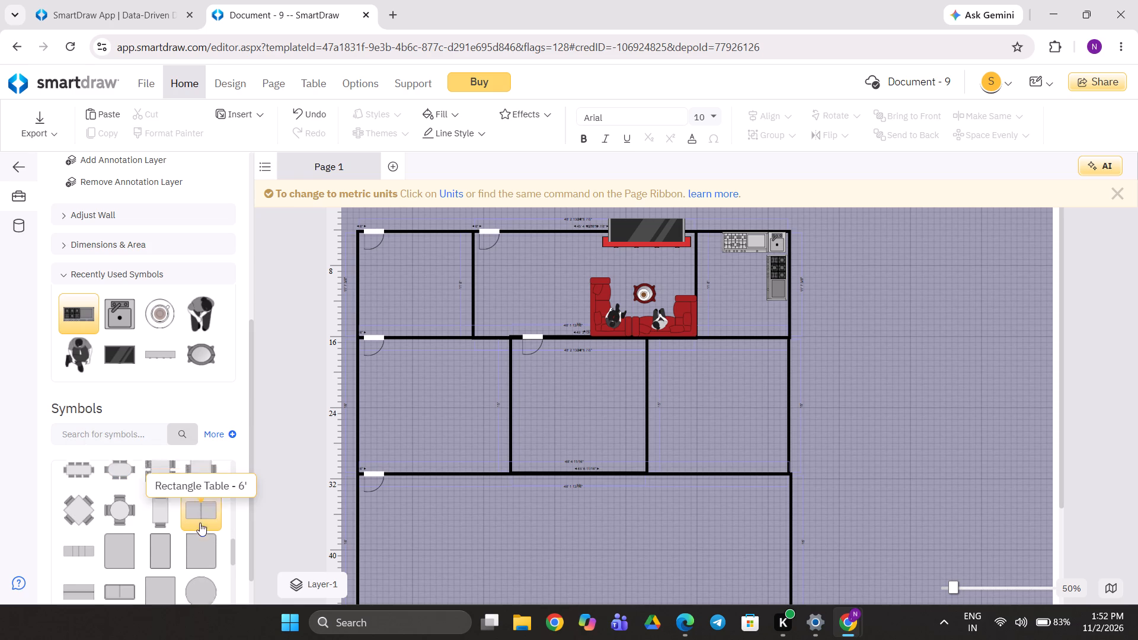
scroll(200, 523, "down", 2)
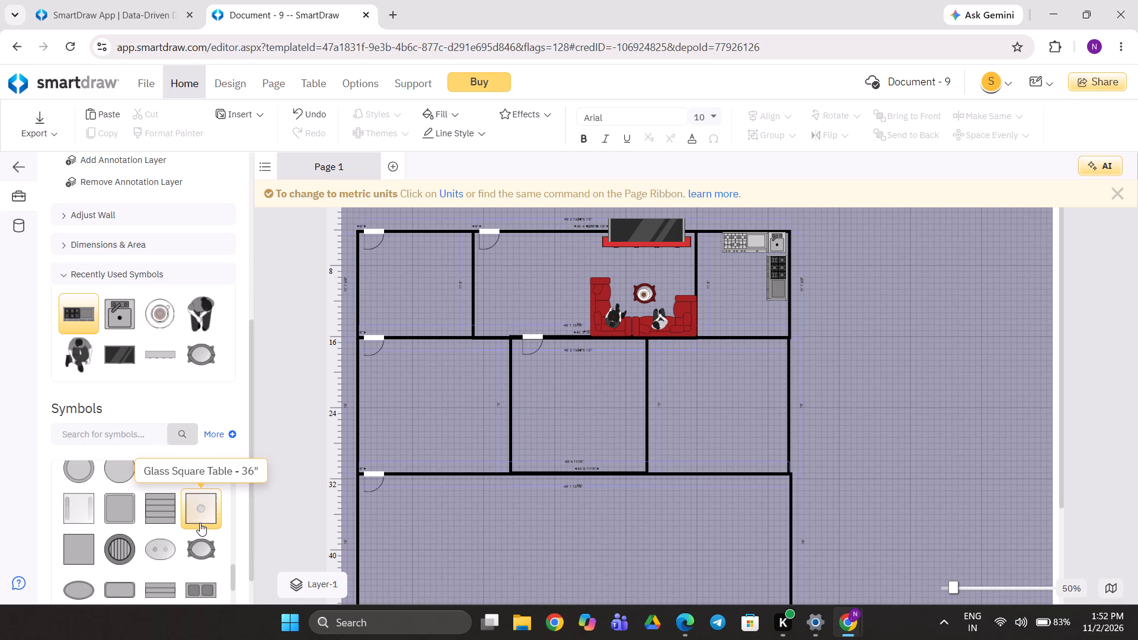
scroll(200, 523, "down", 1)
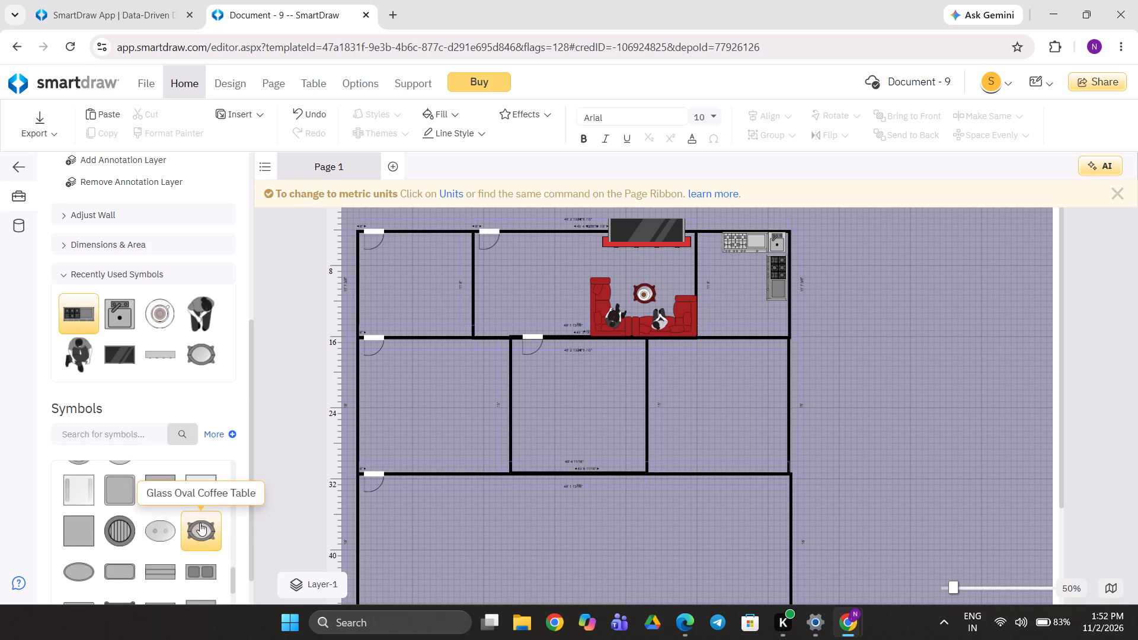
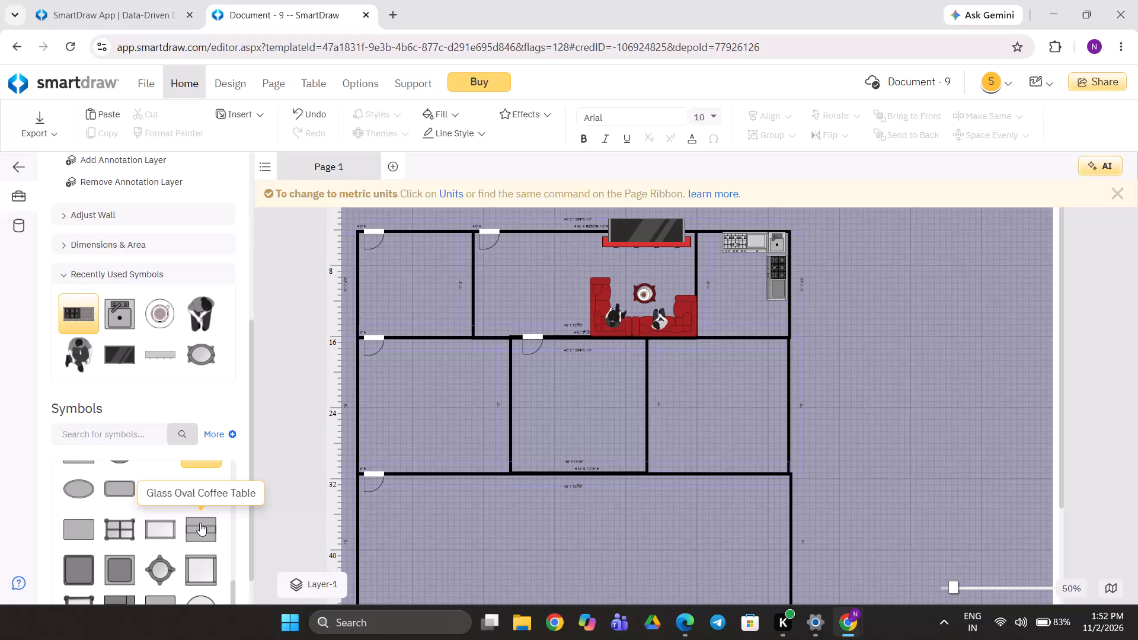
Add the square glass-topped table with round corner legs from the Tables symbols to the kitchen at left 44', top 8' 8".
scroll(200, 523, "down", 2)
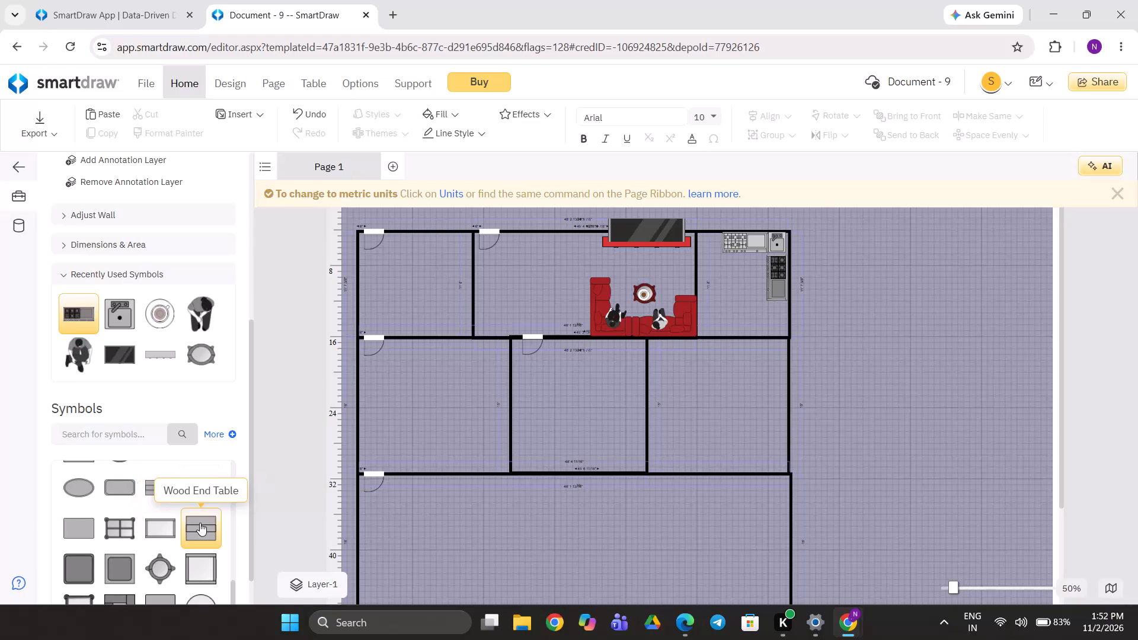
scroll(200, 523, "down", 2)
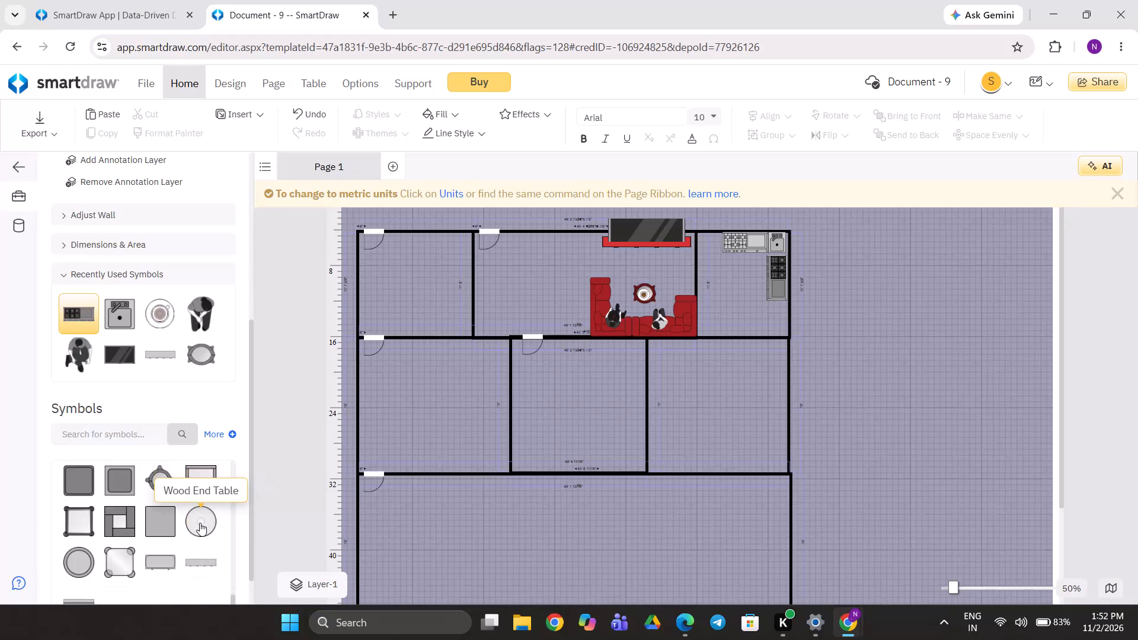
scroll(200, 523, "down", 3)
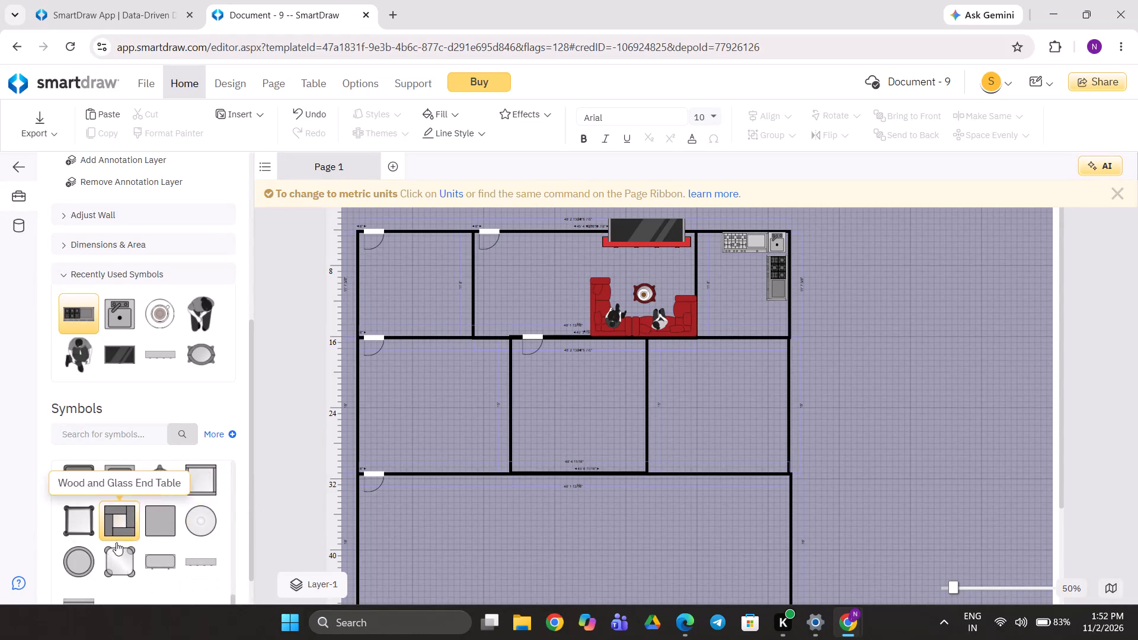
double_click(120, 567)
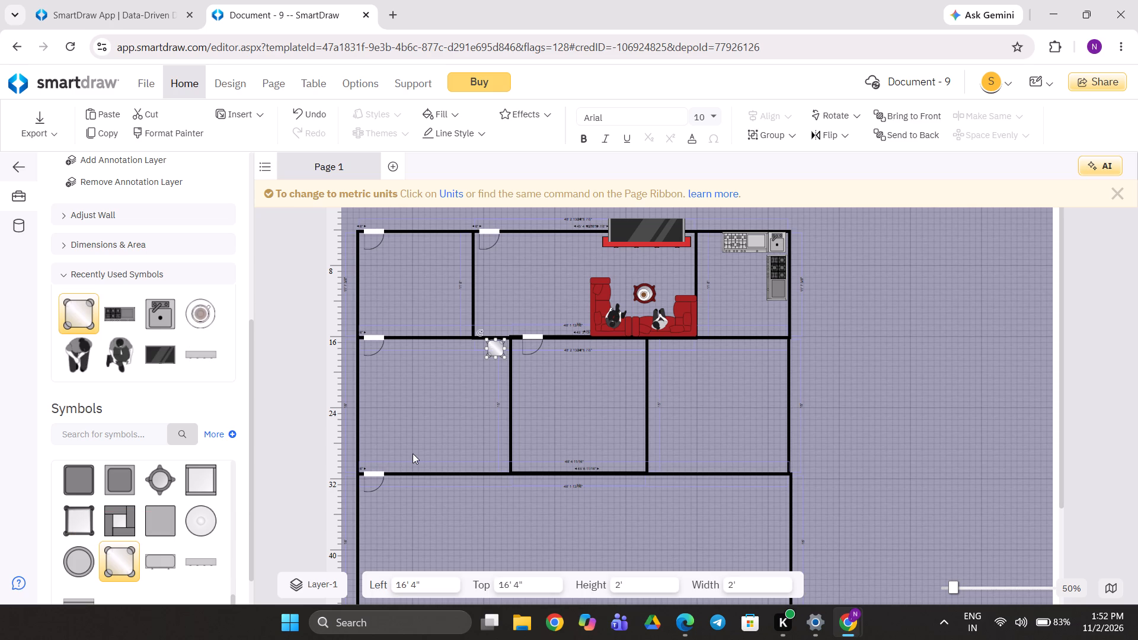
left_click_drag(498, 347, 672, 327)
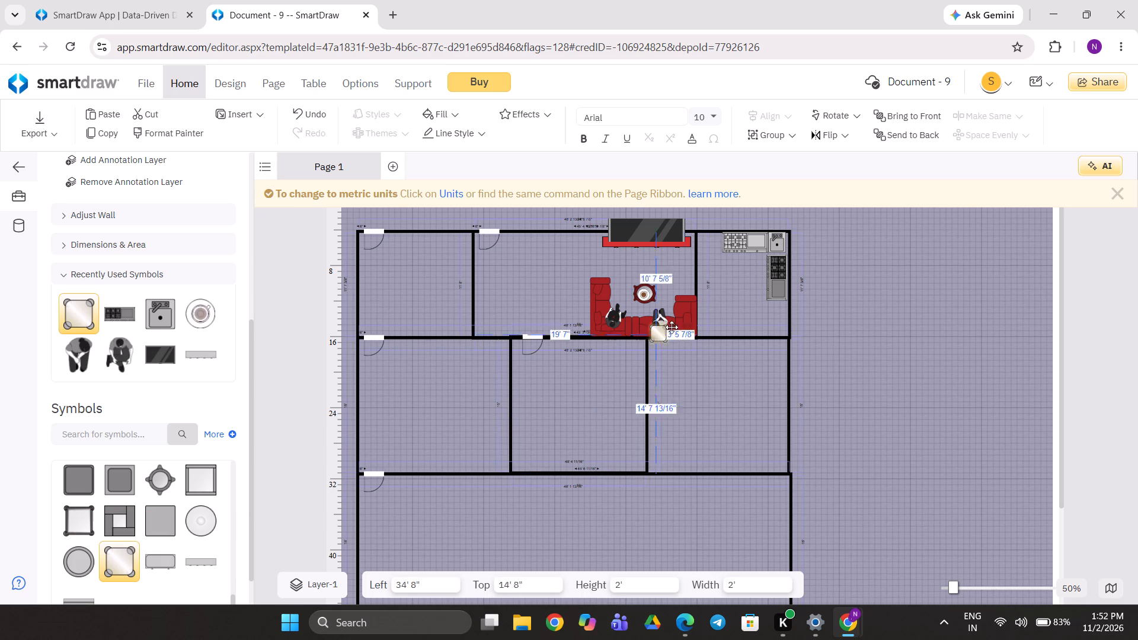
left_click_drag(672, 327, 734, 289)
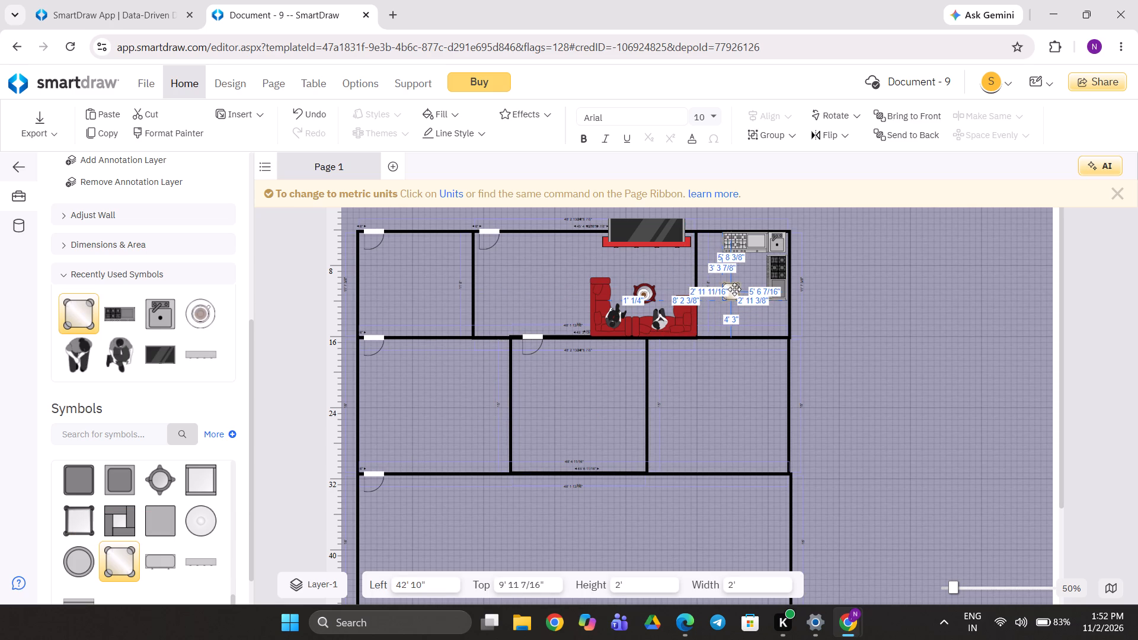
left_click_drag(734, 289, 743, 281)
Stretch the kitchen table to a height of about 4' 9/16" and shift it to left 43' 4", top 9' 3 3/4".
left_click_drag(743, 289, 743, 297)
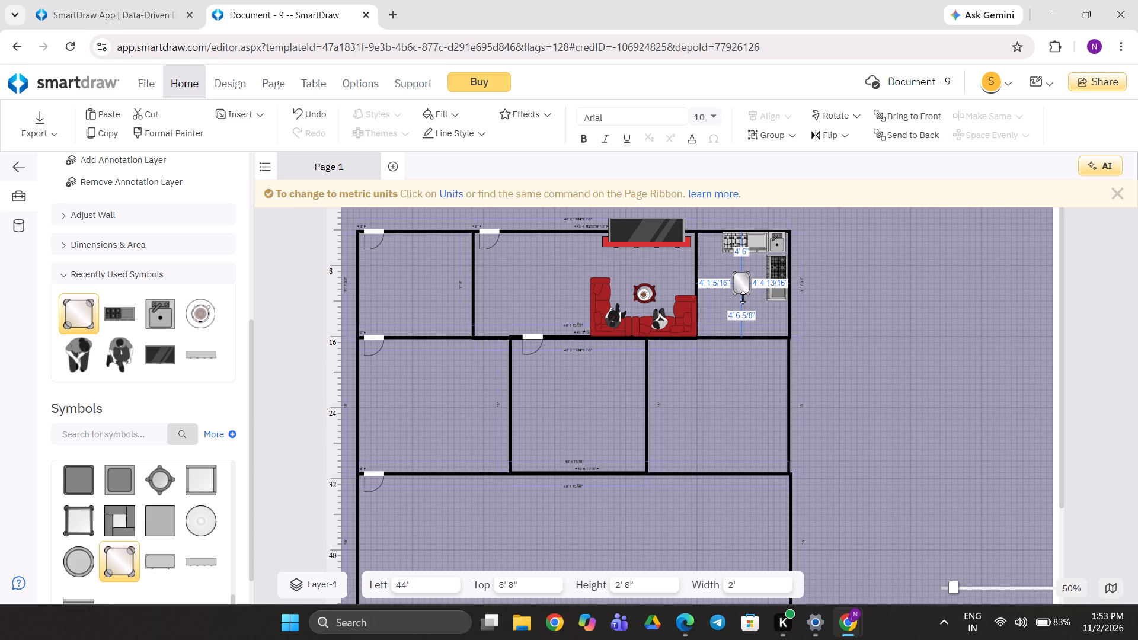
left_click_drag(743, 297, 742, 302)
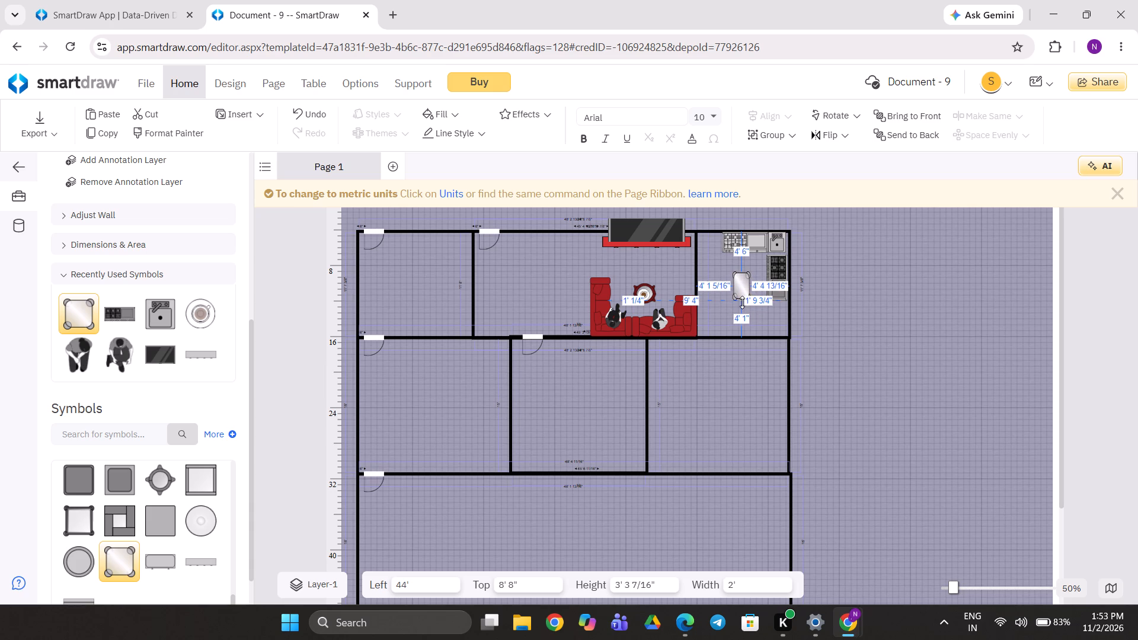
left_click_drag(742, 302, 741, 308)
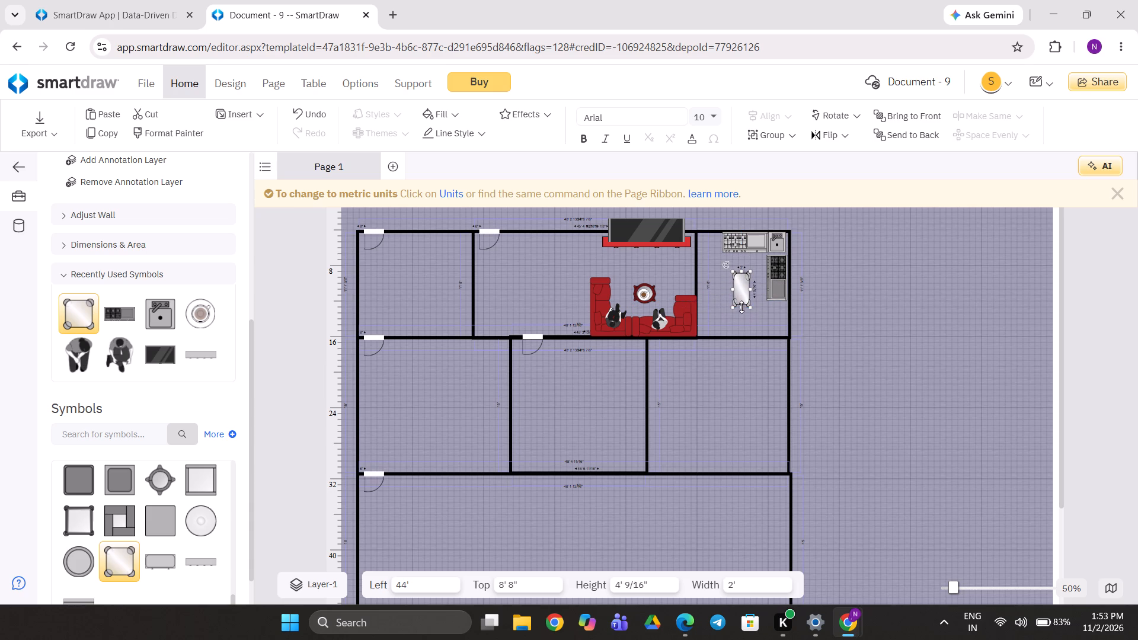
left_click_drag(742, 300, 739, 308)
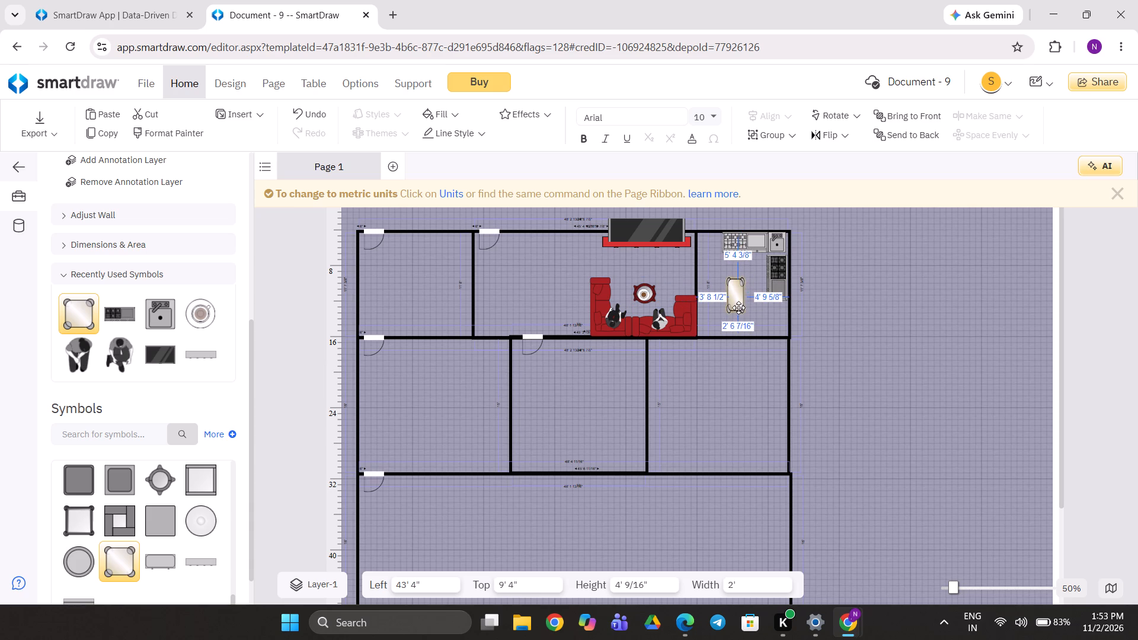
left_click_drag(739, 308, 741, 306)
left_click(734, 454)
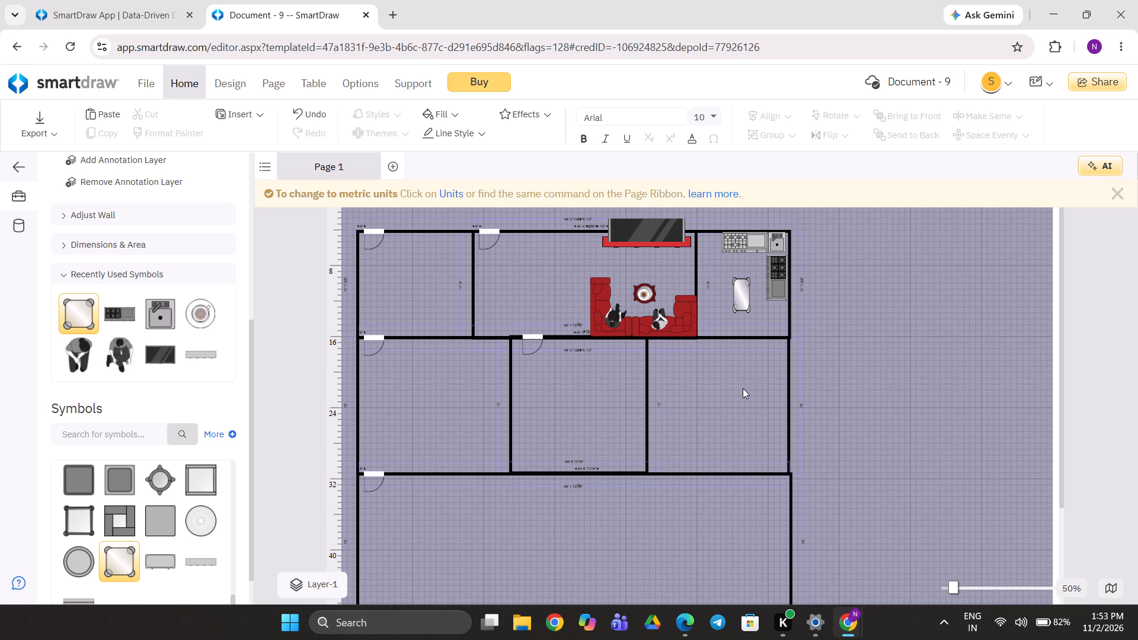
left_click(736, 297)
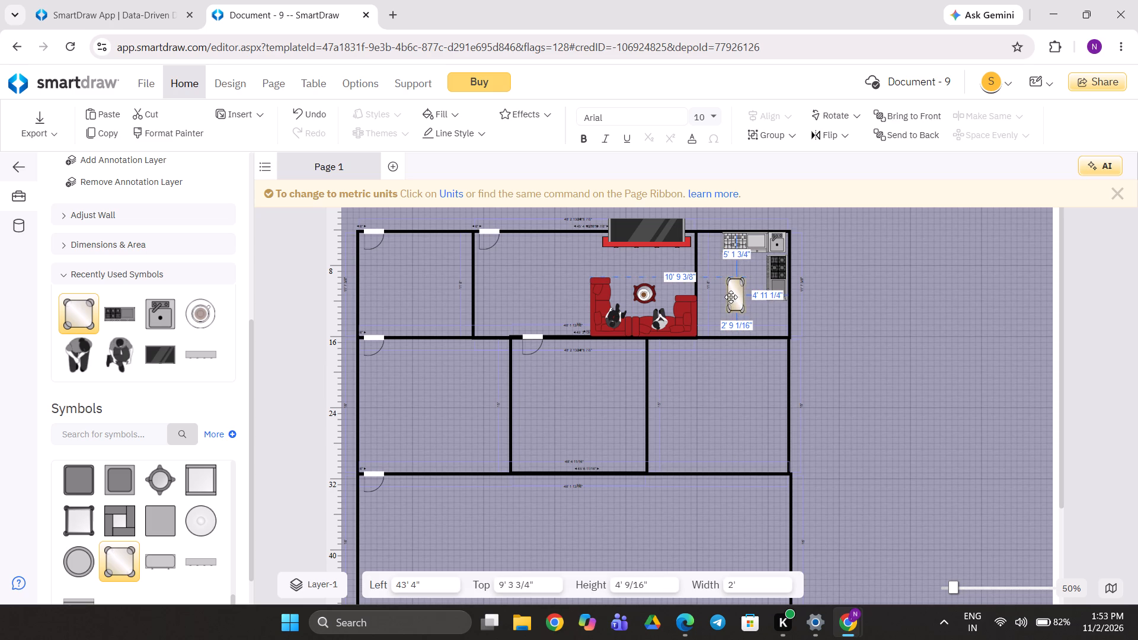
left_click(724, 384)
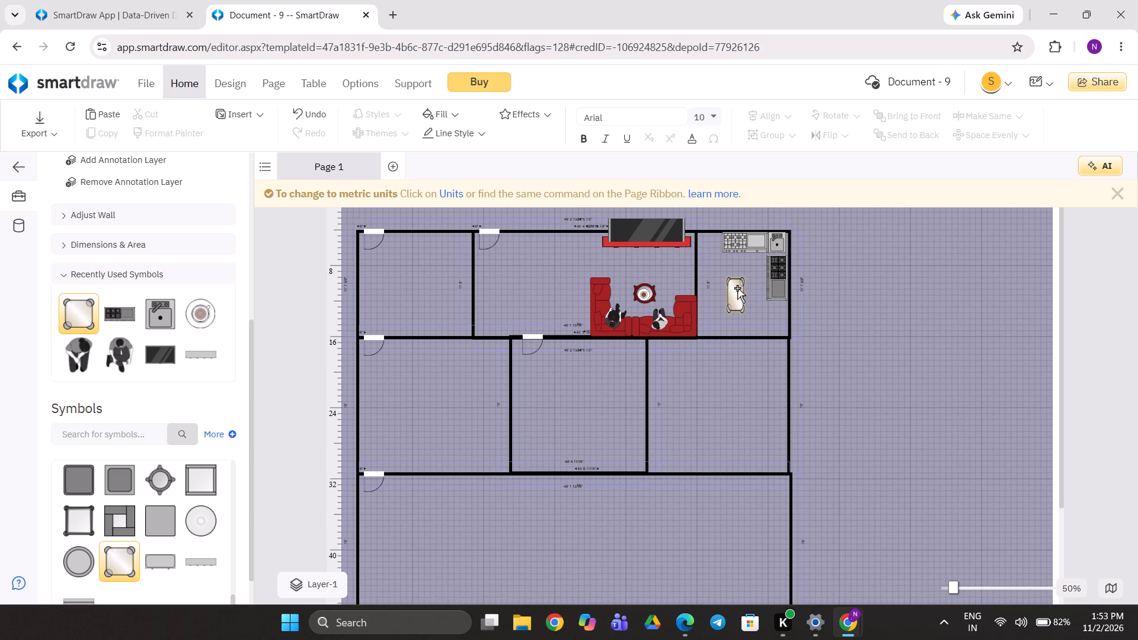
Fill the kitchen table with the lightest standard orange.
right_click(737, 288)
left_click(776, 189)
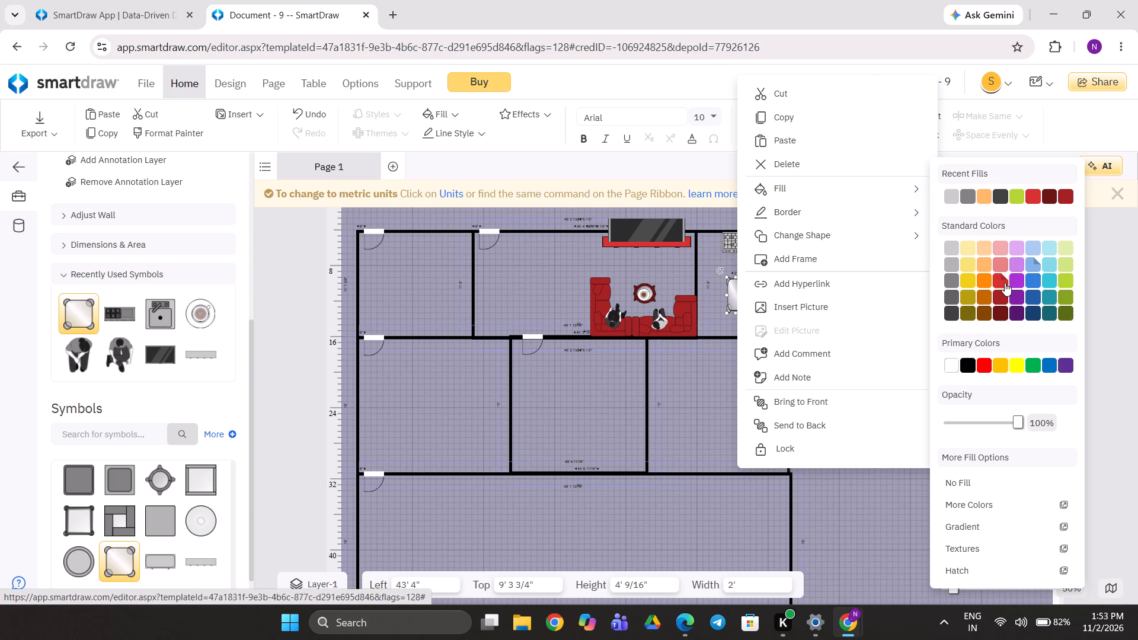
left_click(982, 249)
left_click(762, 377)
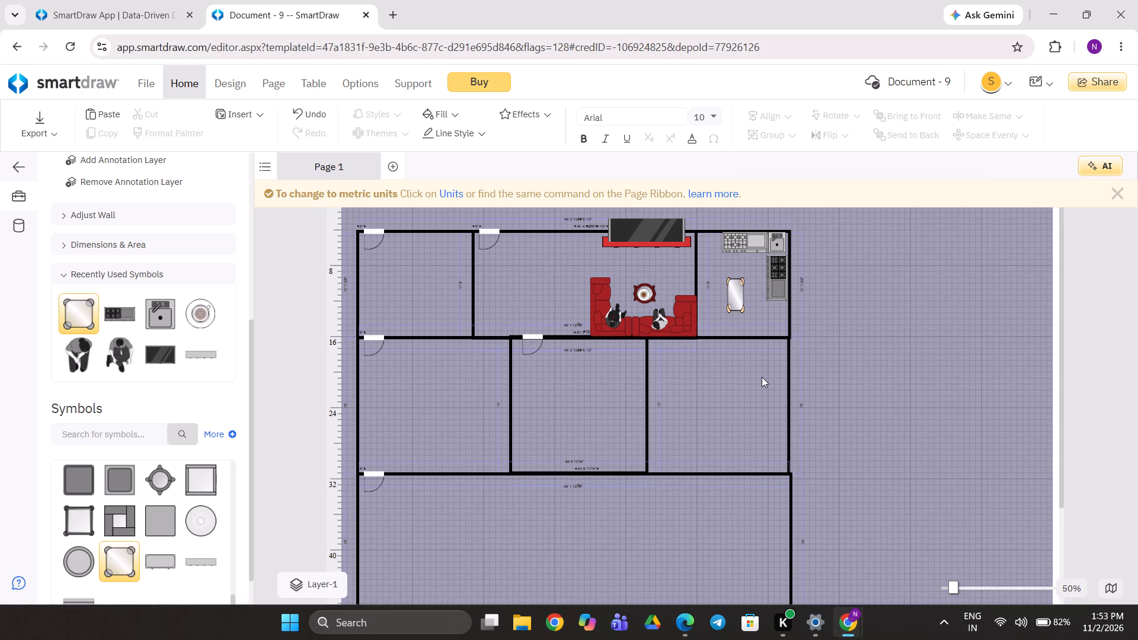
Reposition the kitchen table at left 44', top 8' 8" and lengthen it to a height of 4' 8".
left_click(736, 300)
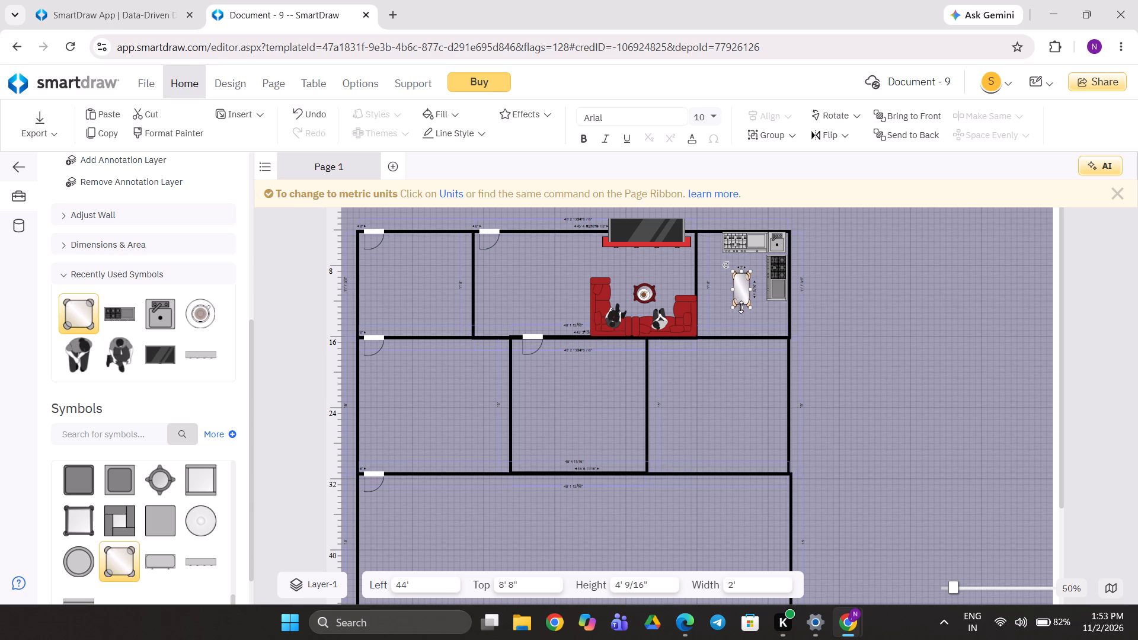
left_click(741, 308)
left_click(722, 361)
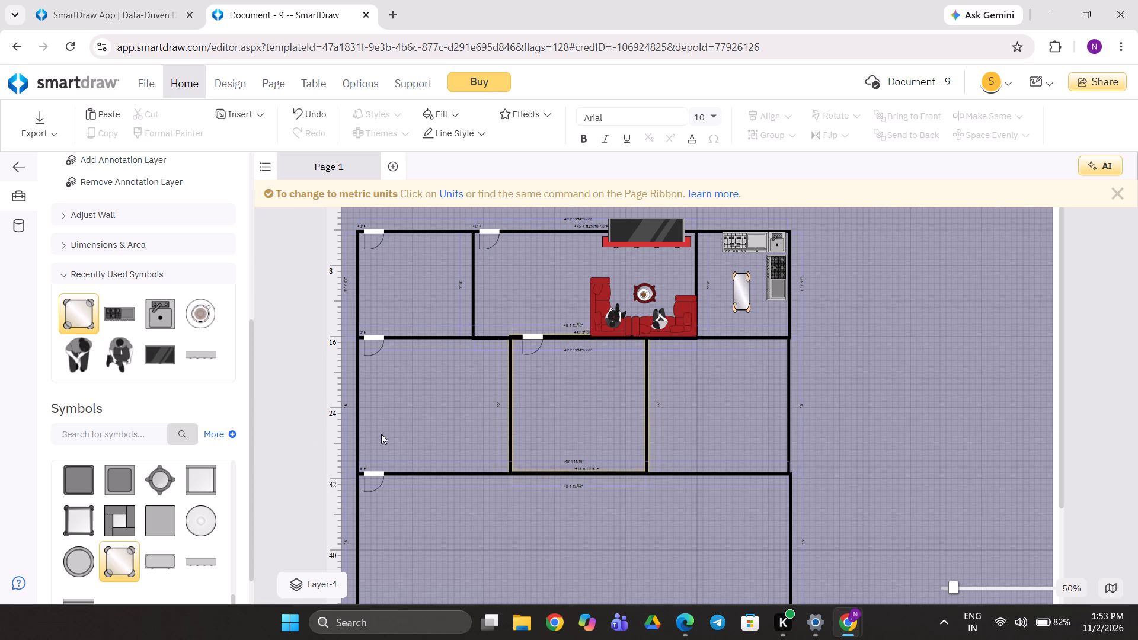
Search the symbol library for "car".
left_click(127, 430)
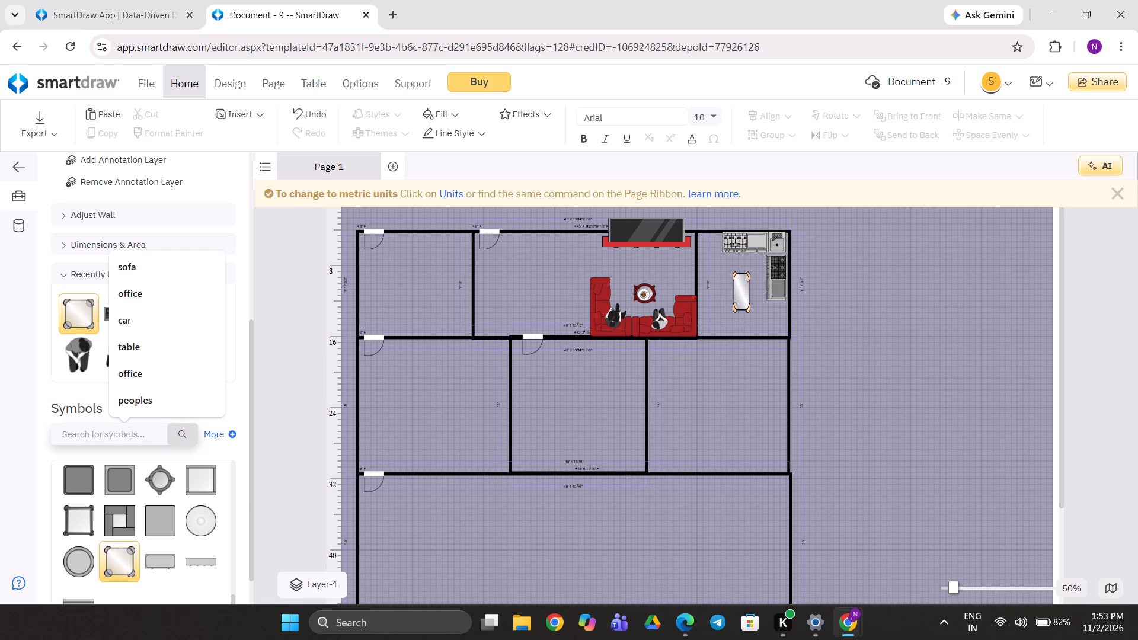
type("caa")
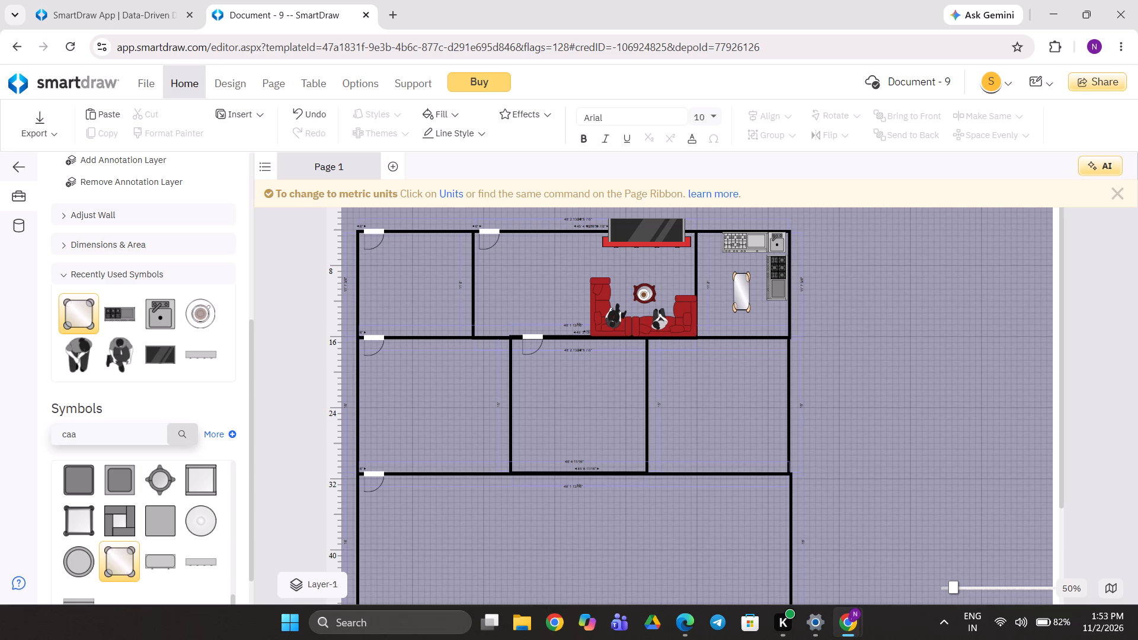
key("BackSpace")
key("r")
key("Return")
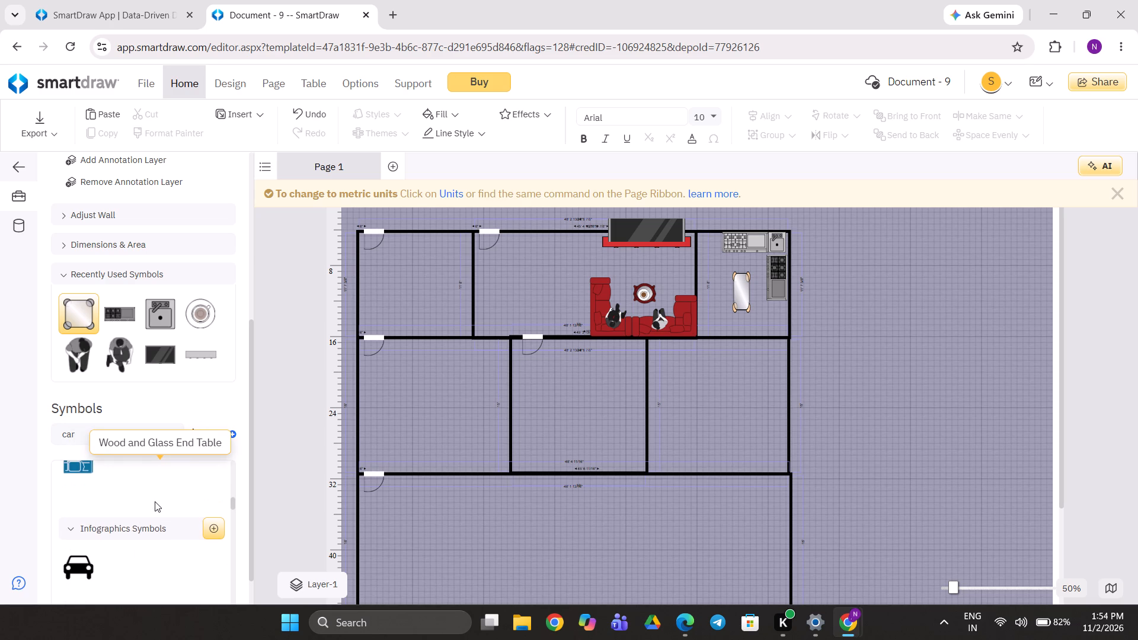
Add the Sports Car symbol from the Cars results and place it in the middle-left room at left 8' 8", top 16' 11".
scroll(180, 507, "down", 2)
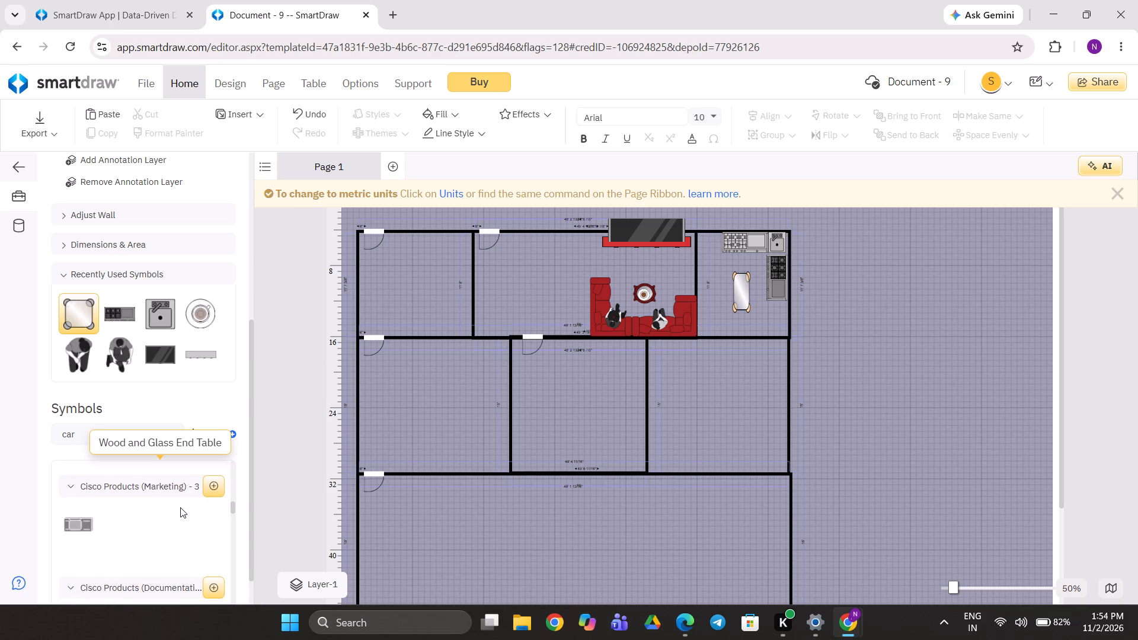
scroll(180, 507, "down", 4)
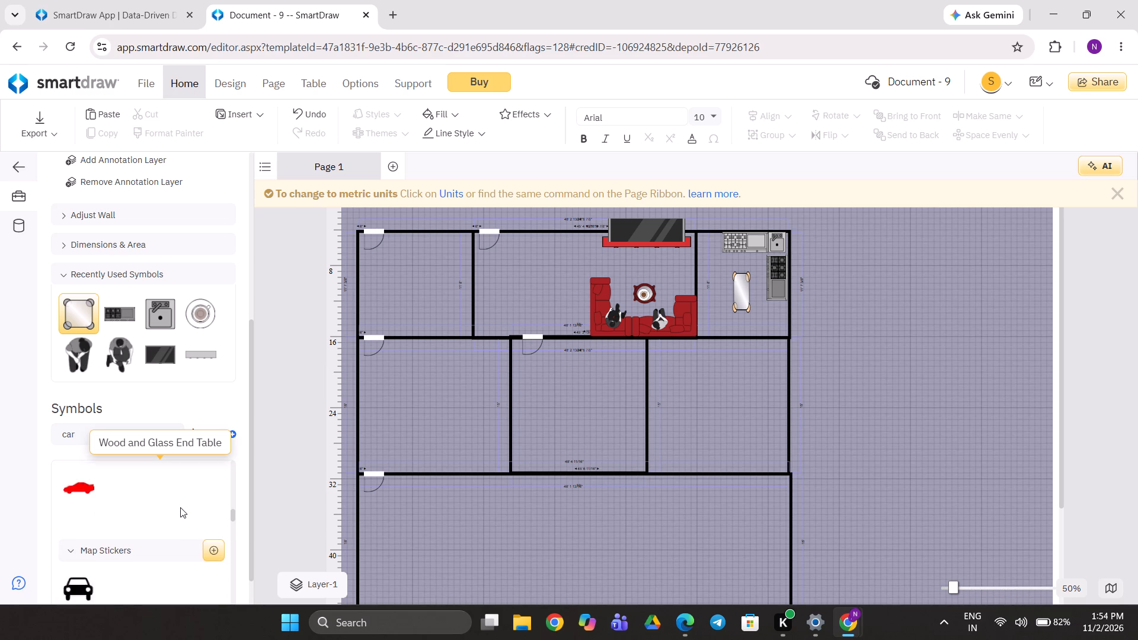
scroll(180, 507, "down", 3)
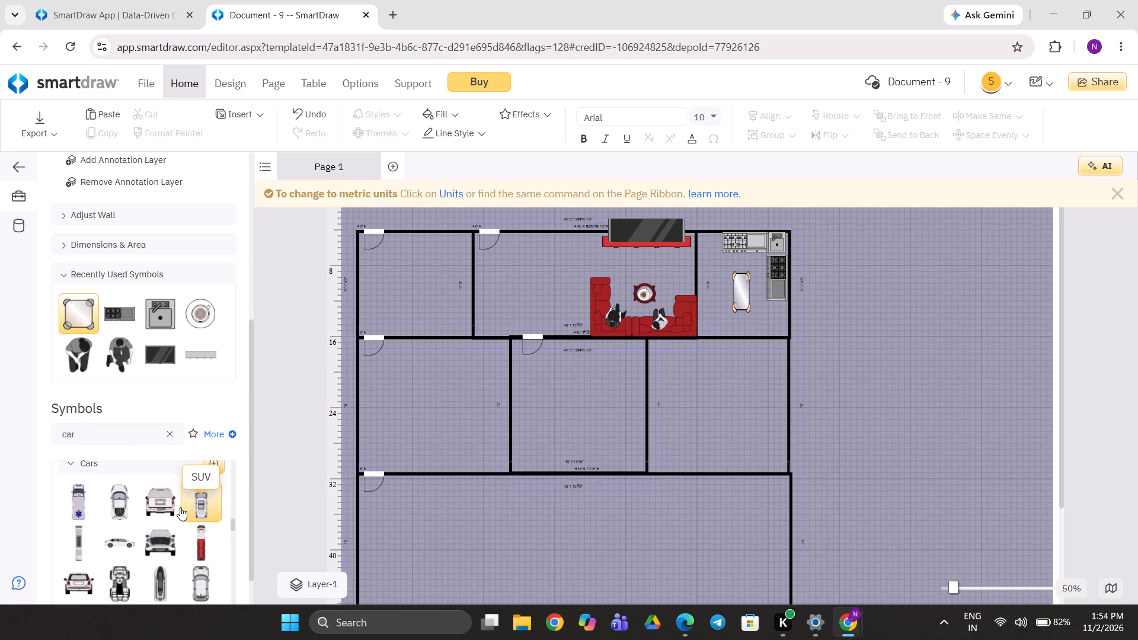
scroll(180, 507, "down", 1)
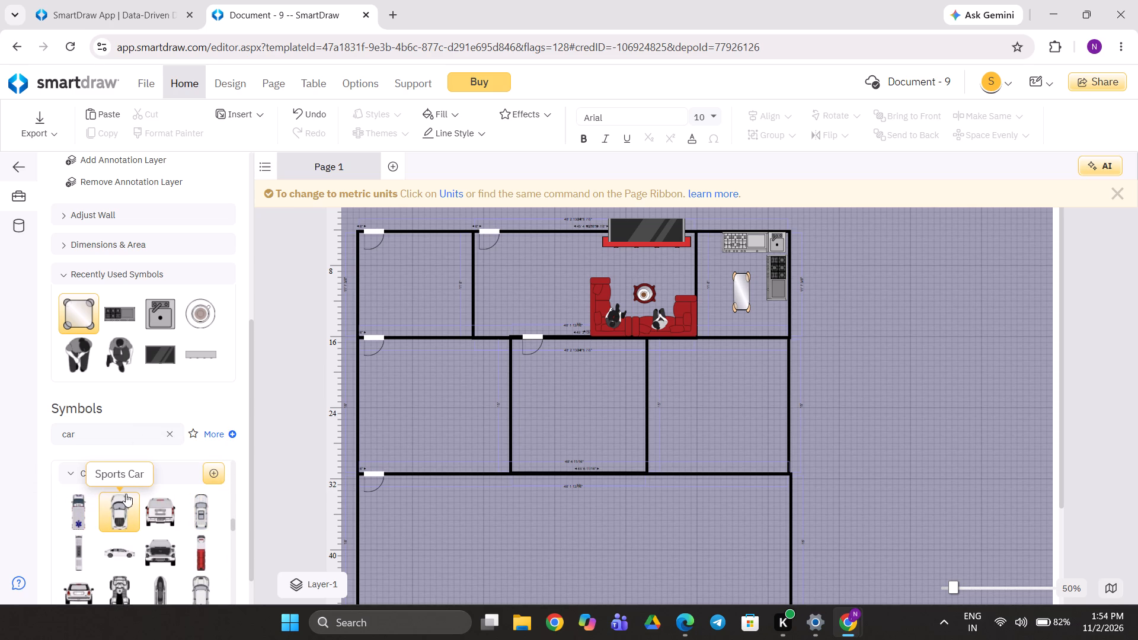
double_click(127, 511)
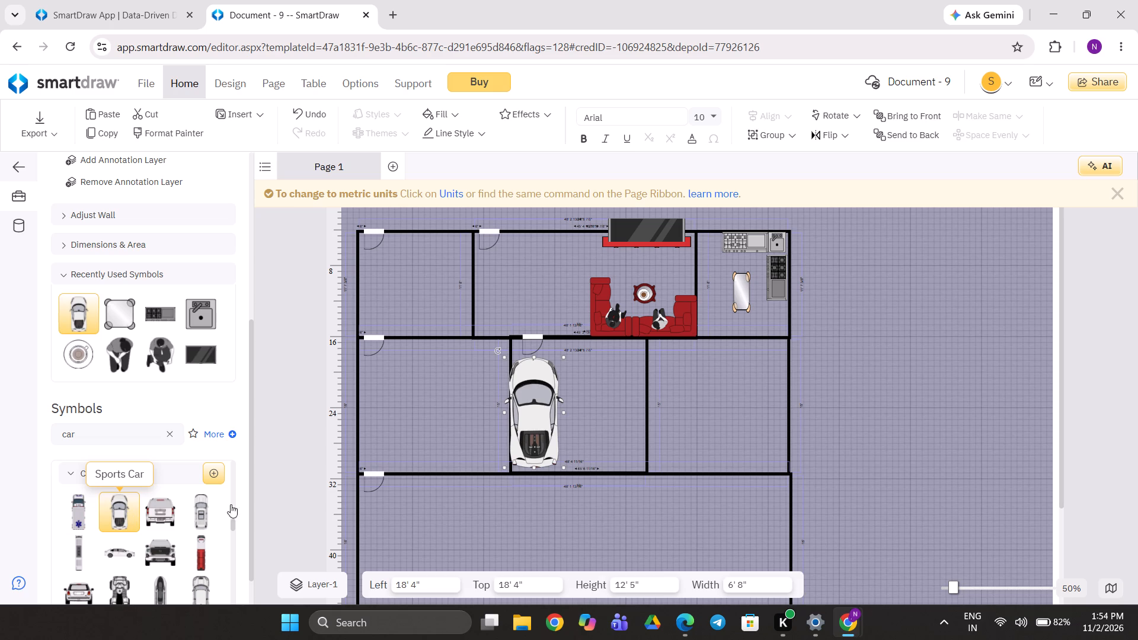
left_click_drag(546, 446, 542, 457)
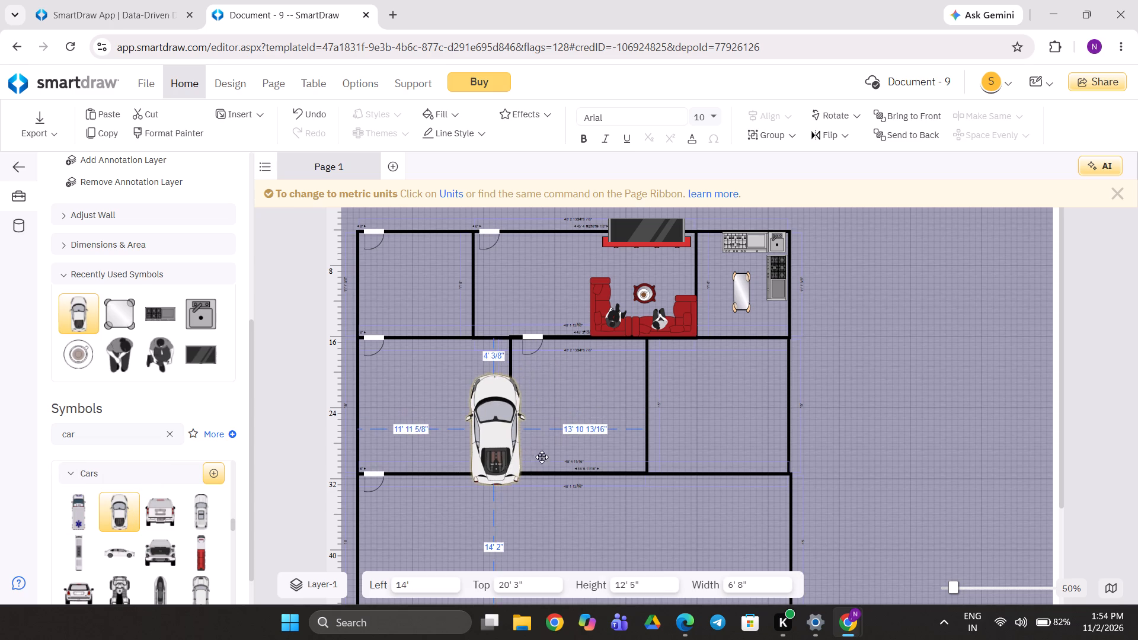
left_click_drag(542, 457, 458, 434)
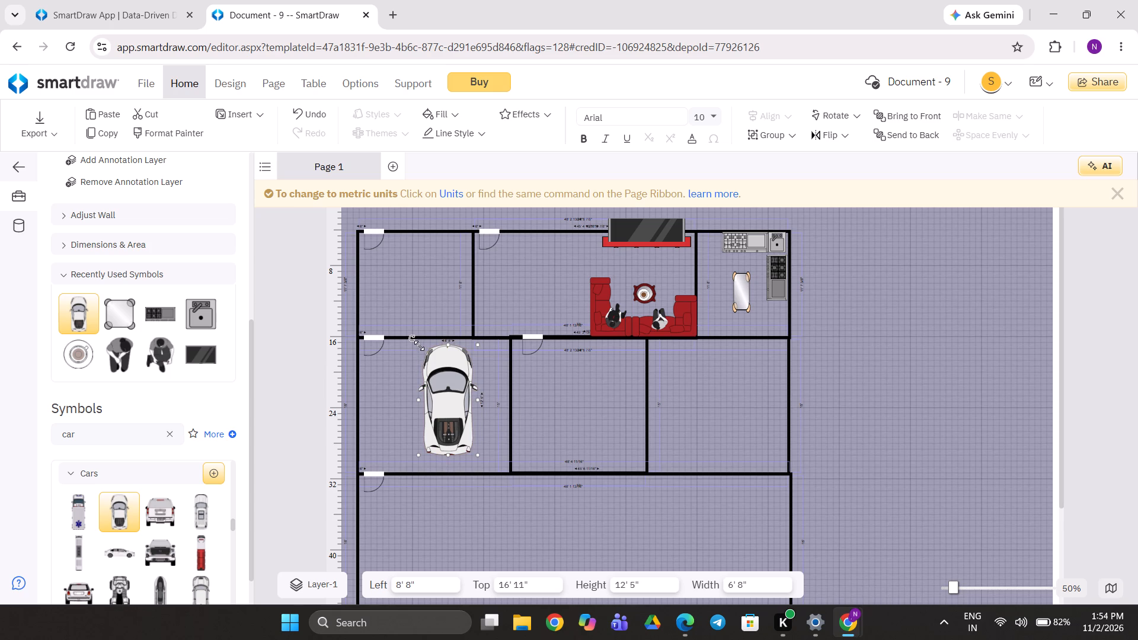
Shrink the sports car to 6' 8" high by 4' 8" wide and place it in the top-left room at left 9' 4", top 6' 8 15/16".
left_click_drag(419, 346, 437, 394)
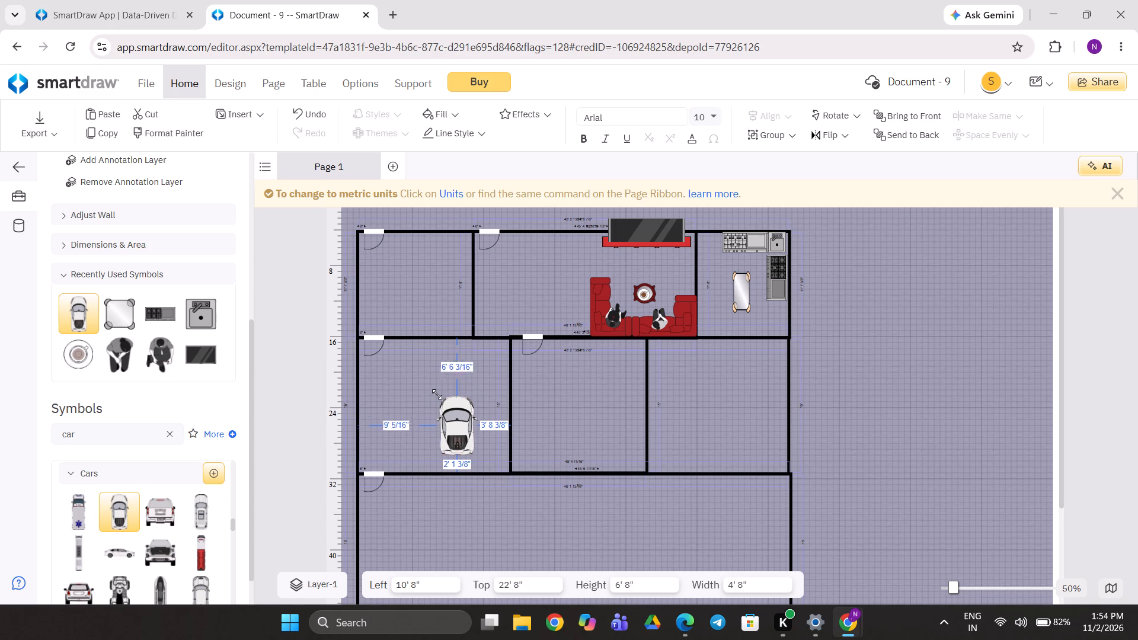
left_click_drag(437, 394, 437, 395)
left_click_drag(458, 423, 418, 321)
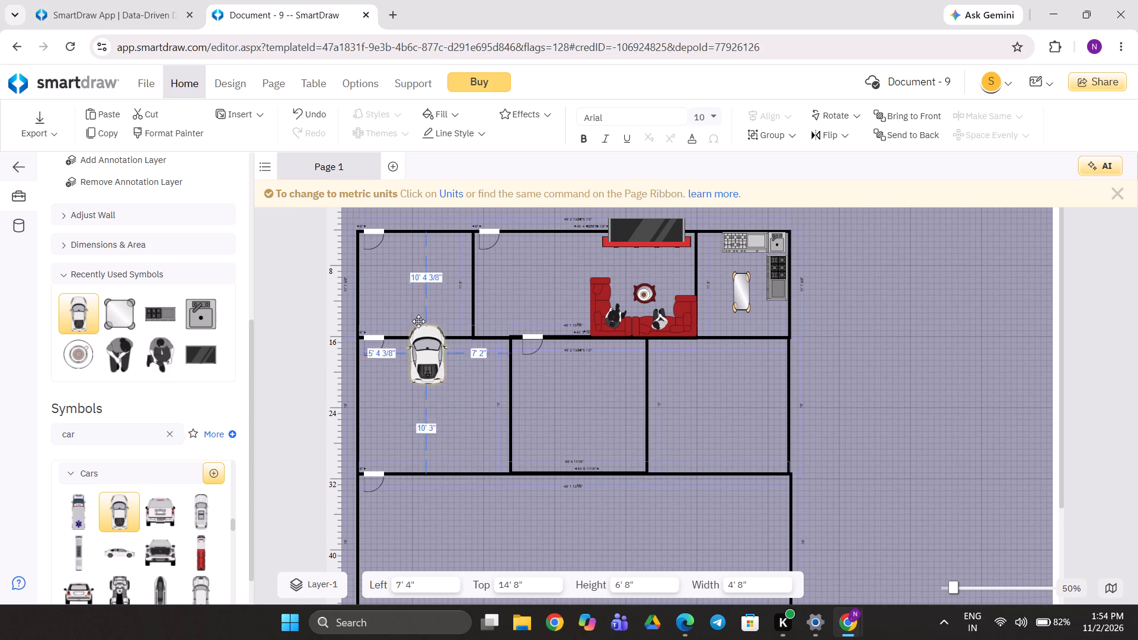
left_click_drag(418, 321, 444, 281)
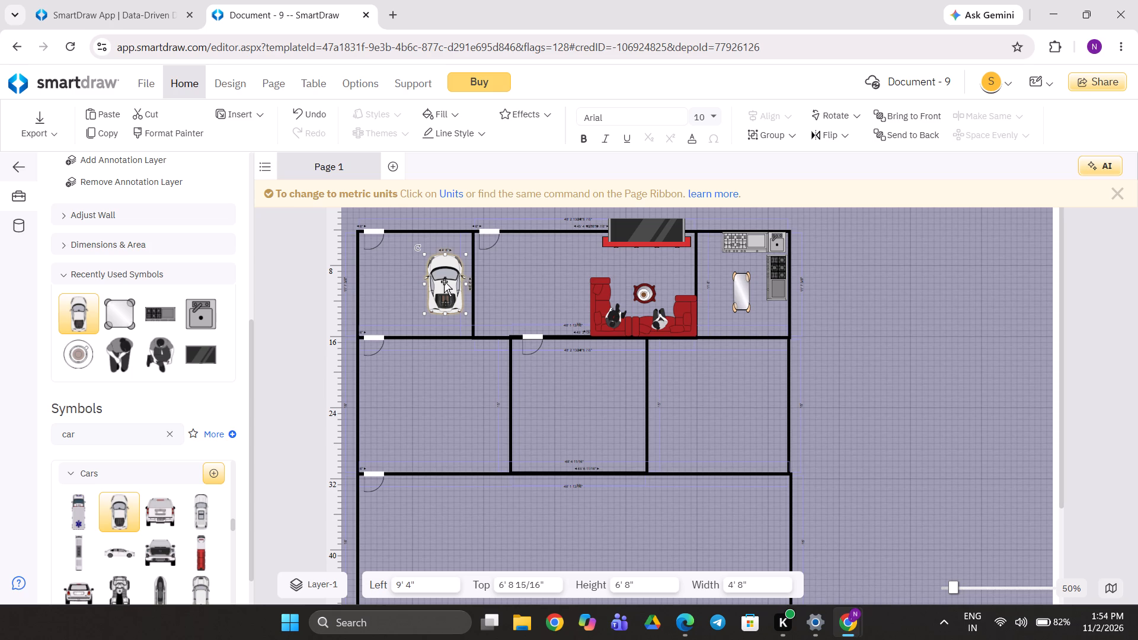
Stretch the sports car at both ends to a height of 7' 5 1/2", with its top at 6' 6 1/2".
left_click(446, 255)
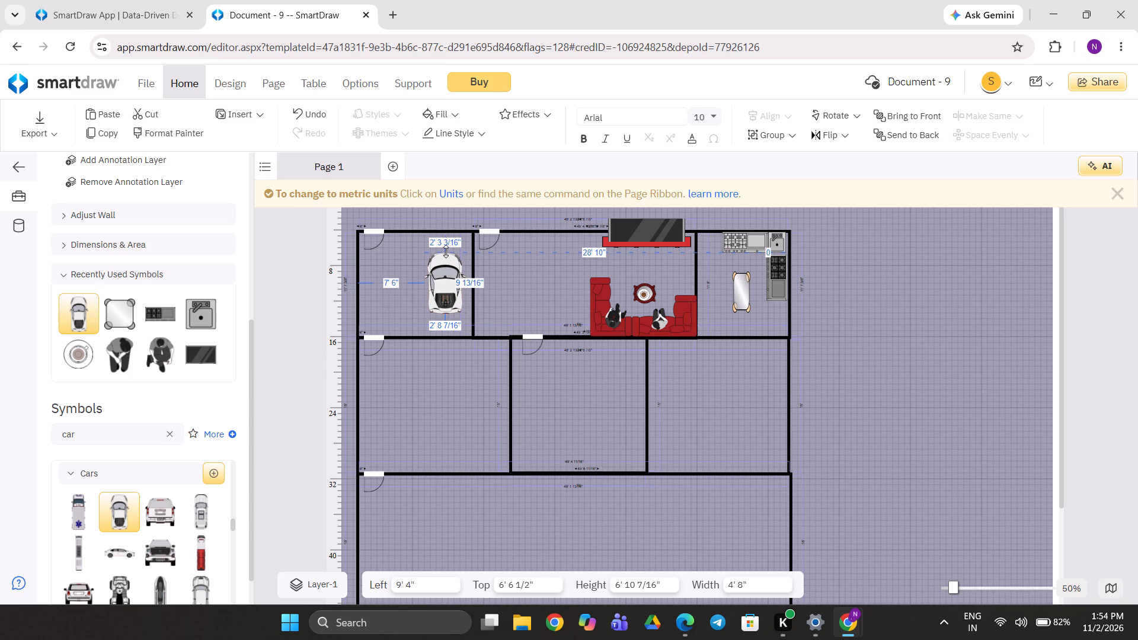
left_click(444, 312)
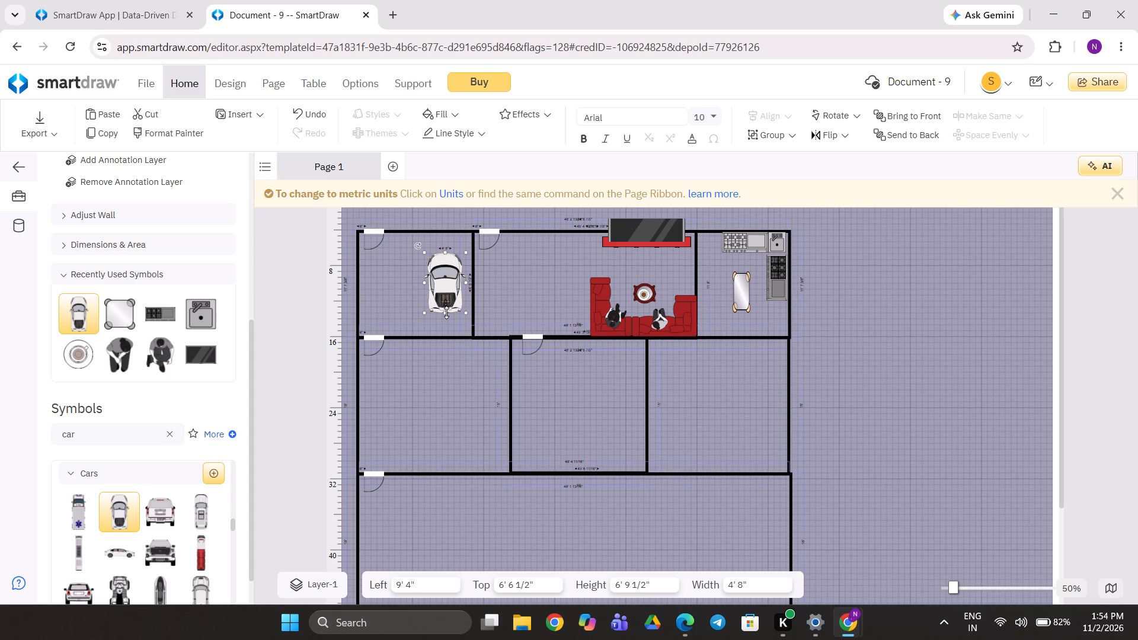
left_click(446, 312)
left_click(440, 363)
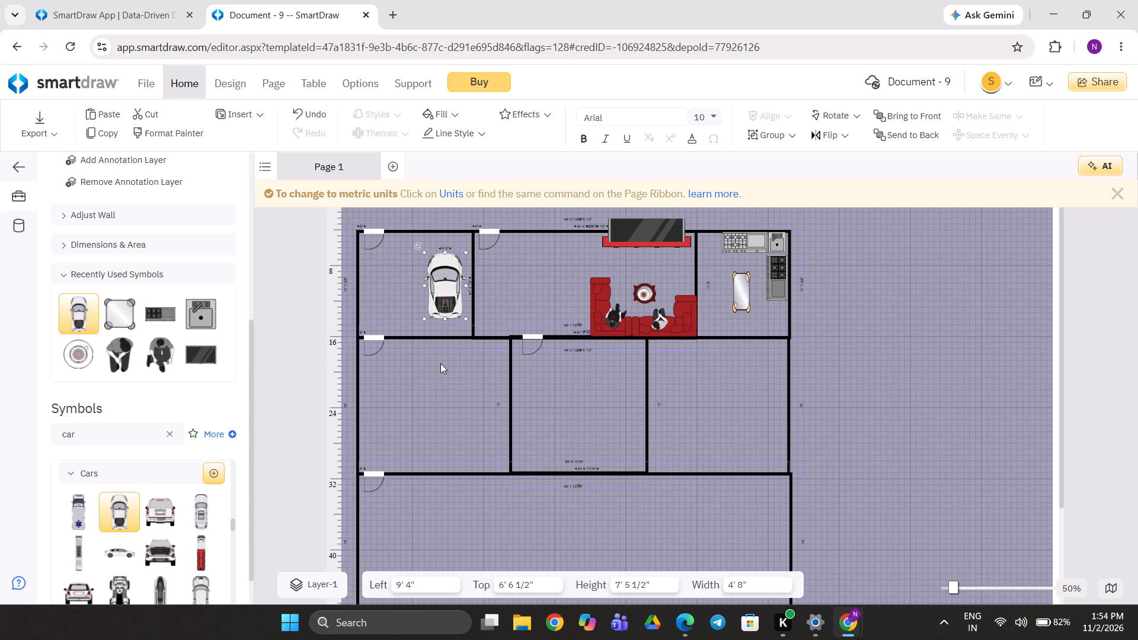
Add the Moped symbol and place it beside the sports car in the top-left room at left 5' 4", top 7' 6".
scroll(162, 514, "down", 1)
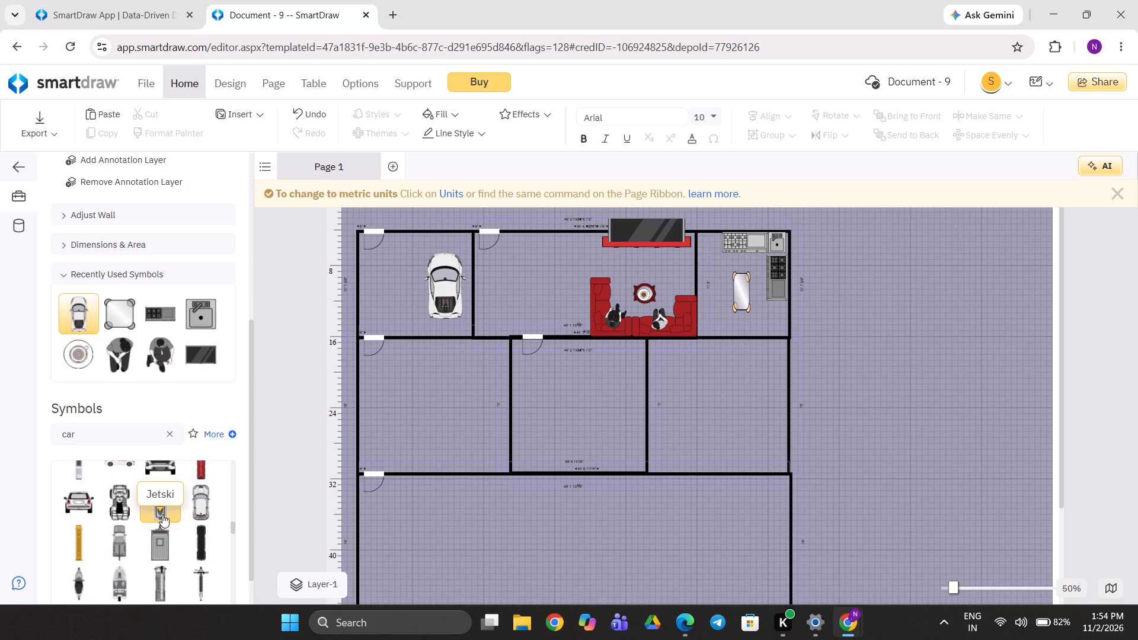
scroll(162, 514, "down", 1)
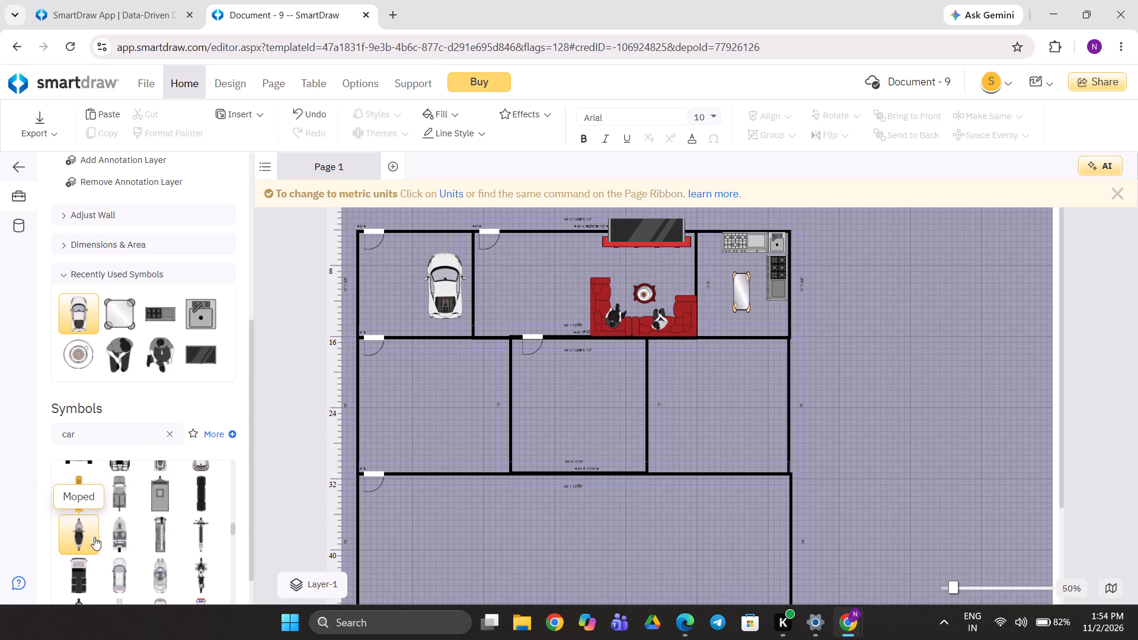
double_click(81, 533)
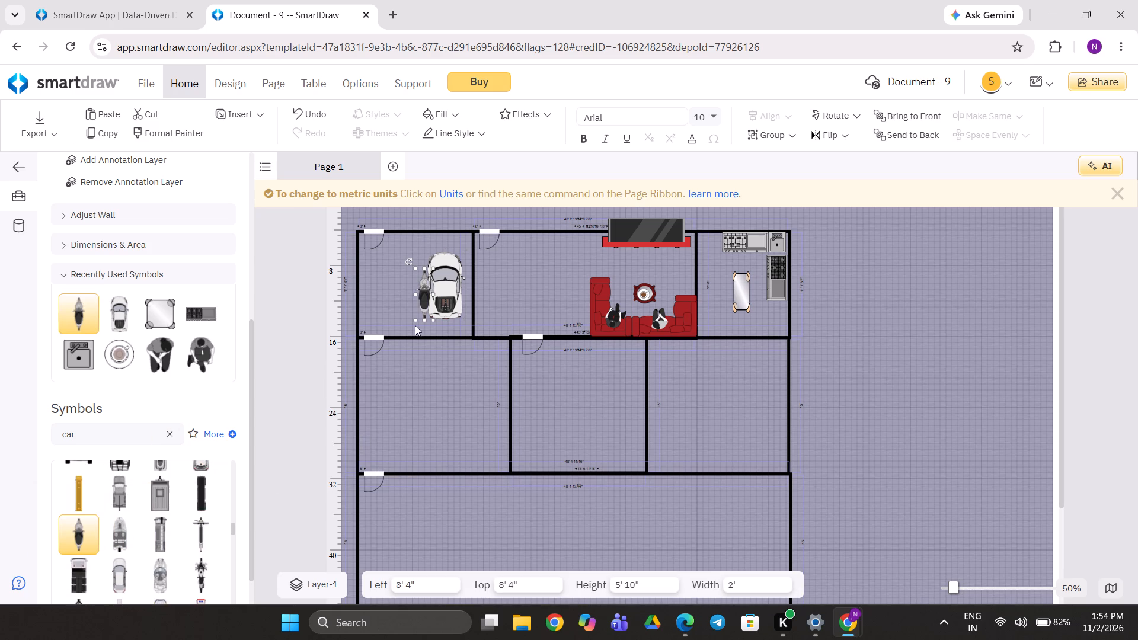
left_click_drag(423, 302, 399, 296)
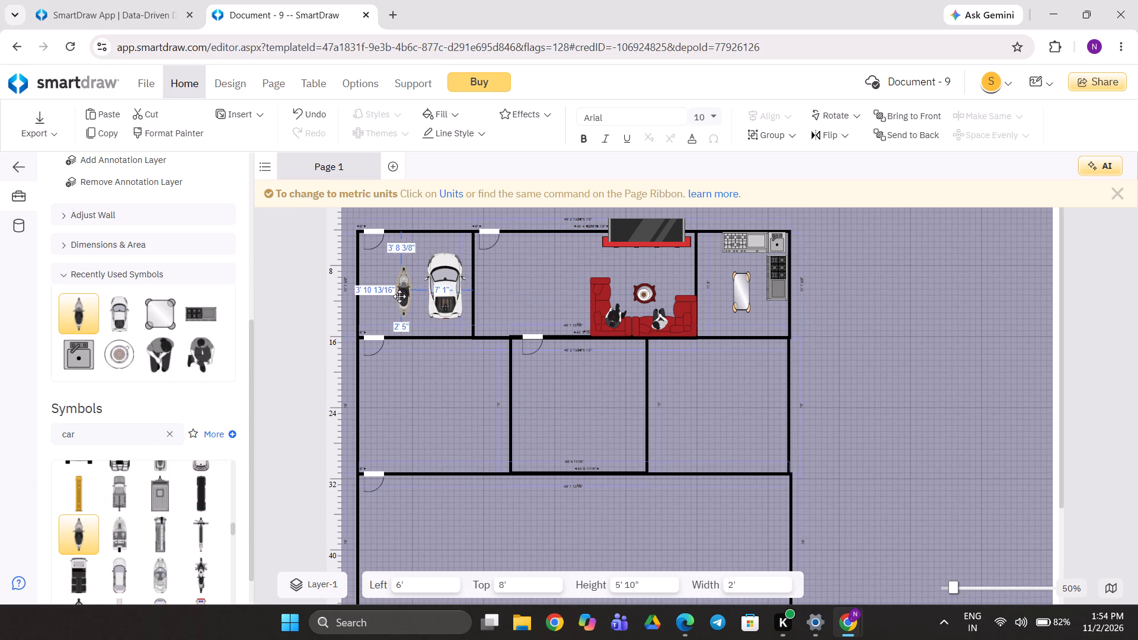
left_click_drag(399, 296, 398, 295)
Fill the sports car with the darkest orange-brown from the standard colors.
right_click(452, 281)
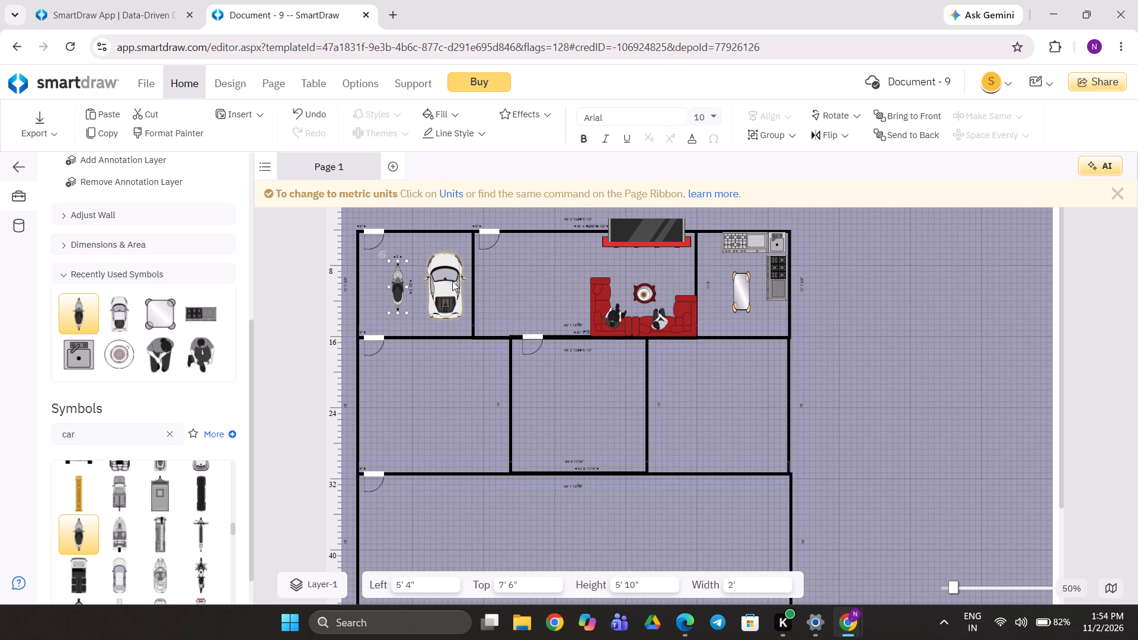
left_click(530, 191)
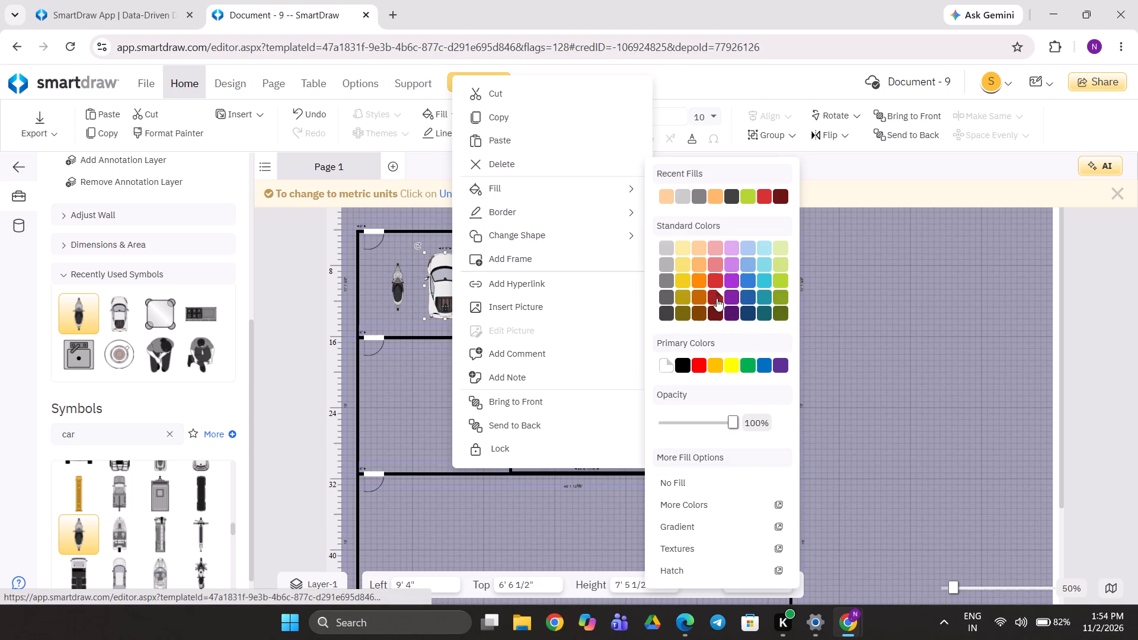
left_click(704, 313)
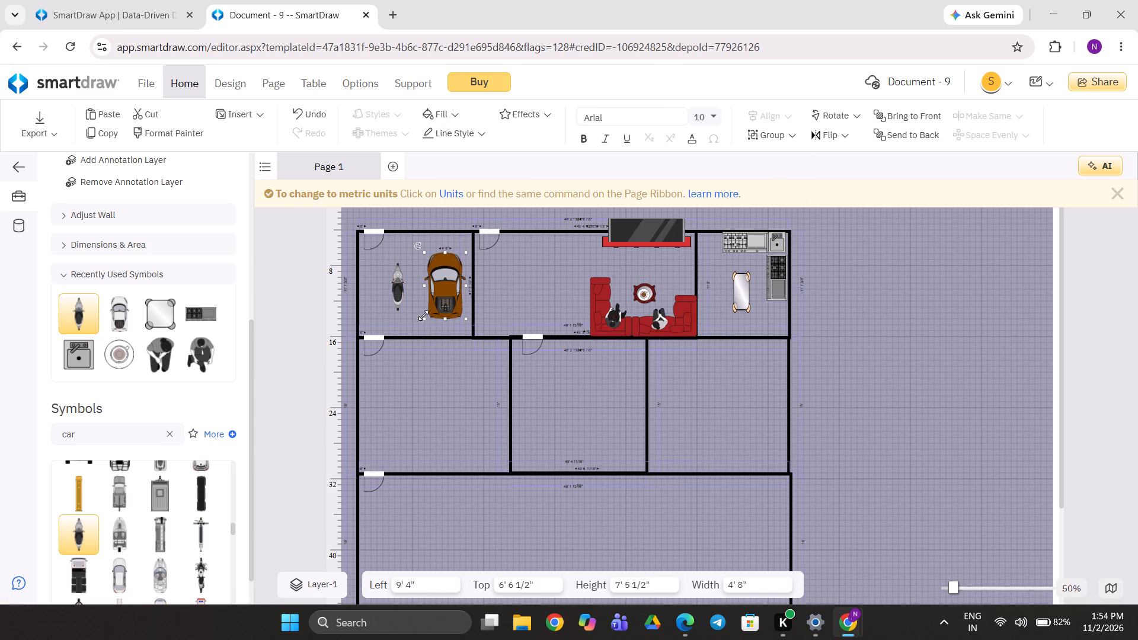
Fill the moped with the dark orange standard color, one shade lighter than the car's brown.
right_click(402, 290)
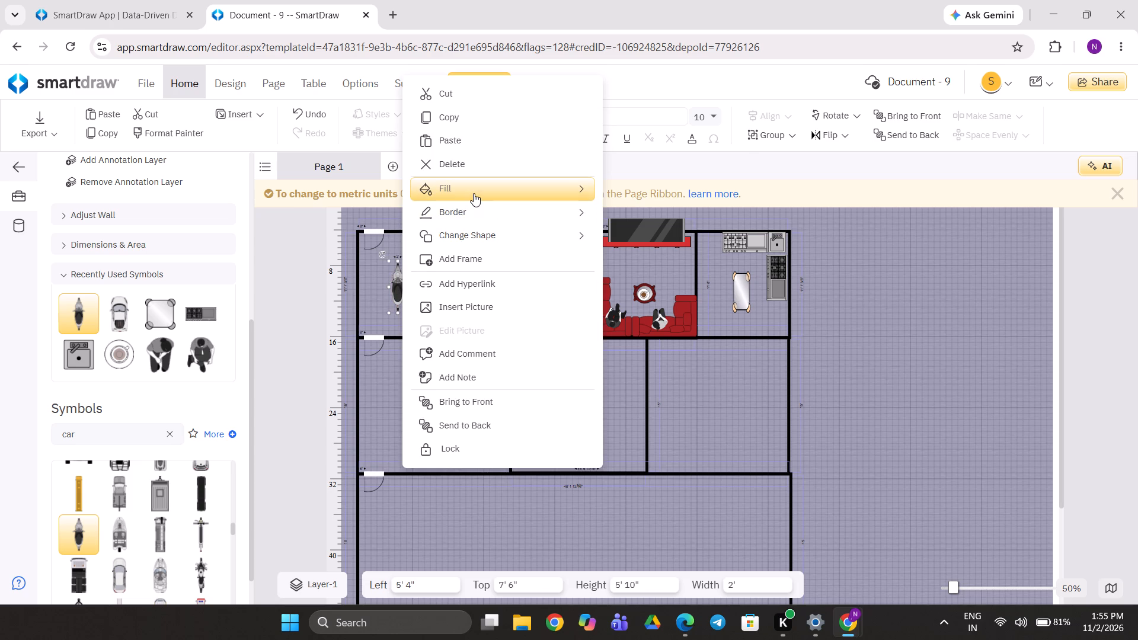
left_click(474, 193)
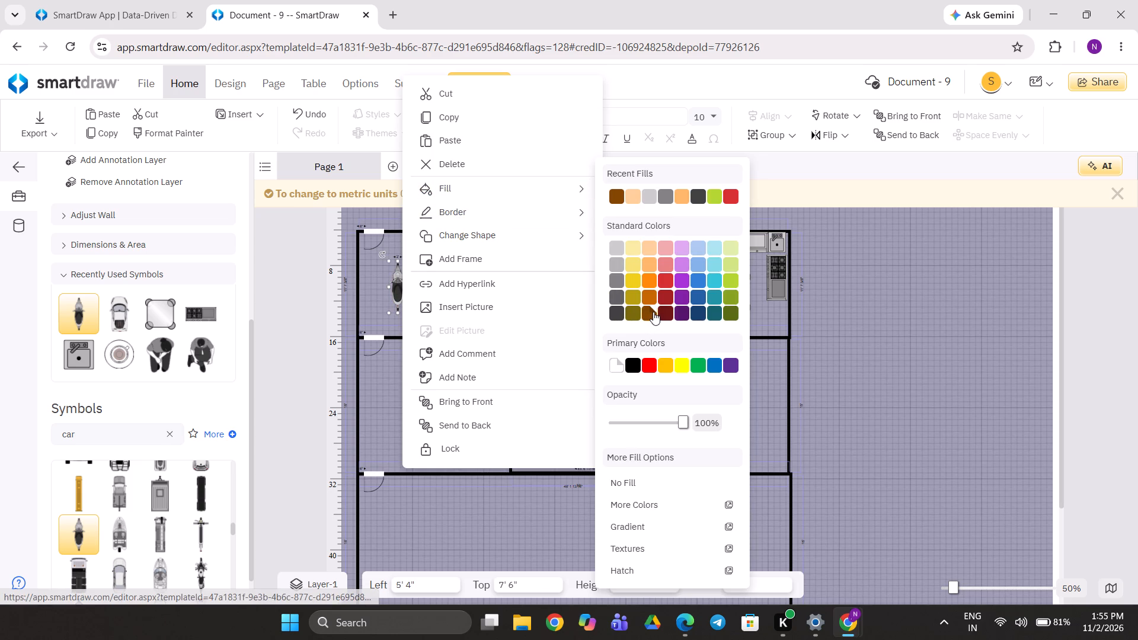
left_click(650, 299)
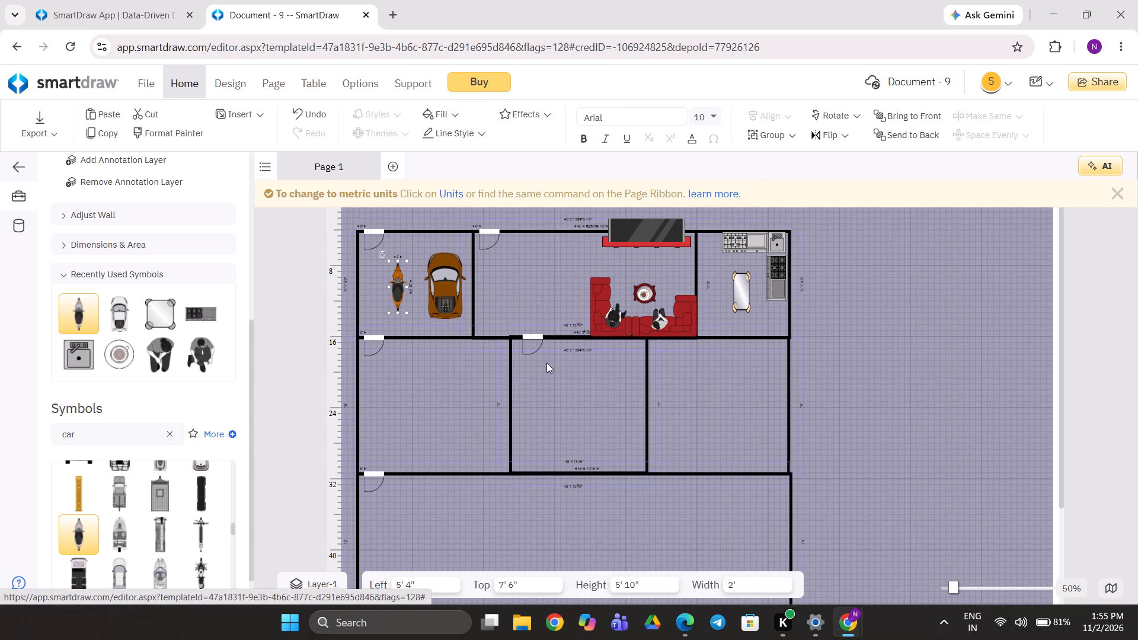
left_click(466, 395)
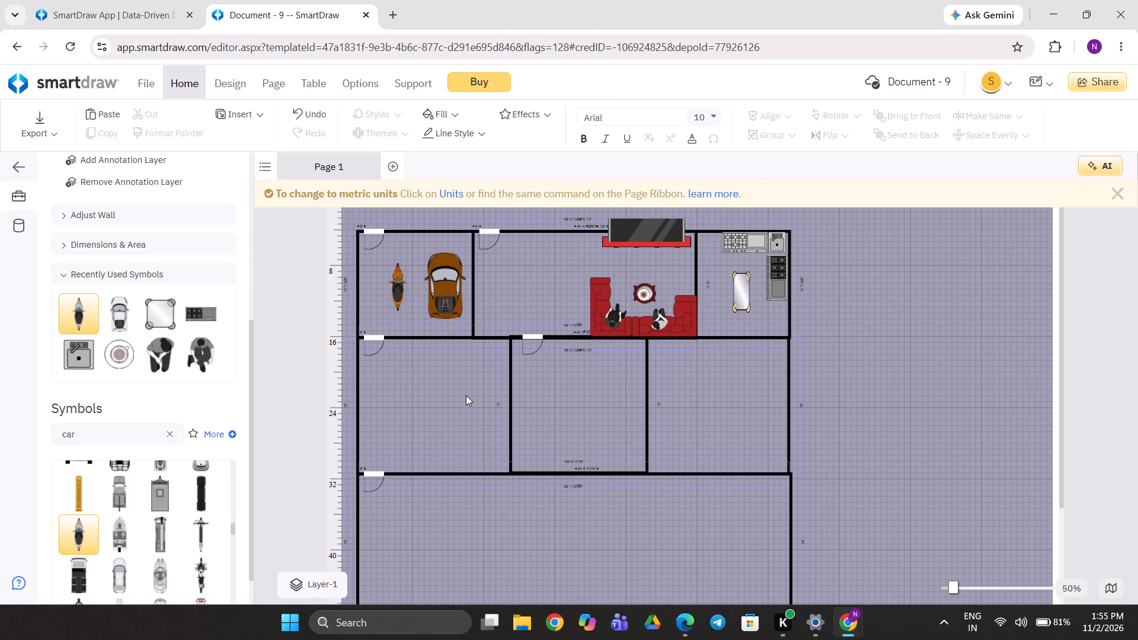
Replace the symbol search term with "sofa" and search the library.
left_click_drag(118, 436, 33, 421)
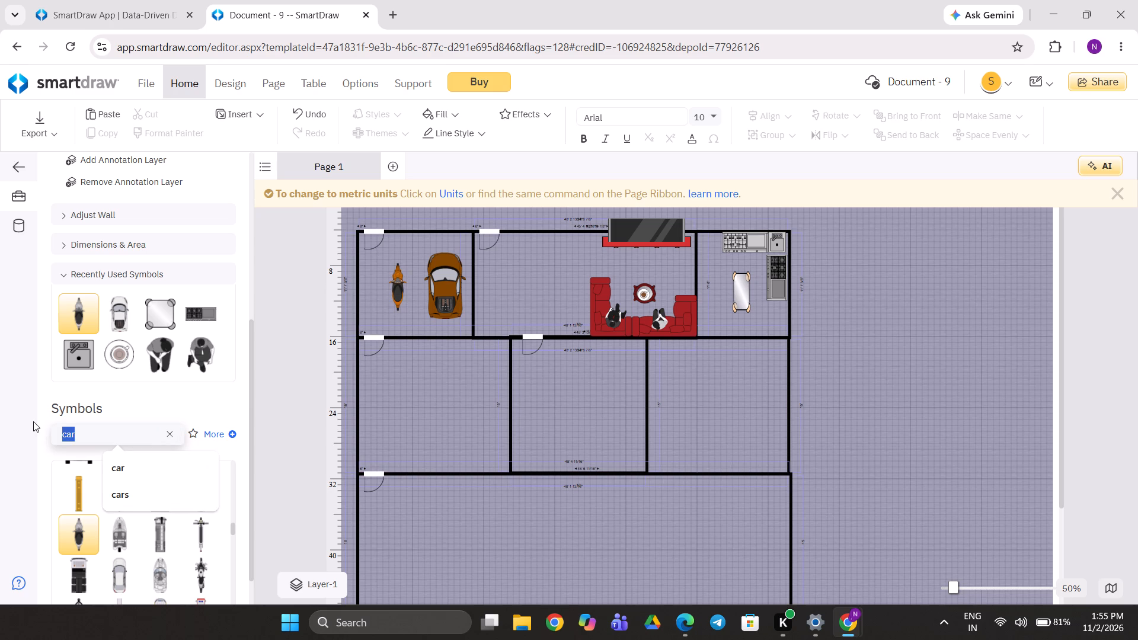
key("Delete")
scroll(149, 511, "down", 1)
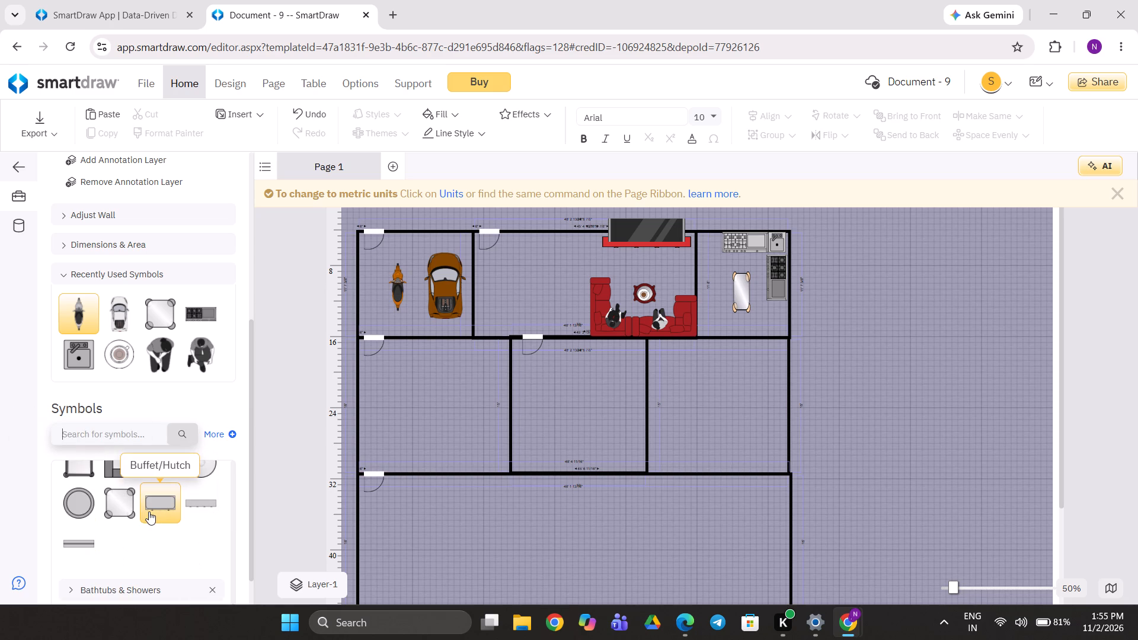
scroll(149, 511, "down", 4)
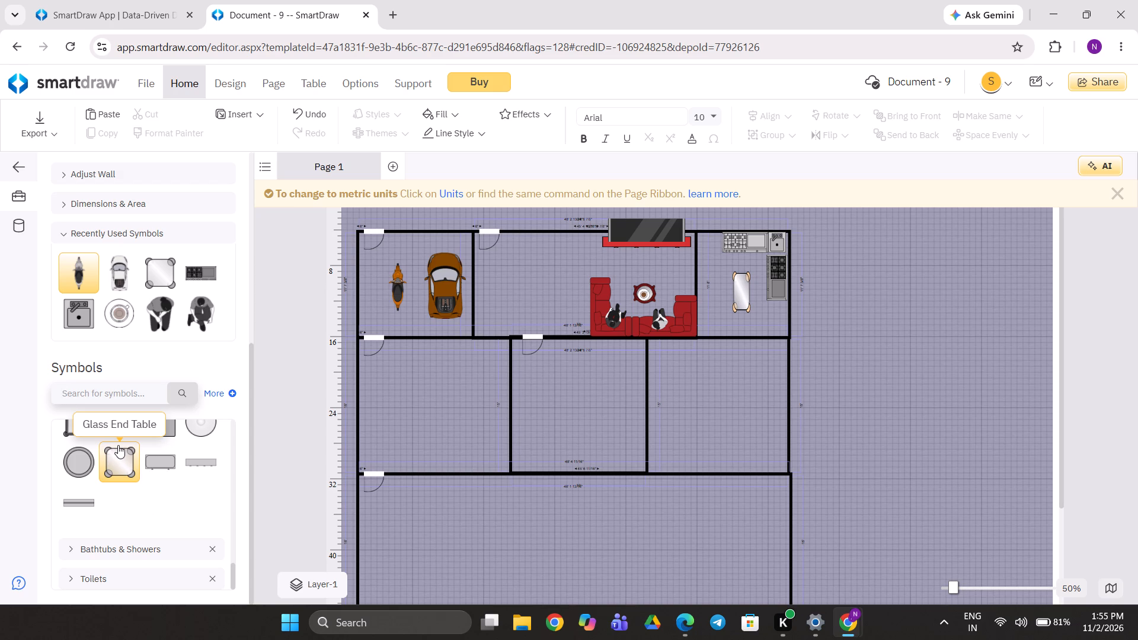
scroll(148, 312, "up", 1)
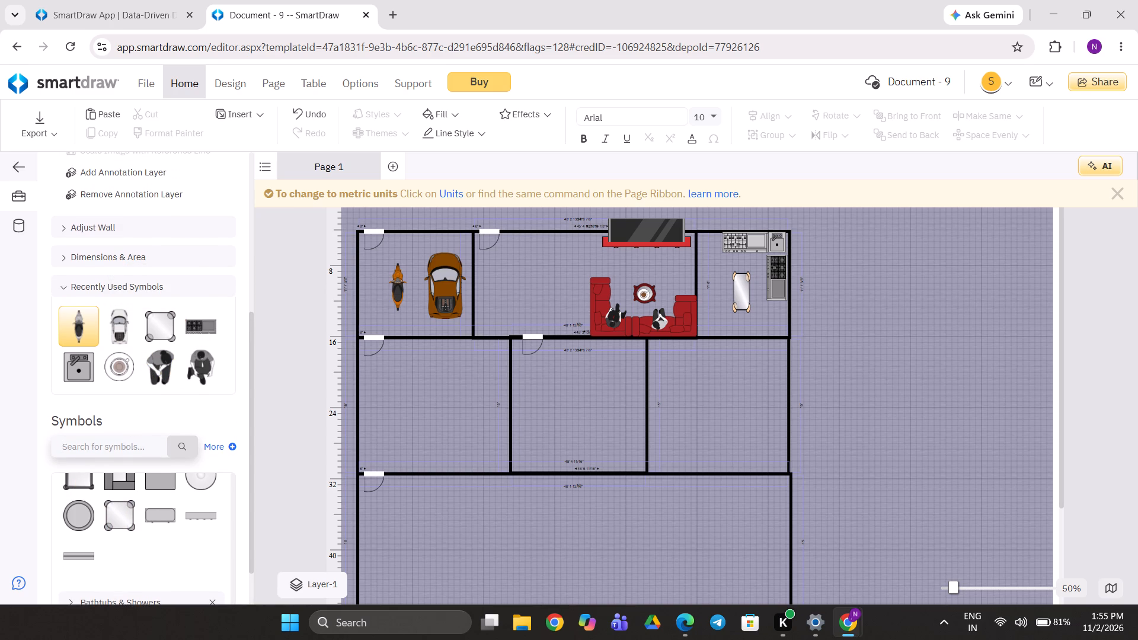
type("sofa")
key("Return")
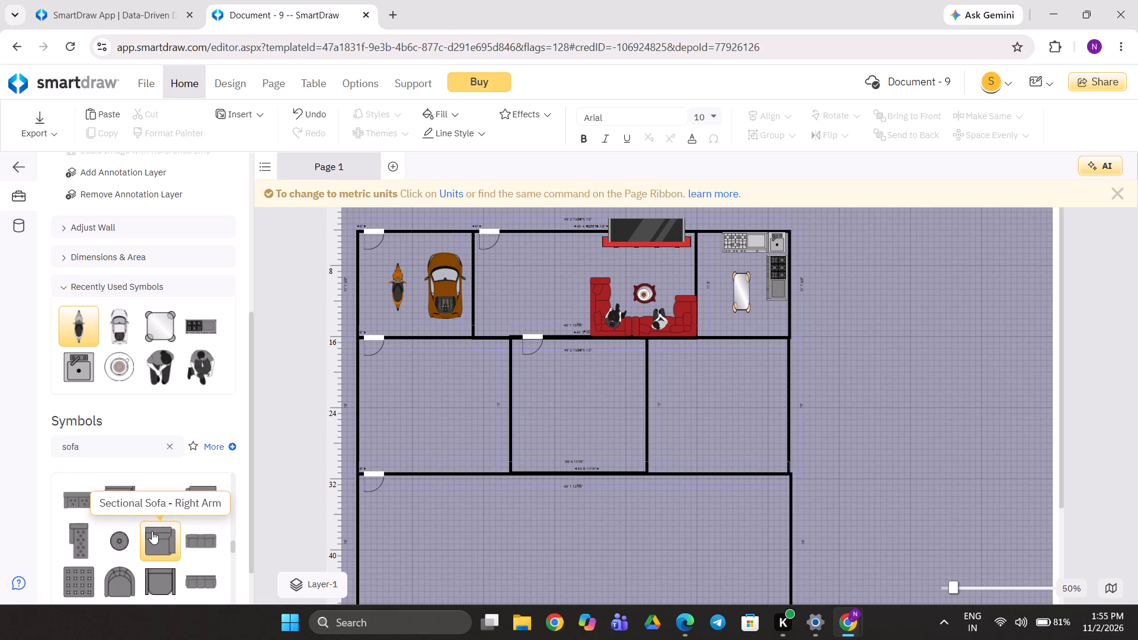
Add the L-shaped sofa with cushions and place it in the middle-left room's bottom-right corner at left 9' 4", top 24' 4".
scroll(152, 531, "down", 3)
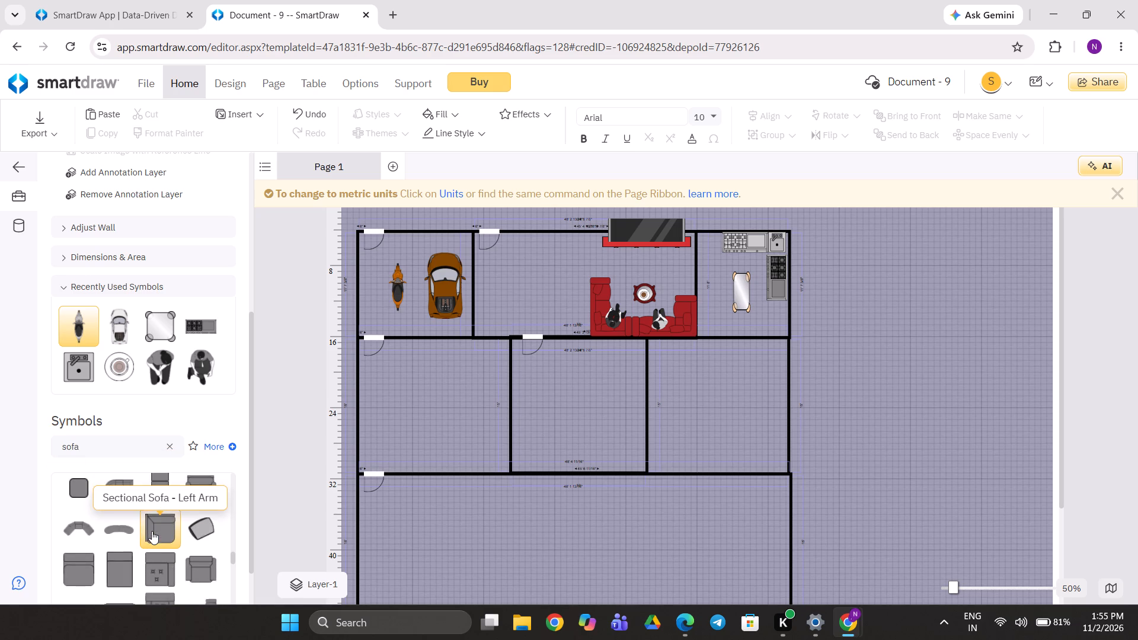
scroll(152, 531, "down", 1)
scroll(152, 531, "up", 2)
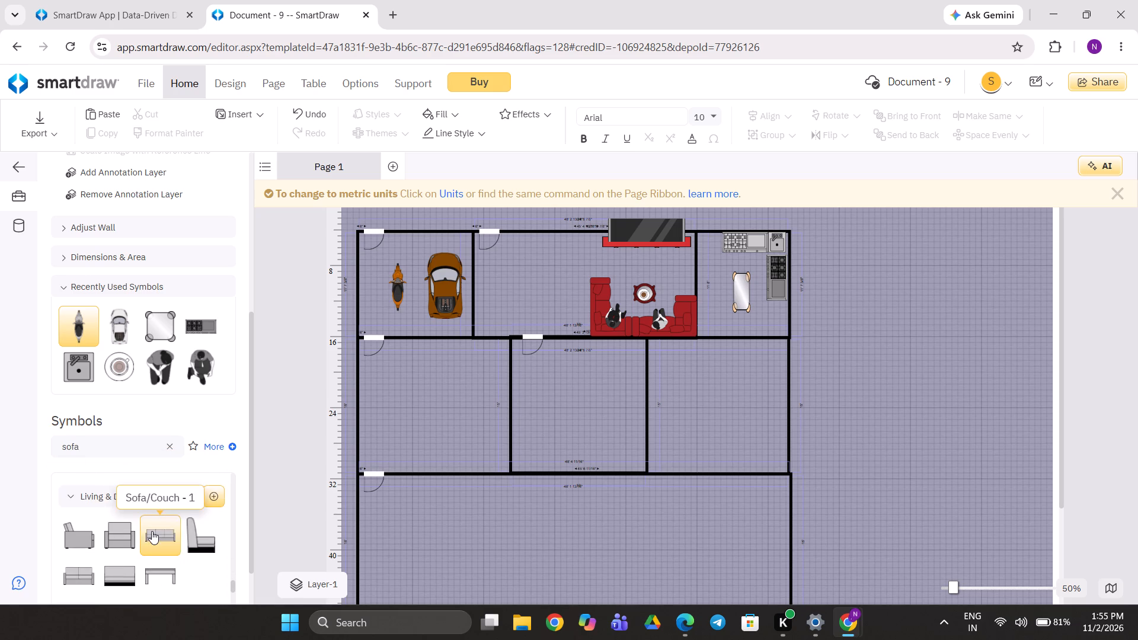
scroll(152, 531, "up", 4)
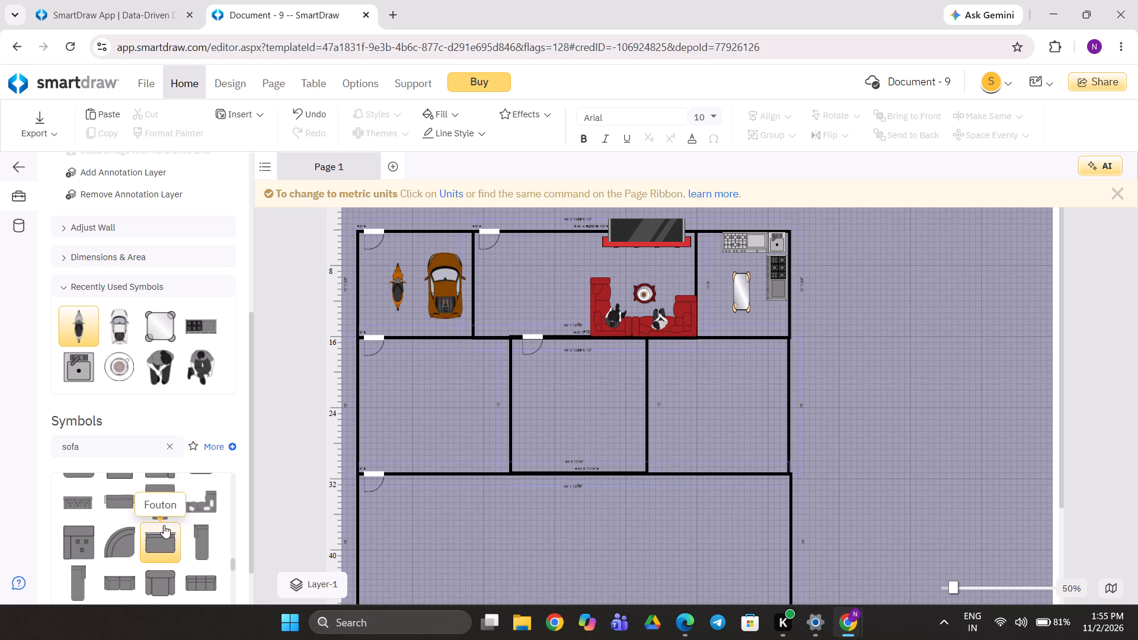
double_click(207, 500)
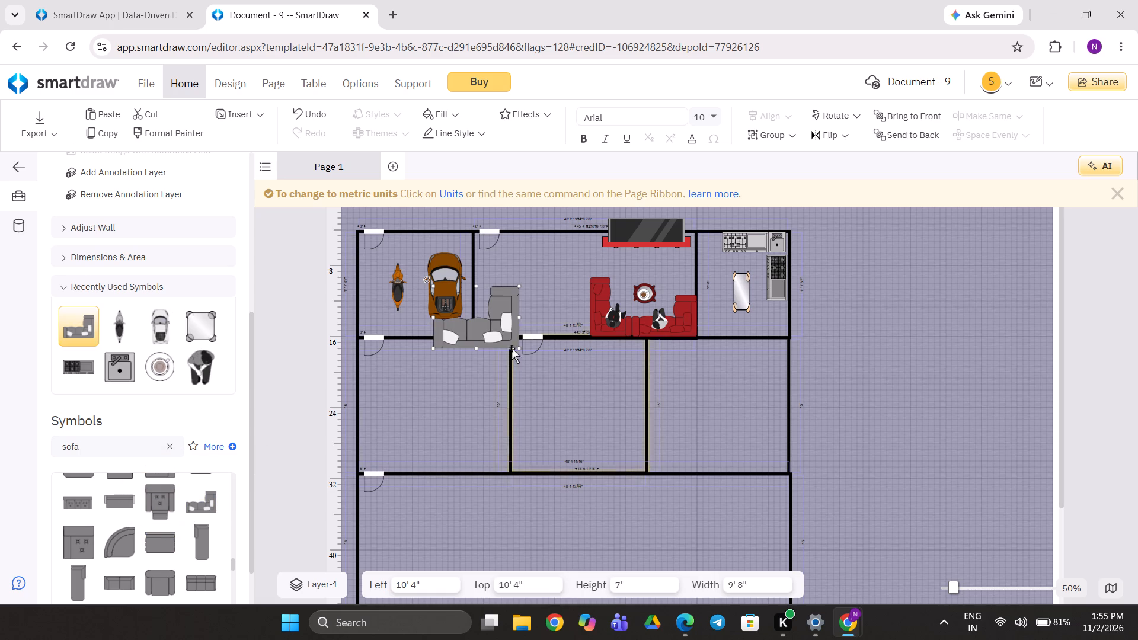
left_click_drag(498, 336, 487, 457)
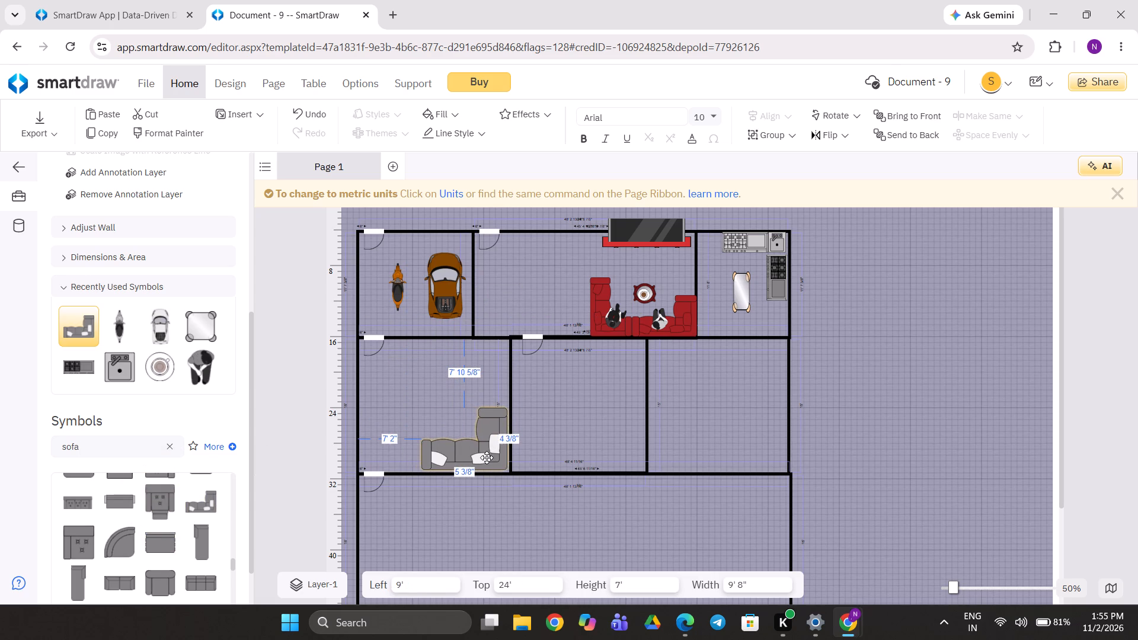
left_click_drag(487, 457, 488, 459)
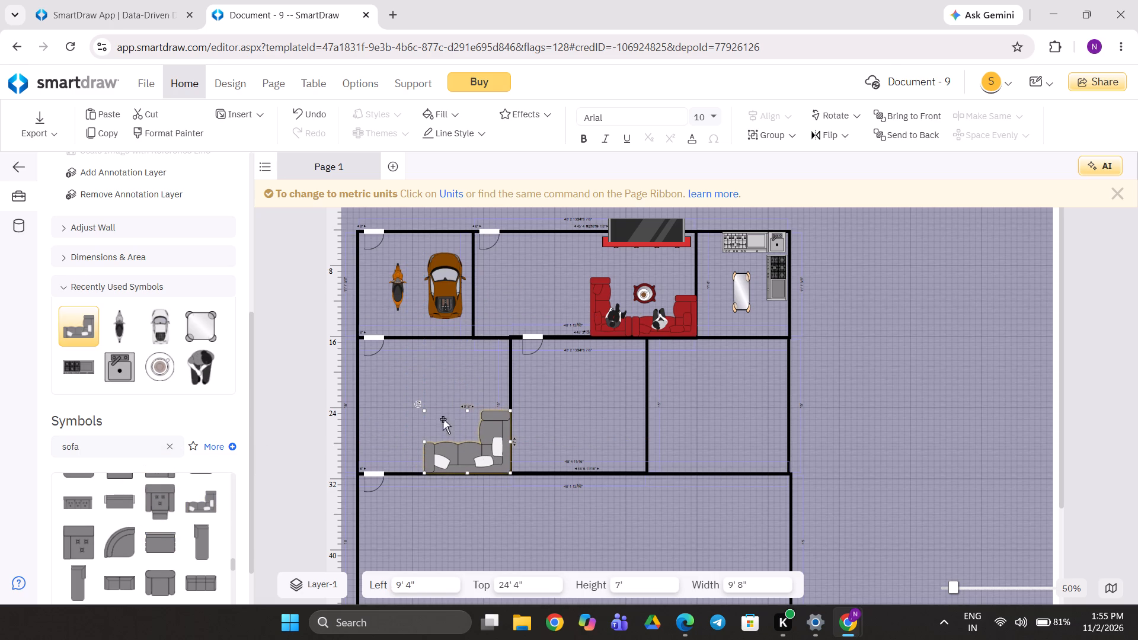
Shrink the grey corner sofa to 6' high by 8' 4" wide, keeping it against the room's bottom-right corner.
left_click_drag(424, 410, 445, 420)
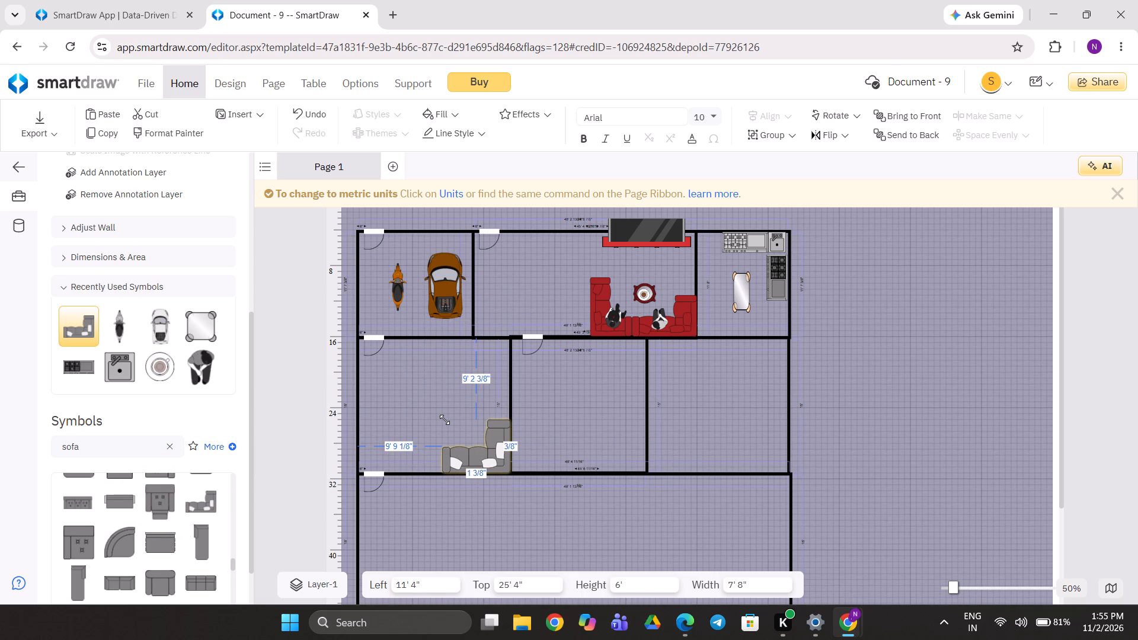
left_click_drag(445, 420, 434, 417)
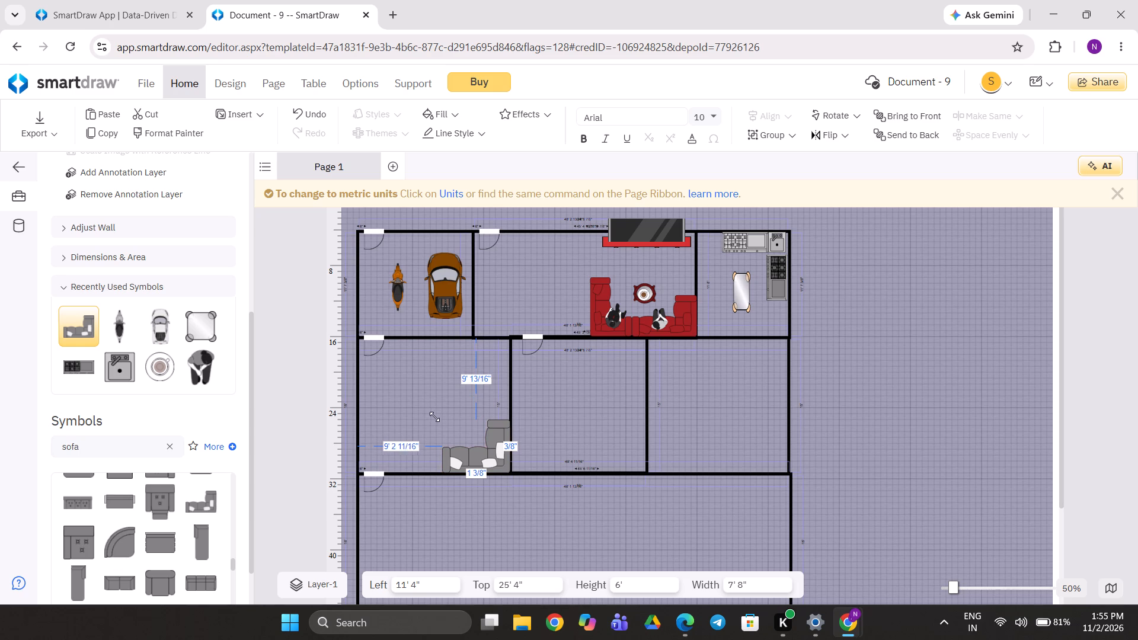
left_click_drag(434, 417, 437, 418)
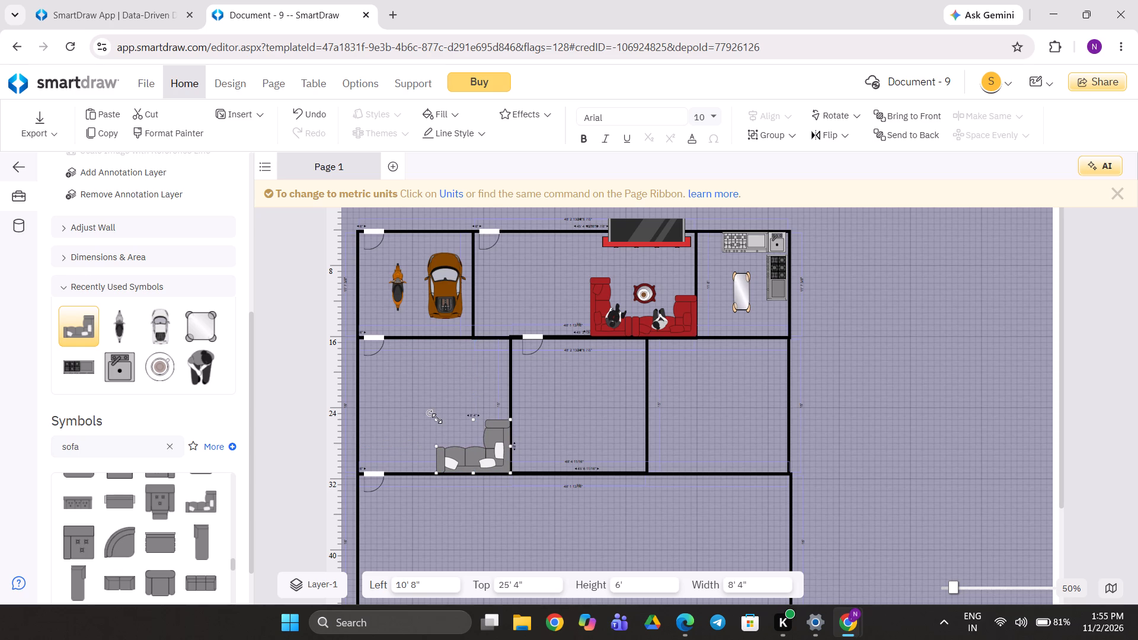
Duplicate the grey sofa, rotate the copy a quarter turn clockwise, and join it to the first at left 3' 6 1/4", top 24' 1 3/4".
key("ctrl+c")
key("ctrl+v")
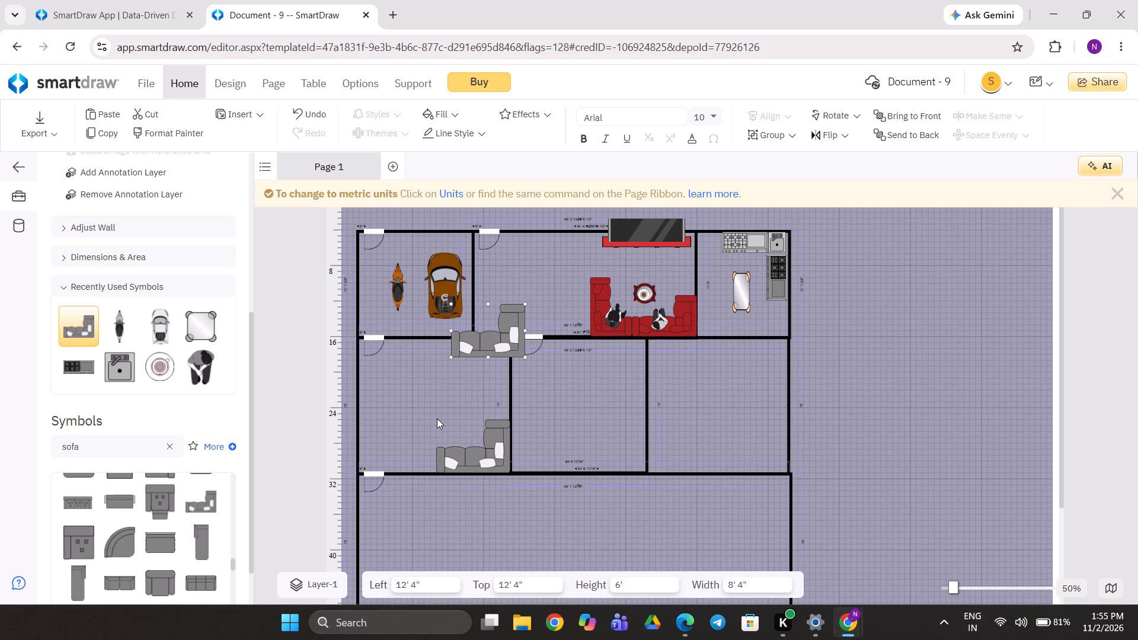
left_click_drag(506, 331, 429, 385)
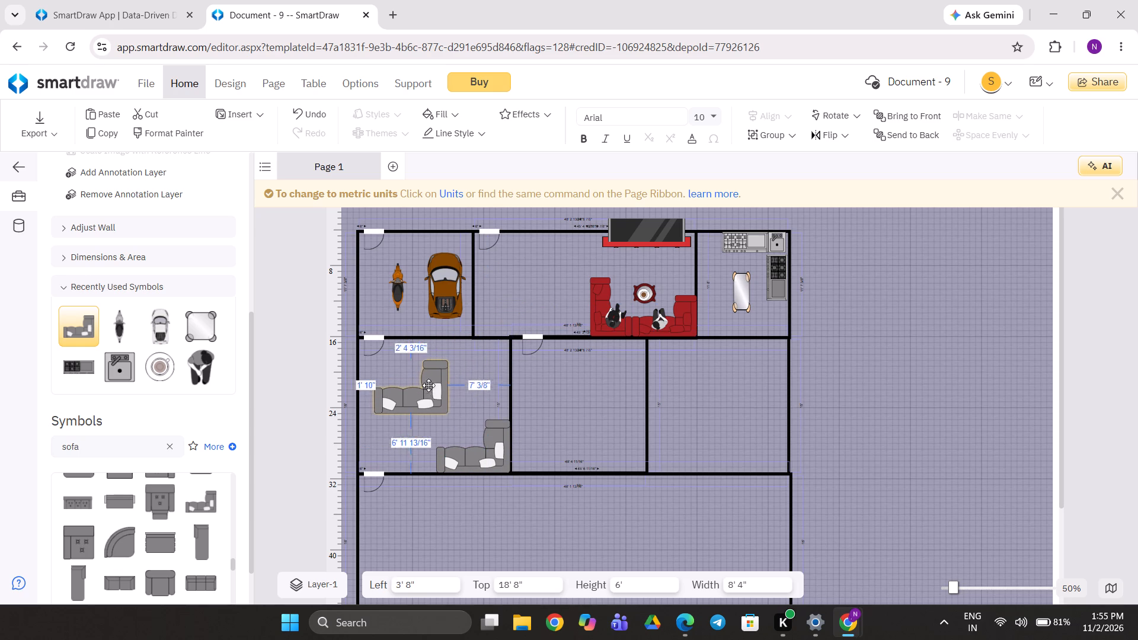
left_click_drag(370, 355, 370, 354)
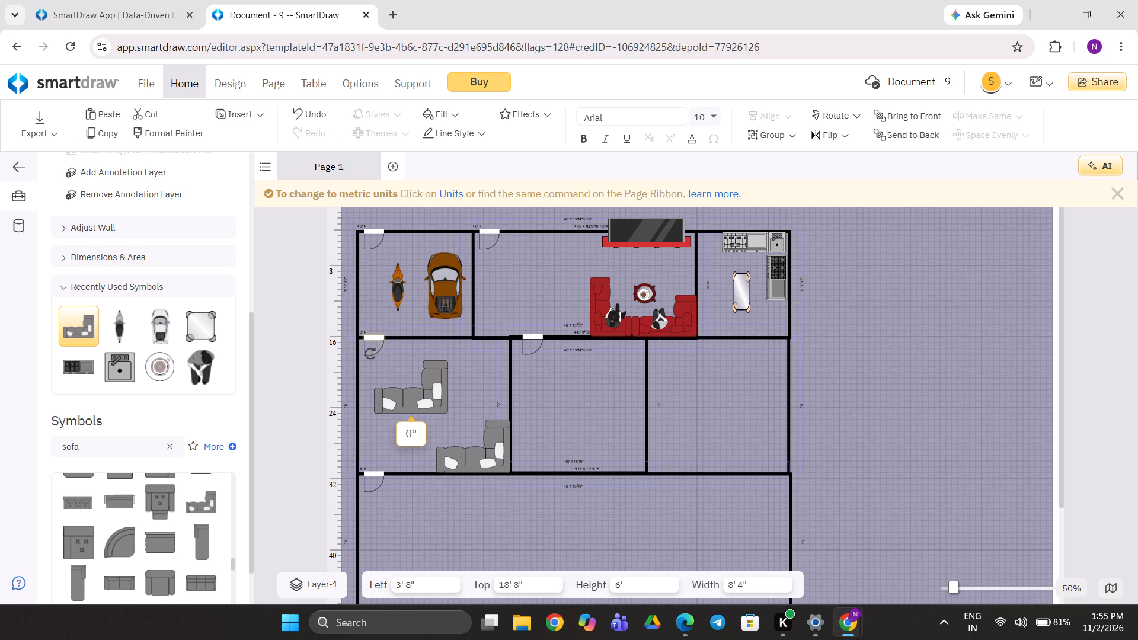
left_click_drag(370, 354, 473, 307)
left_click_drag(424, 403, 415, 430)
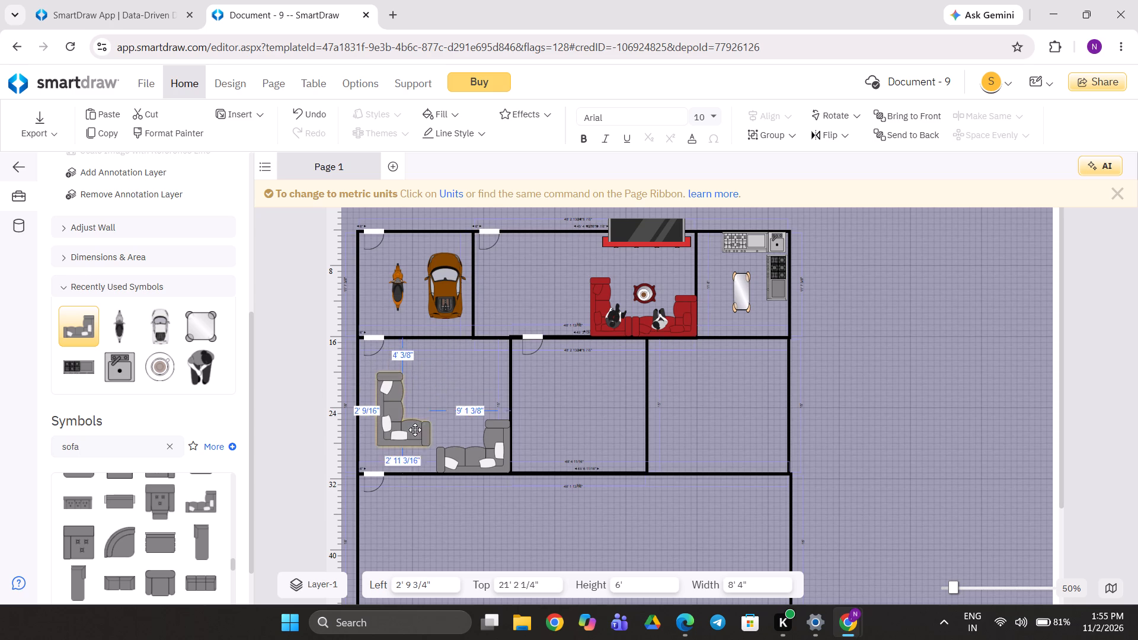
left_click_drag(415, 430, 424, 452)
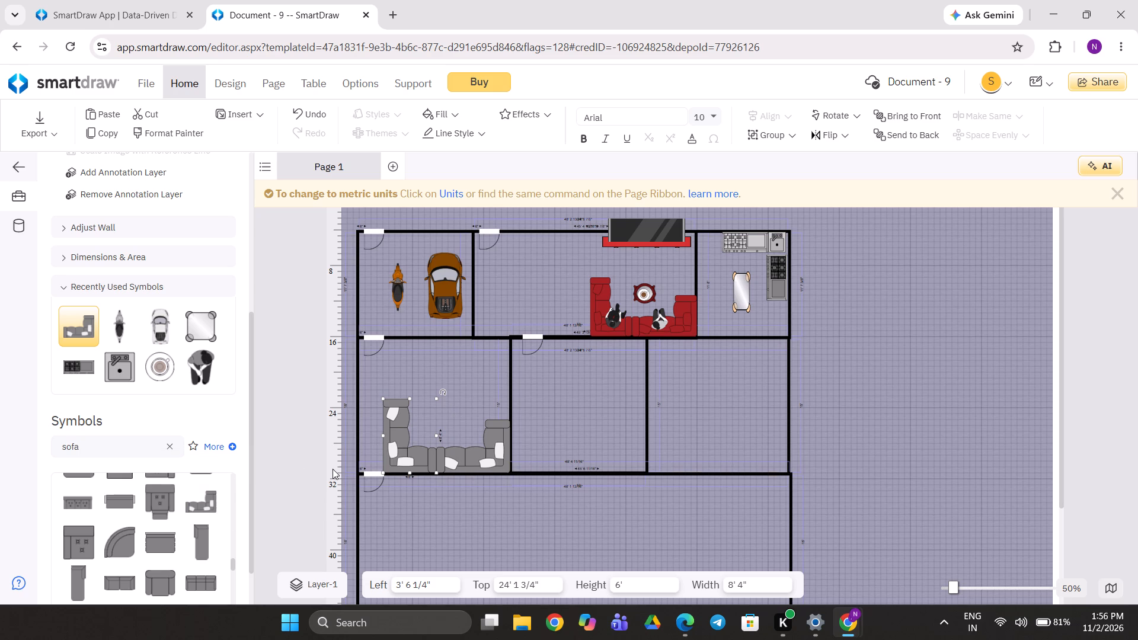
Duplicate the lower-left grey sofa, rotate the copy a quarter turn clockwise, and place it in the room's top-left corner at left 2' 1/4", top 16' 7 3/4".
key("ctrl+c")
key("ctrl+v")
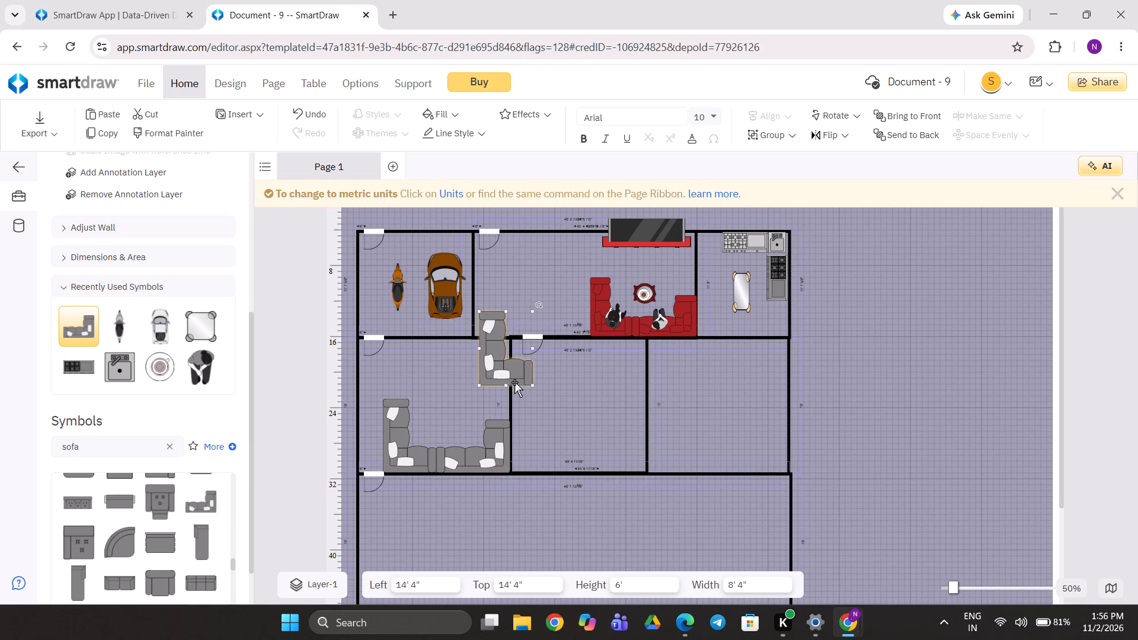
left_click_drag(514, 367, 415, 370)
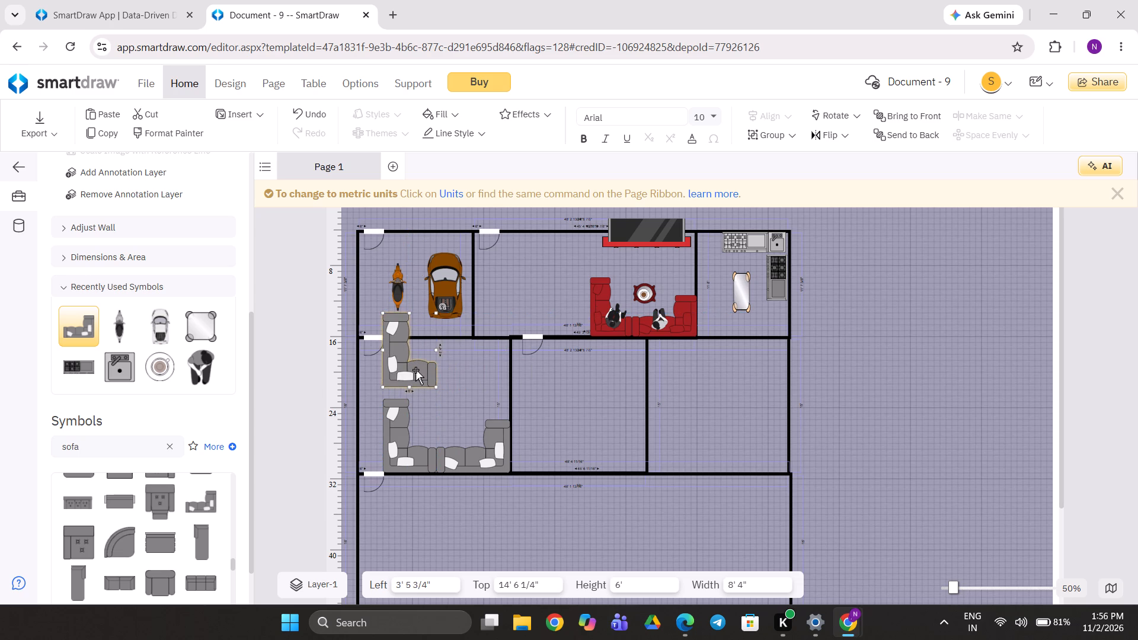
left_click_drag(443, 306, 482, 330)
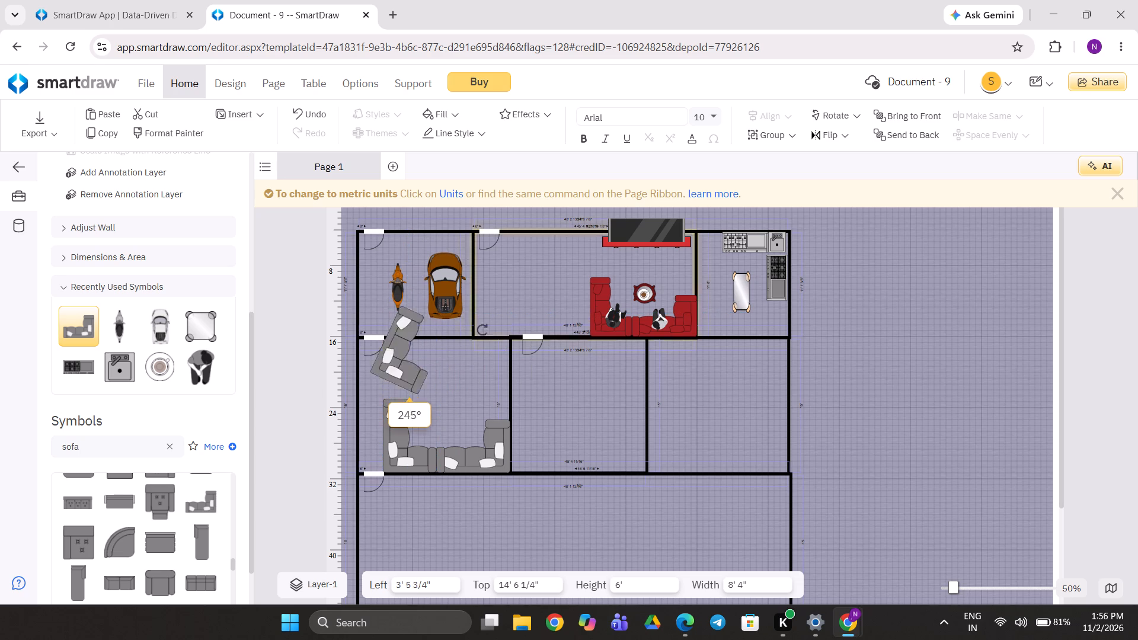
left_click_drag(482, 330, 475, 397)
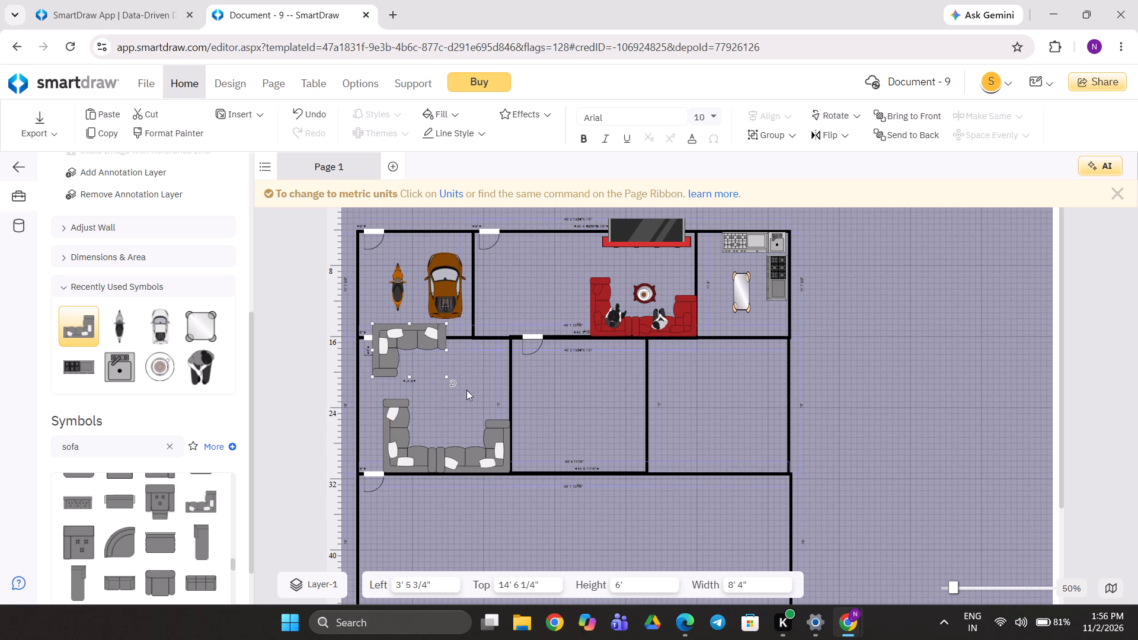
left_click_drag(411, 341, 426, 357)
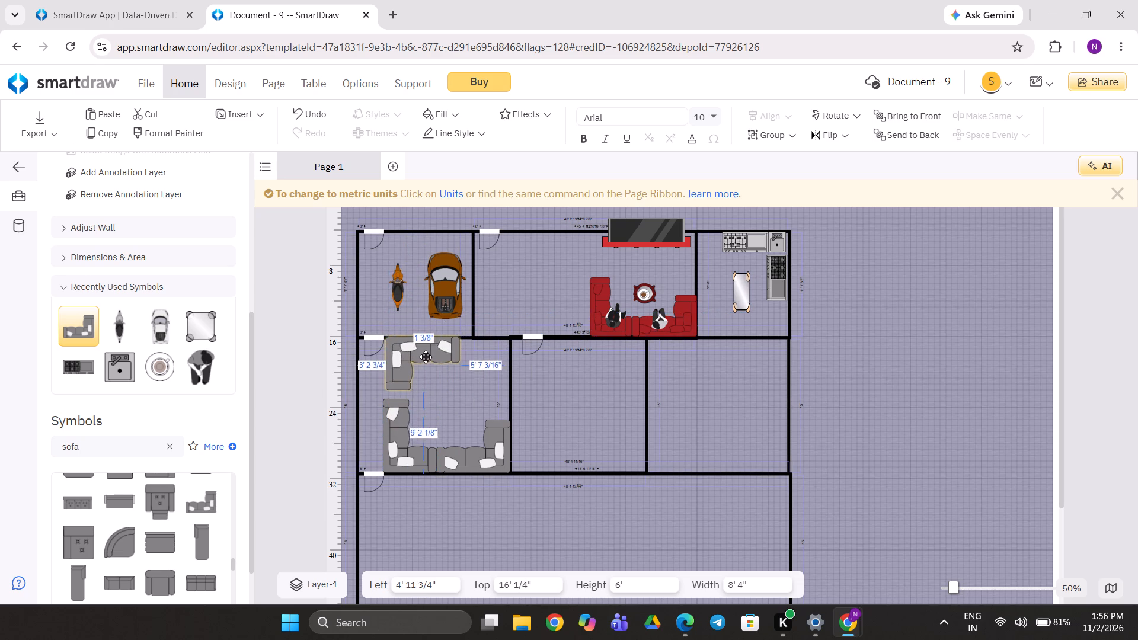
left_click_drag(426, 357, 424, 365)
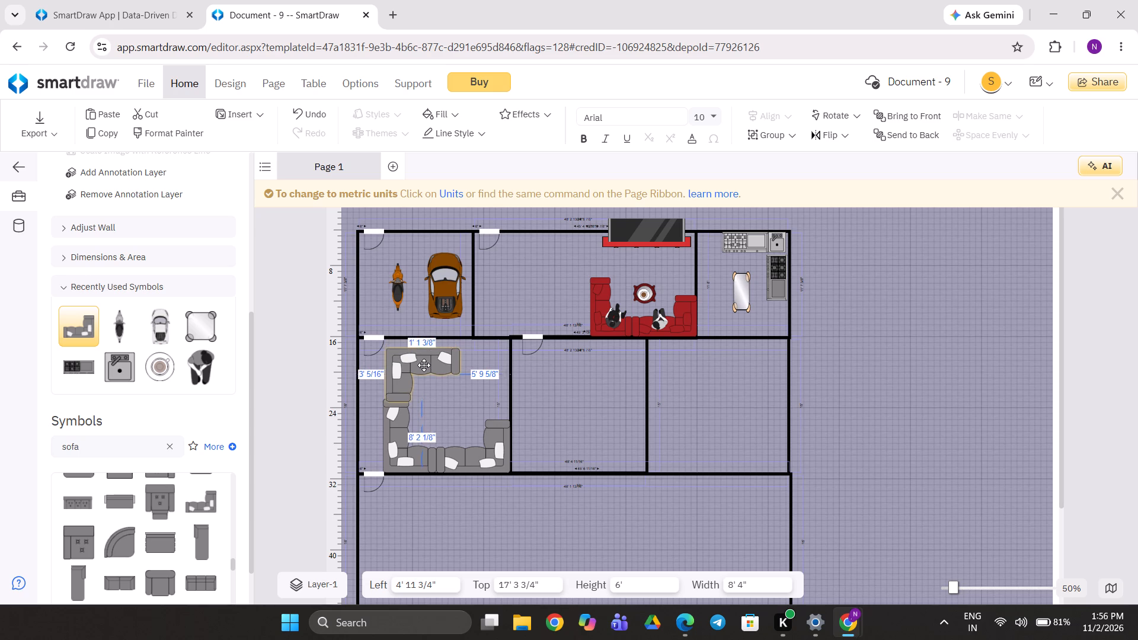
left_click_drag(424, 365, 423, 362)
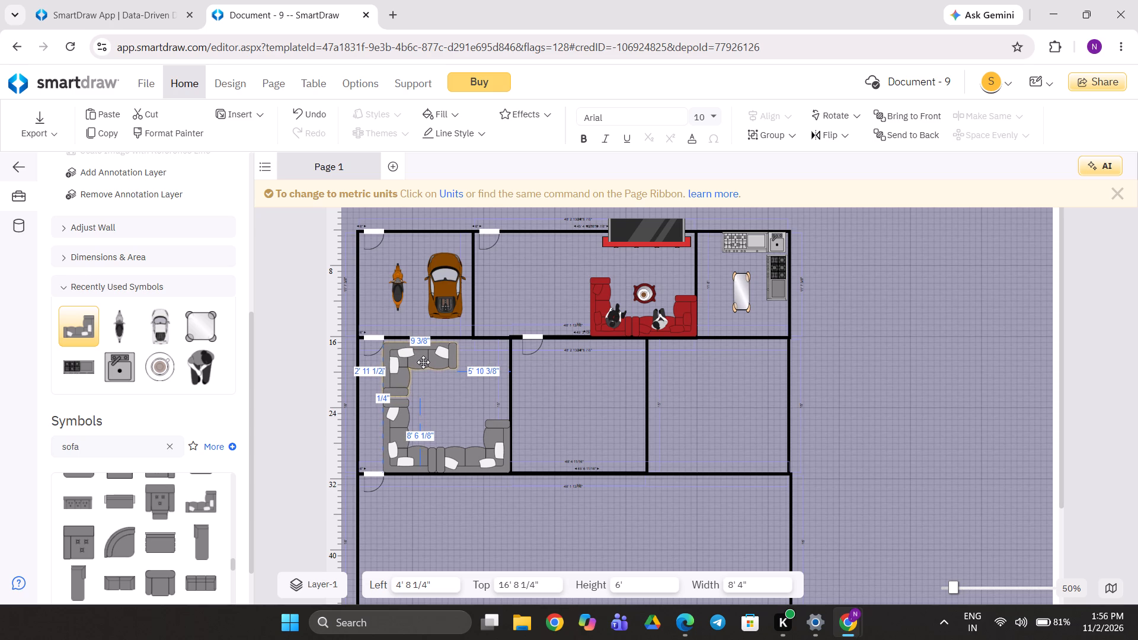
left_click_drag(423, 362, 415, 359)
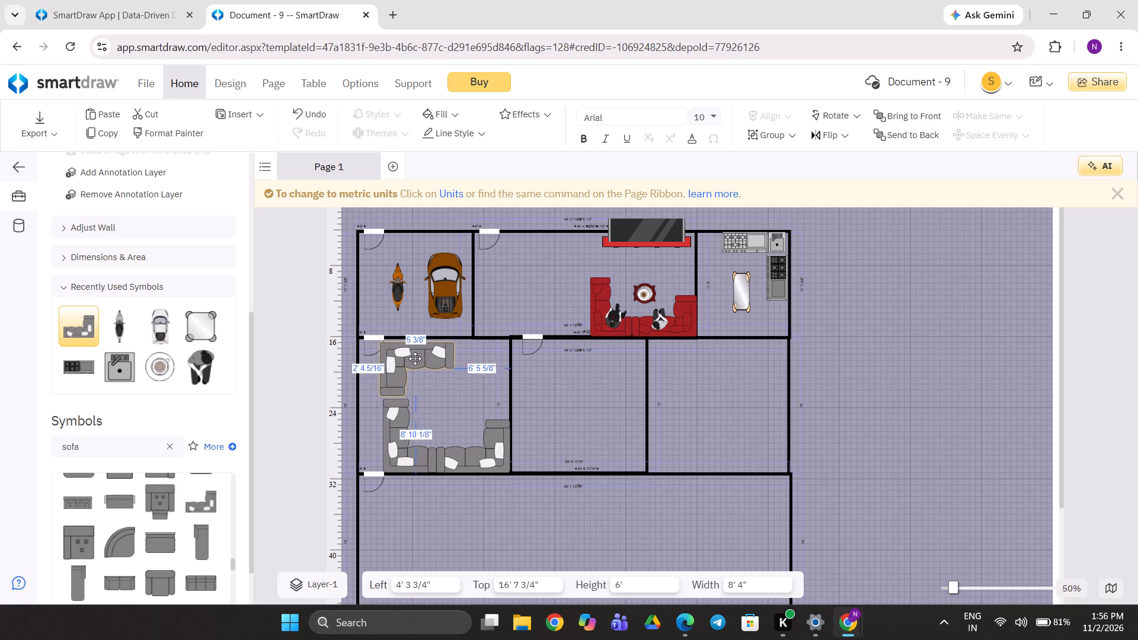
left_click_drag(415, 359, 401, 359)
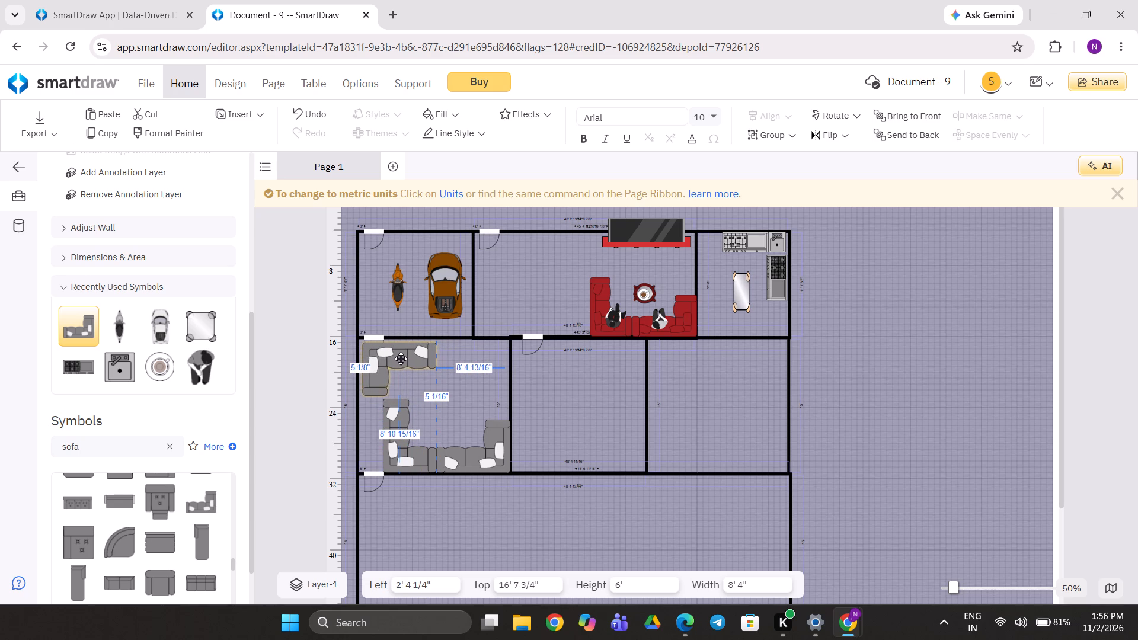
left_click_drag(401, 359, 400, 360)
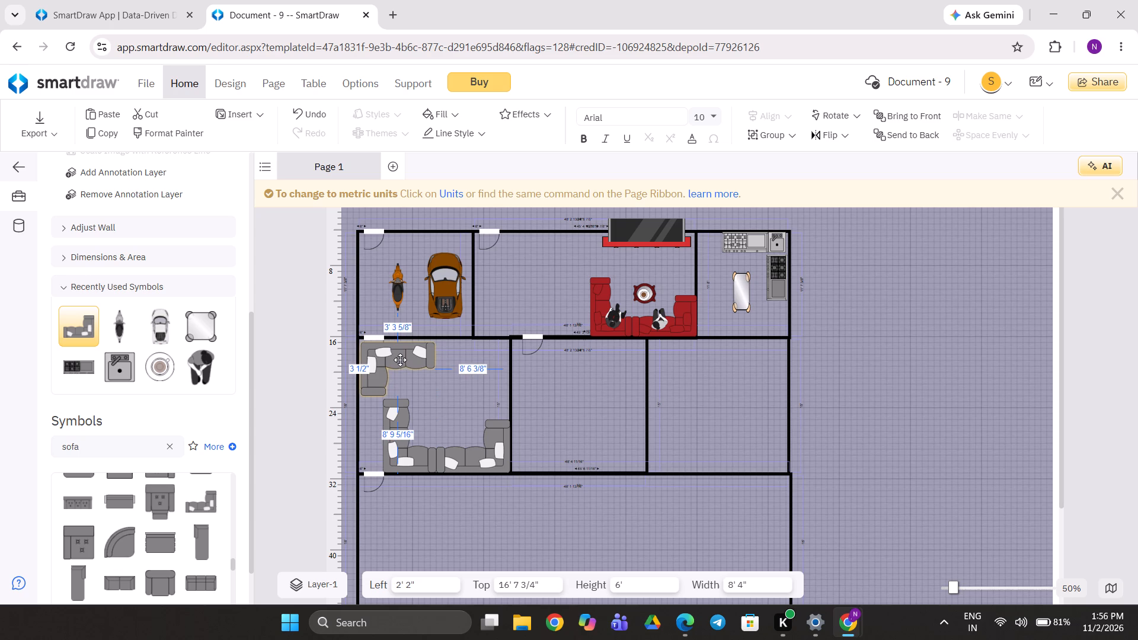
left_click_drag(400, 360, 398, 358)
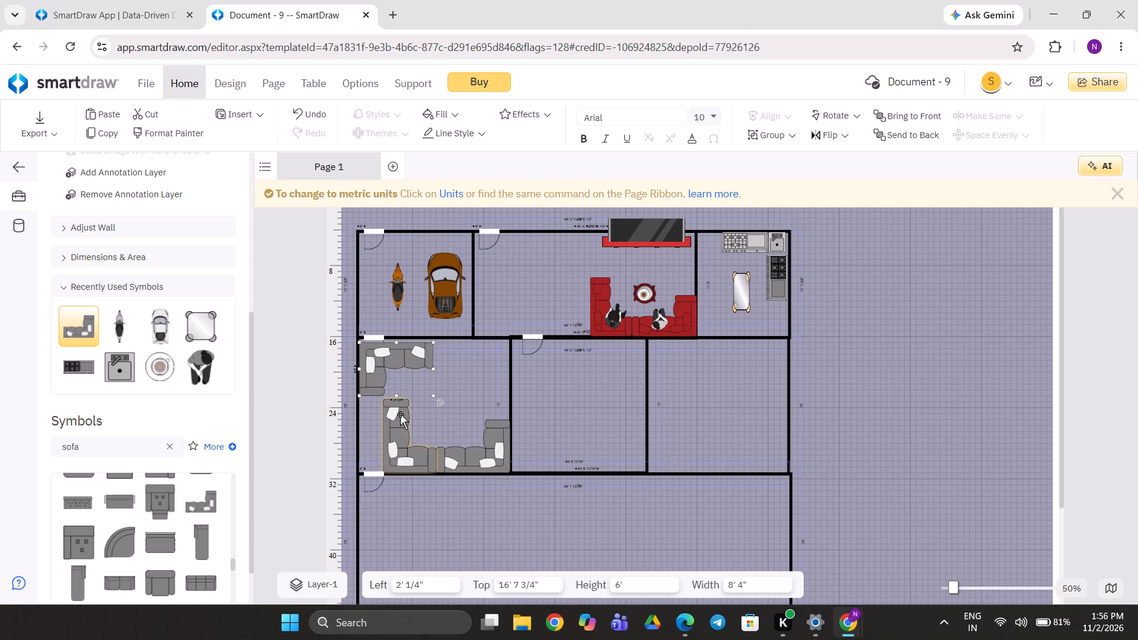
Shift the lower-left sofa against the left wall below the upper one, and join the lower-right sofa to it at left 8', top 25' 4".
left_click_drag(400, 414, 376, 409)
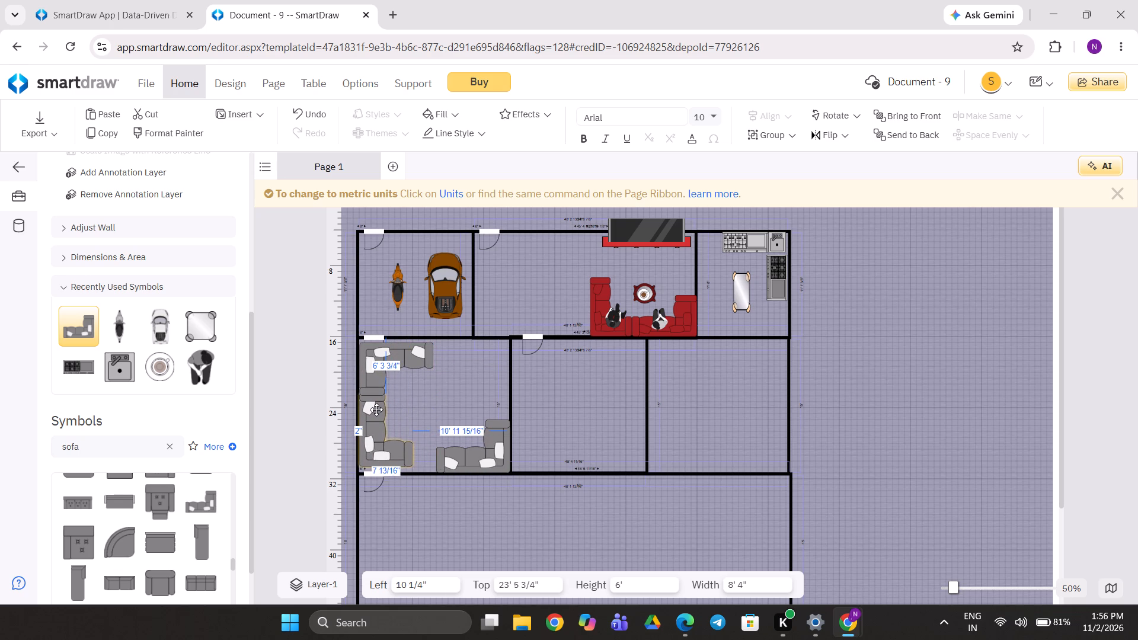
left_click_drag(376, 409, 376, 412)
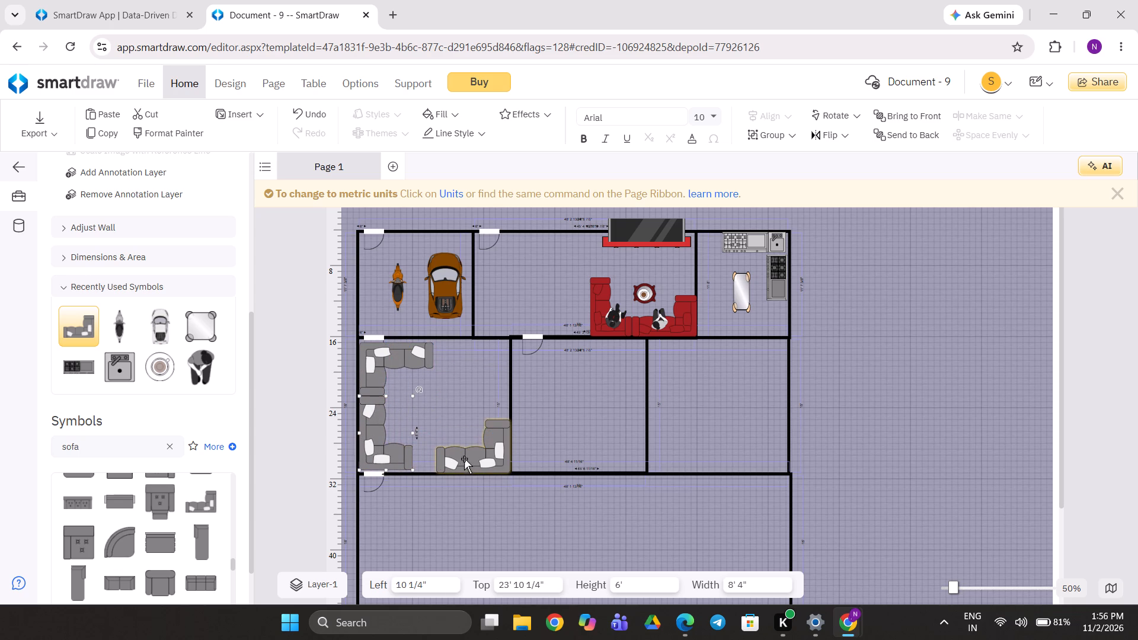
left_click_drag(465, 459, 441, 459)
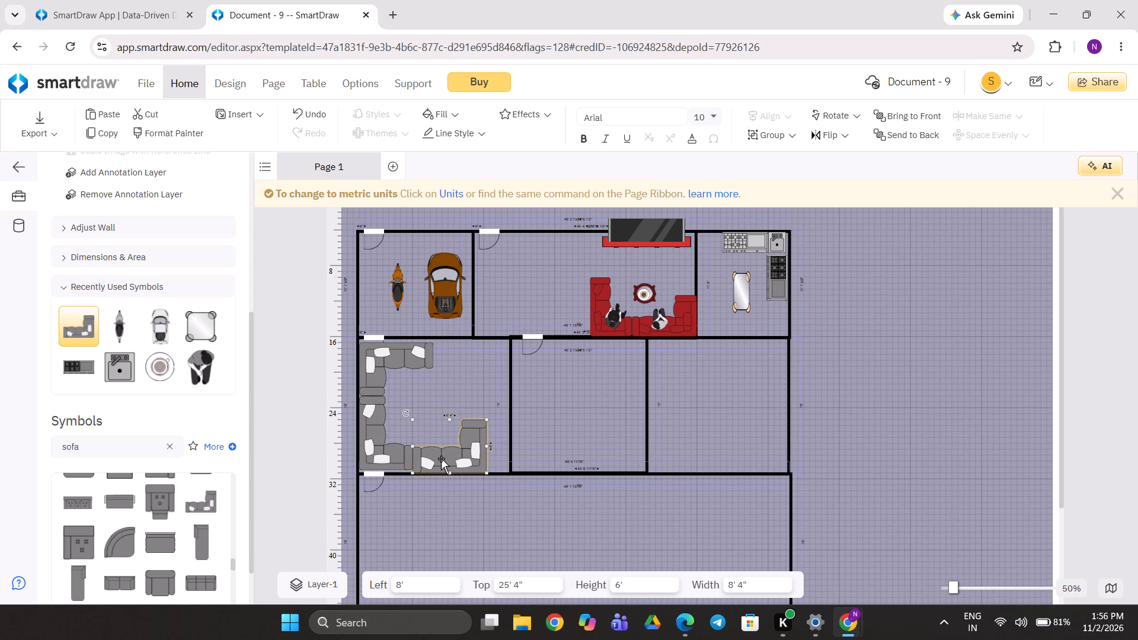
left_click(465, 384)
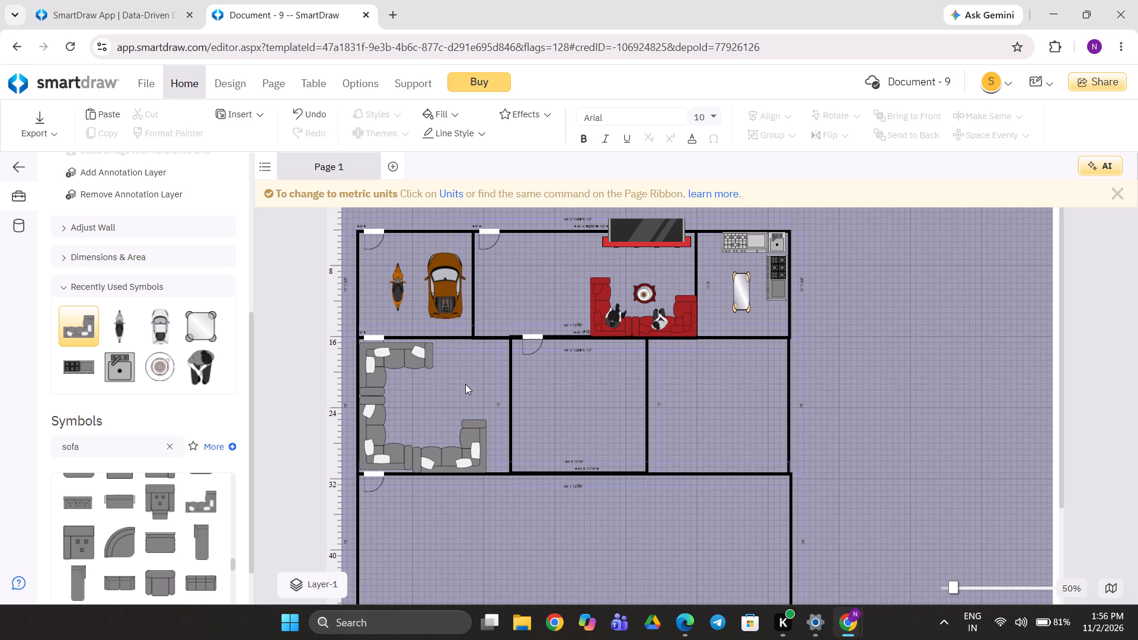
Stretch the lower-left grey sofa to a width of 8' 7 3/4" to close the gap to the bottom wall.
left_click(389, 456)
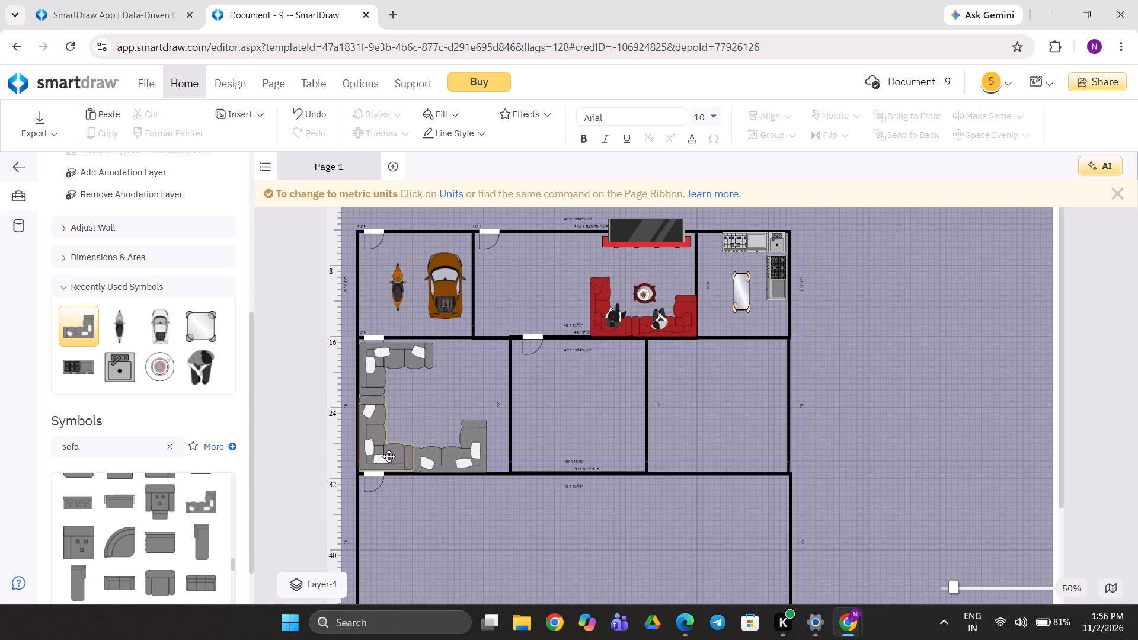
left_click(386, 471)
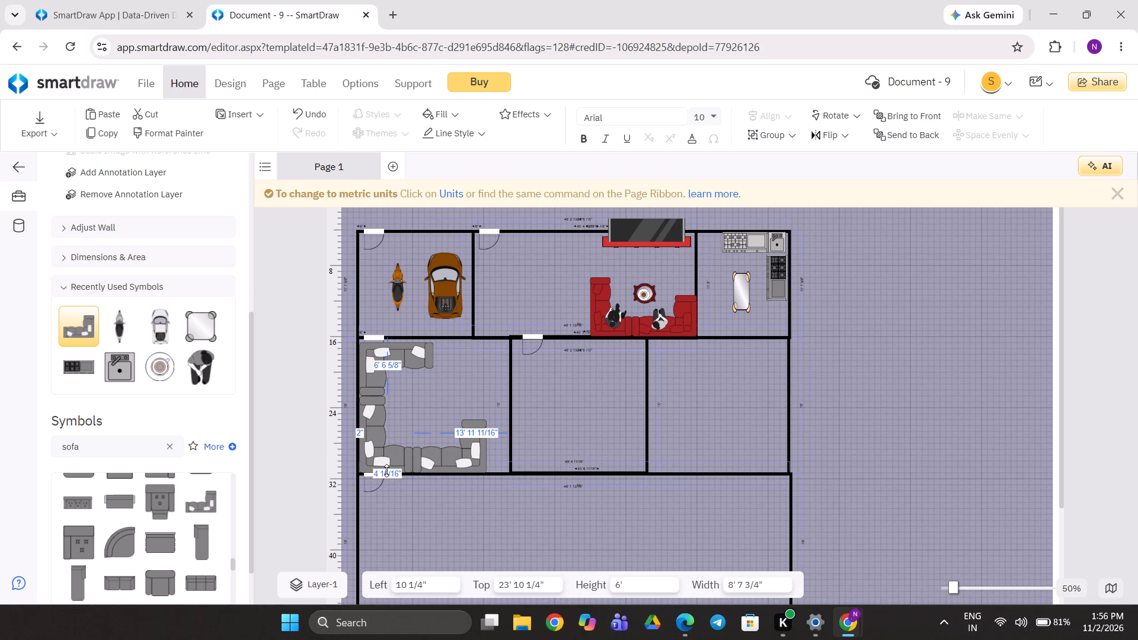
left_click(450, 411)
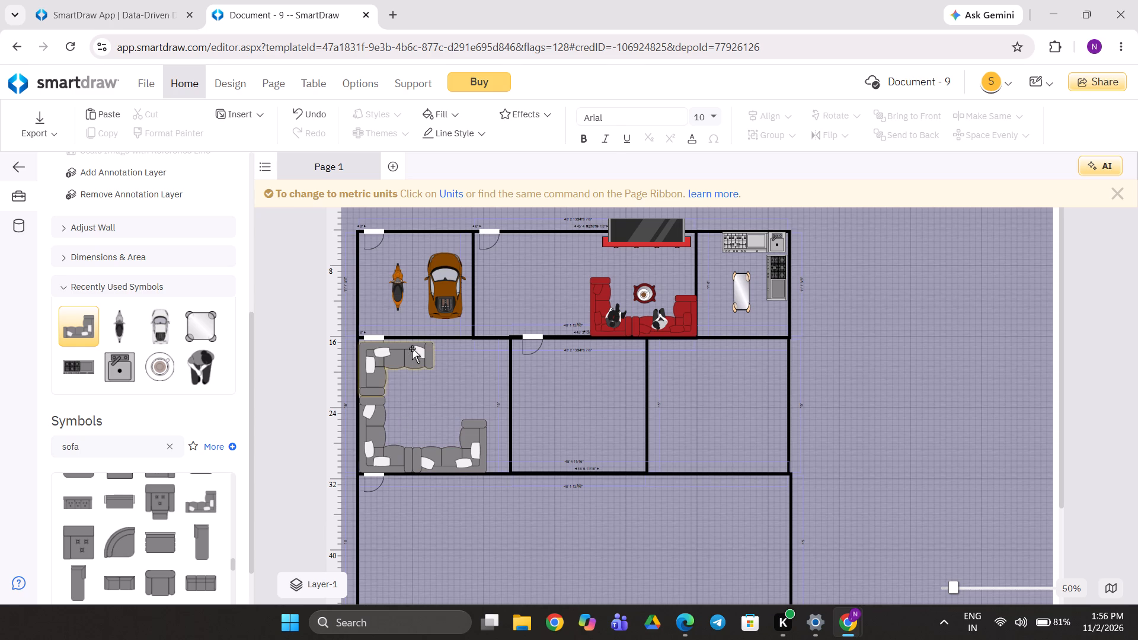
Fill the room's three grey sofas in reds: standard red for the upper, dark red for the lower-left, and darkest red for the lower-right.
right_click(412, 348)
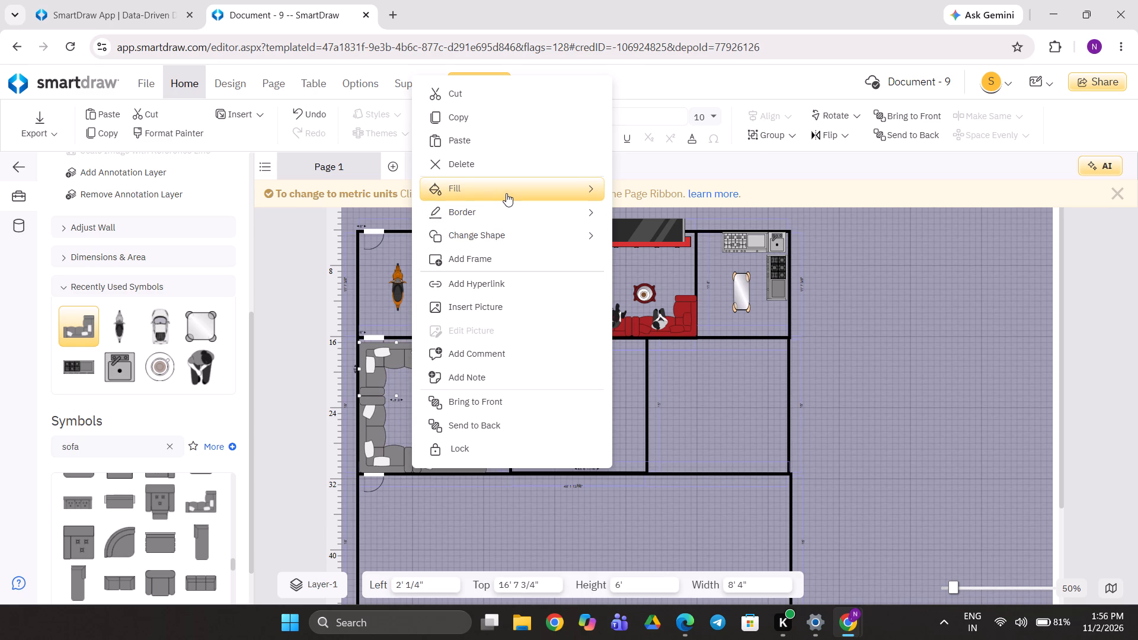
left_click(506, 193)
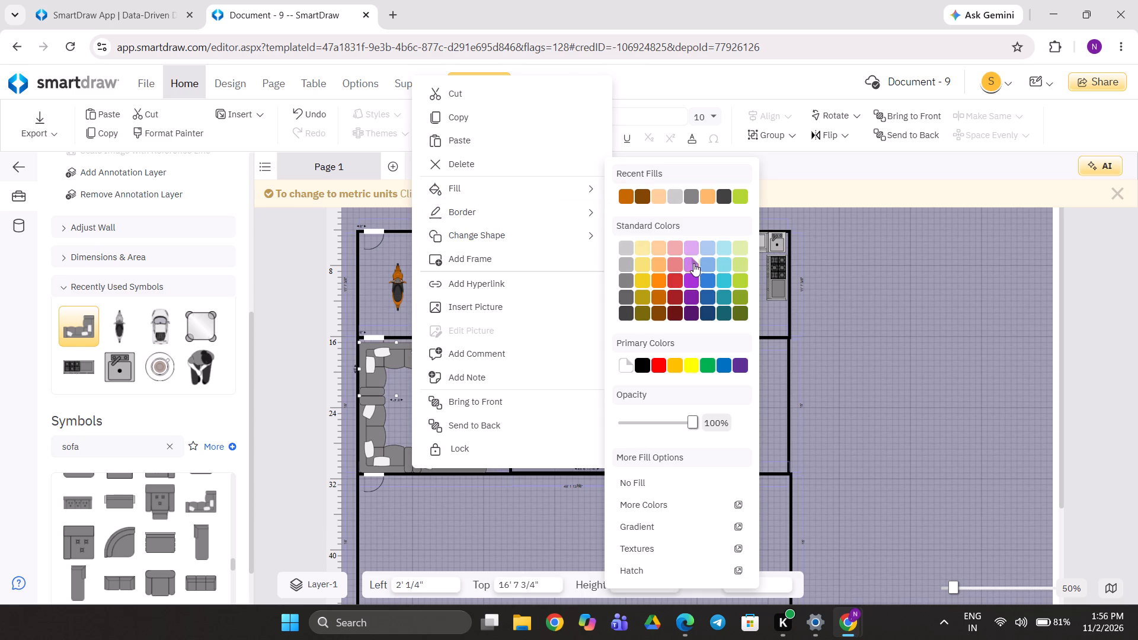
left_click(678, 278)
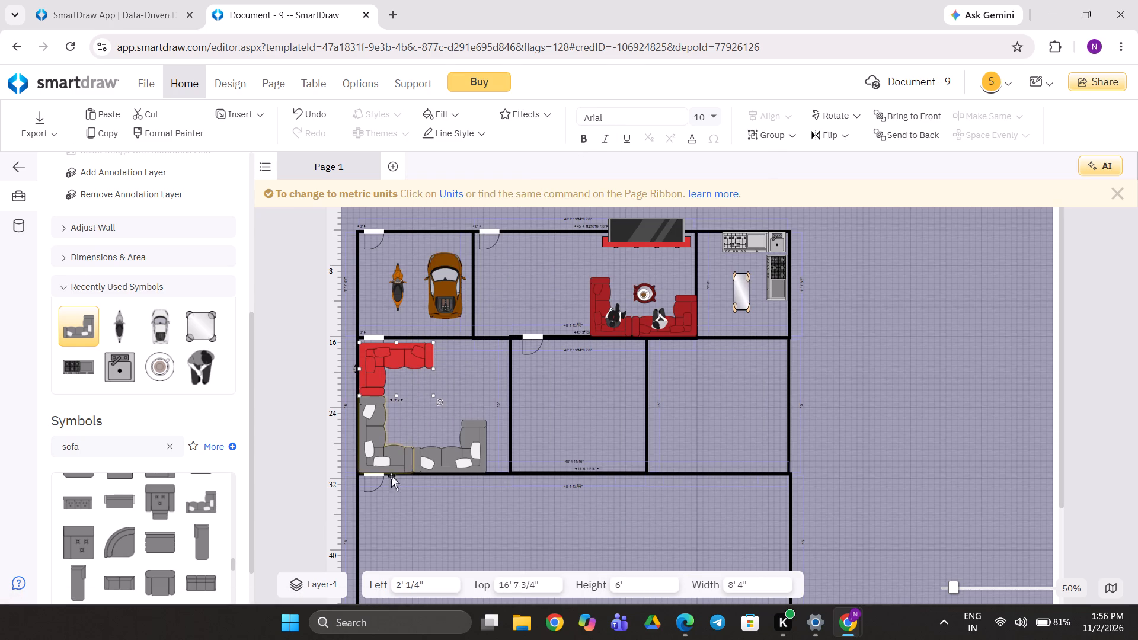
right_click(372, 457)
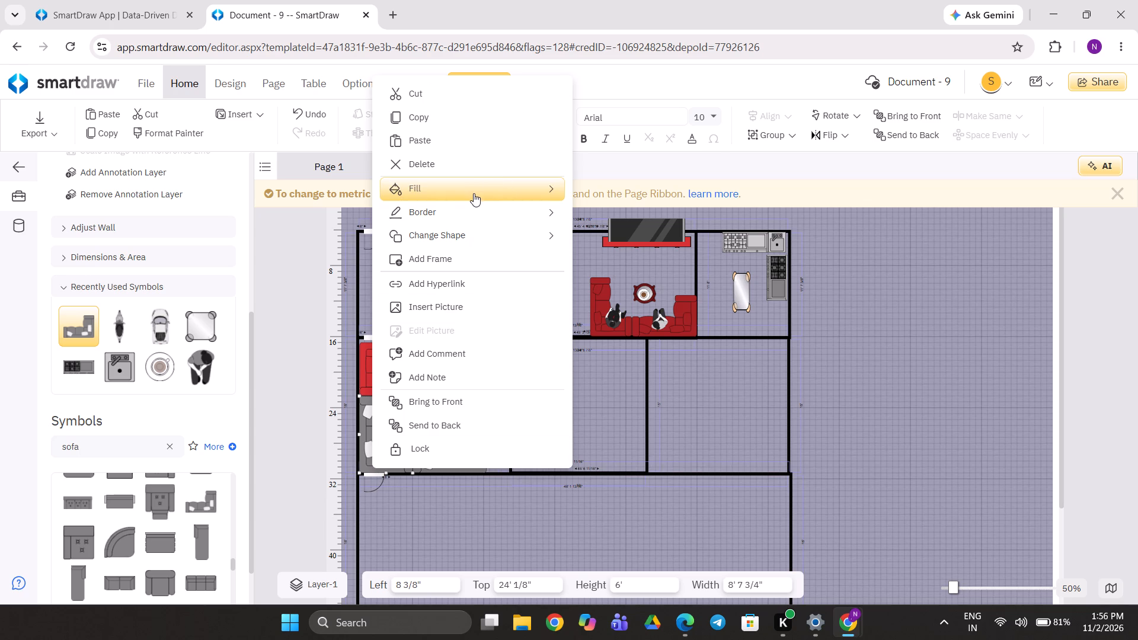
left_click(474, 193)
left_click(637, 295)
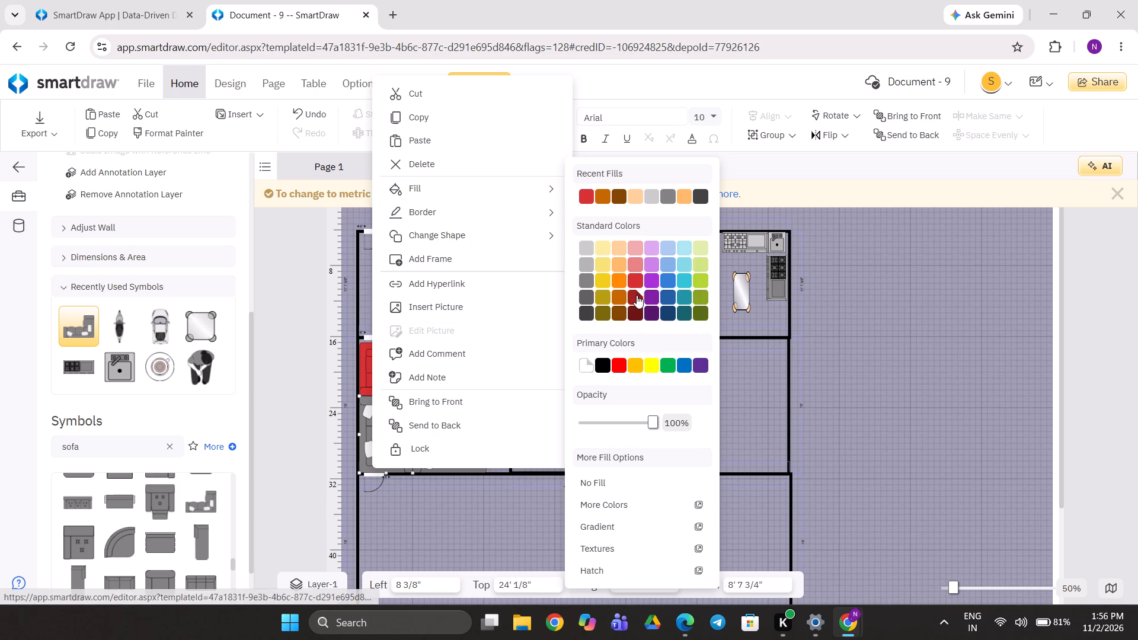
right_click(458, 448)
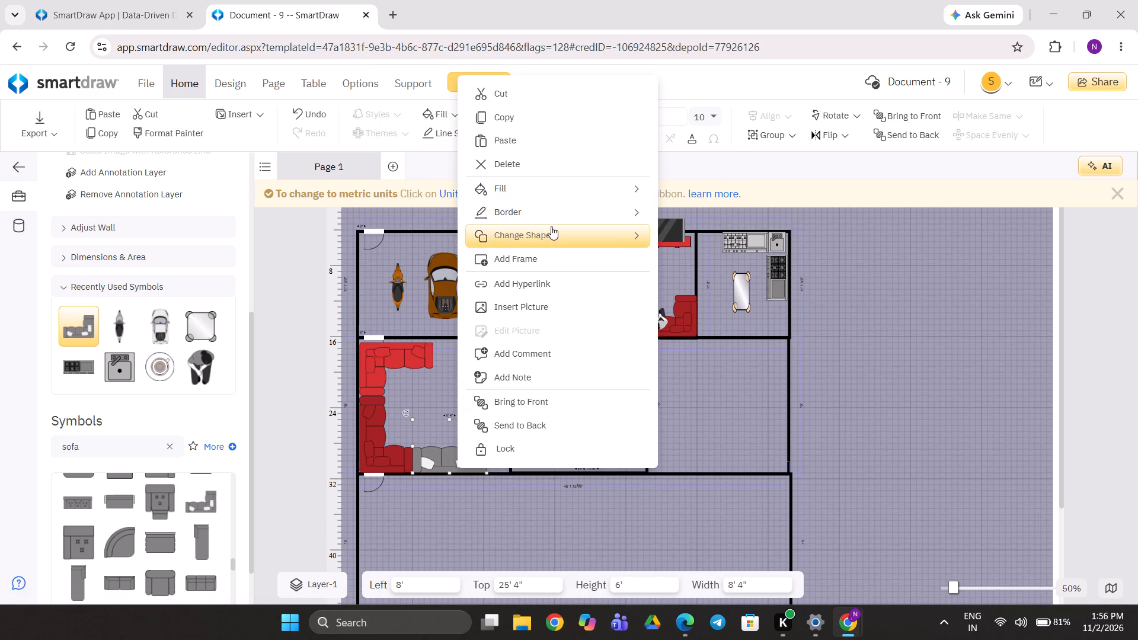
left_click(544, 185)
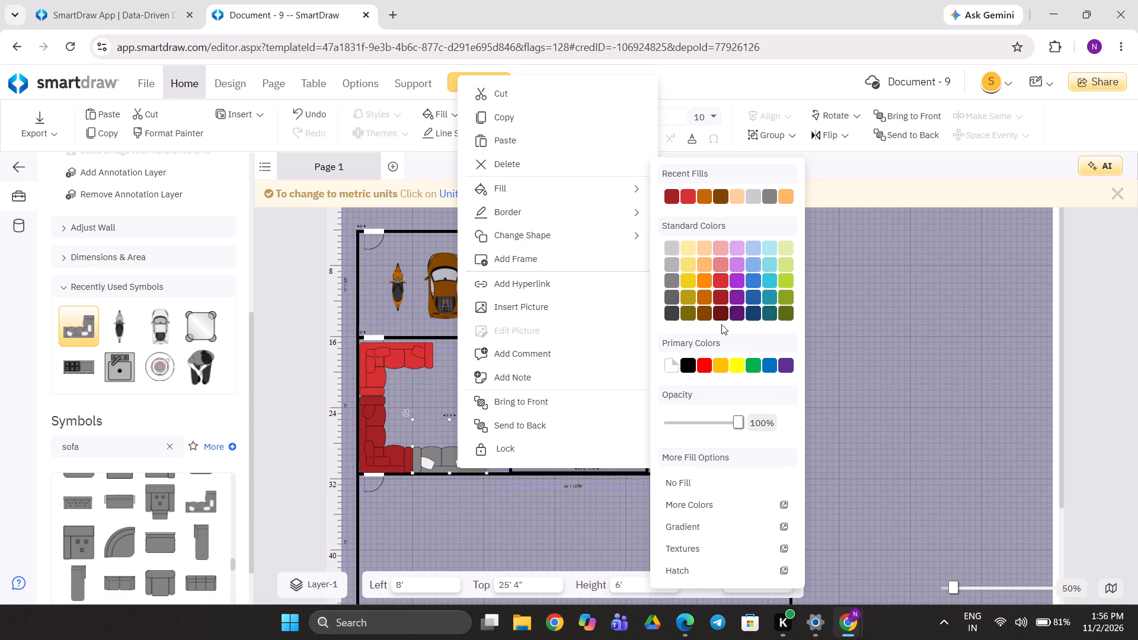
left_click(720, 312)
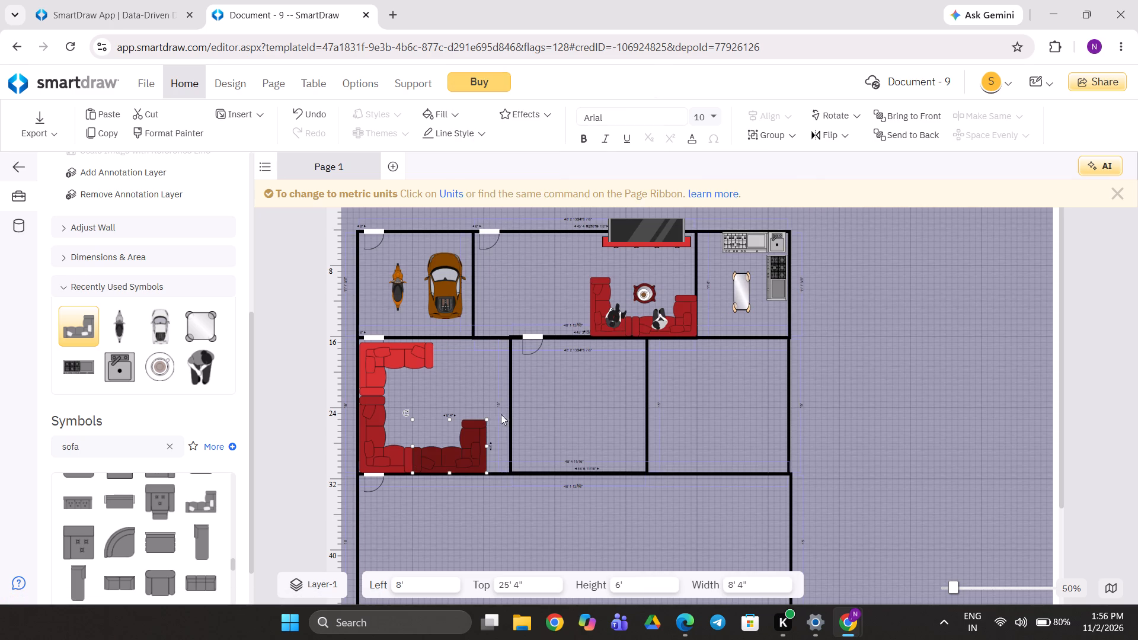
left_click(491, 387)
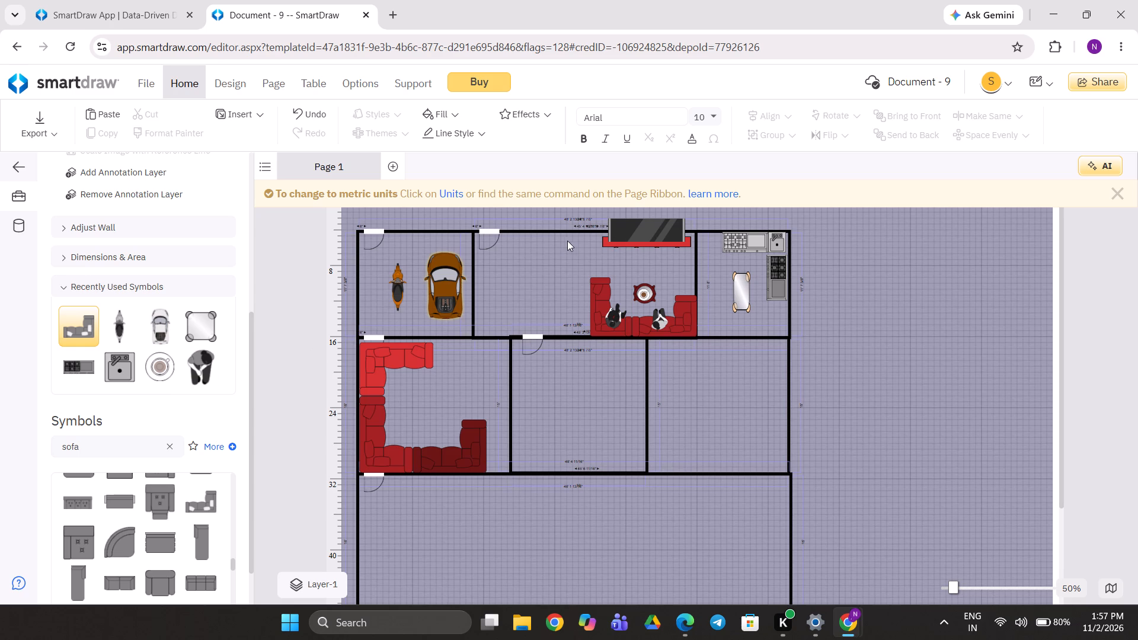
Duplicate the red TV stand, tilt the copy diagonally, and place it across the sofa lounge's upper-right corner at left 12' 3 1/8", top 19' 1/4".
left_click(608, 247)
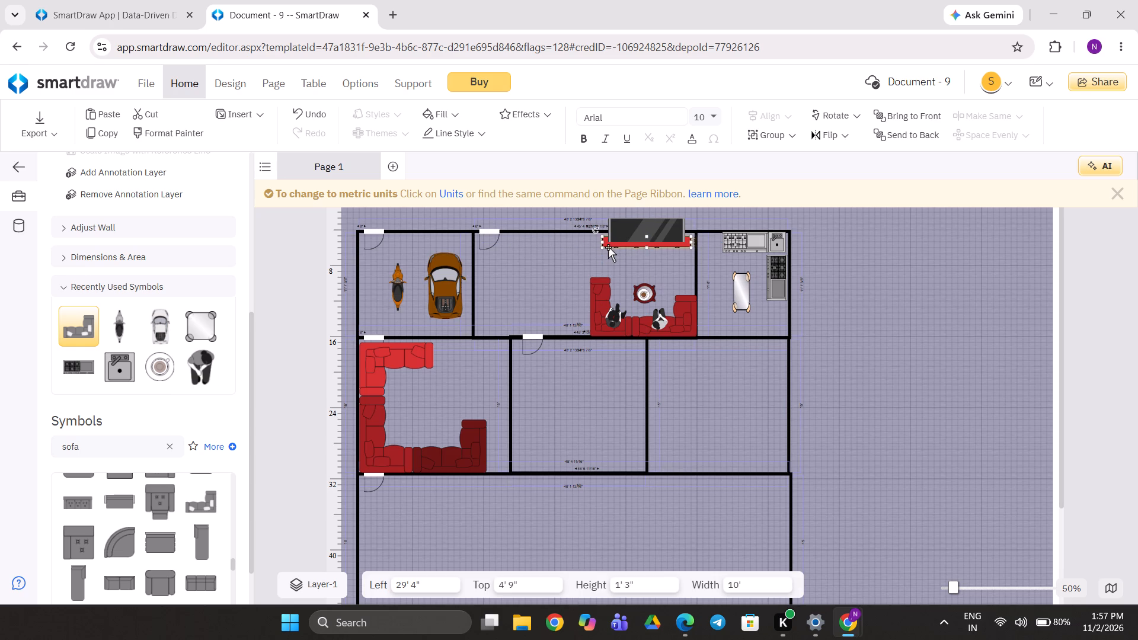
key("ctrl+c")
key("ctrl+v")
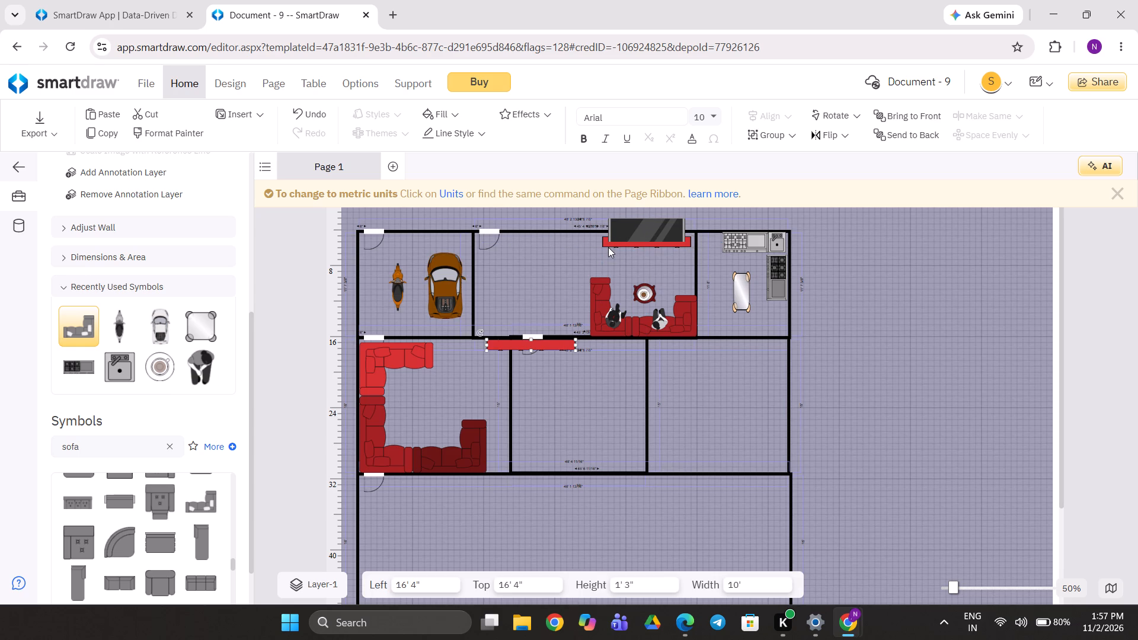
left_click_drag(560, 347, 536, 374)
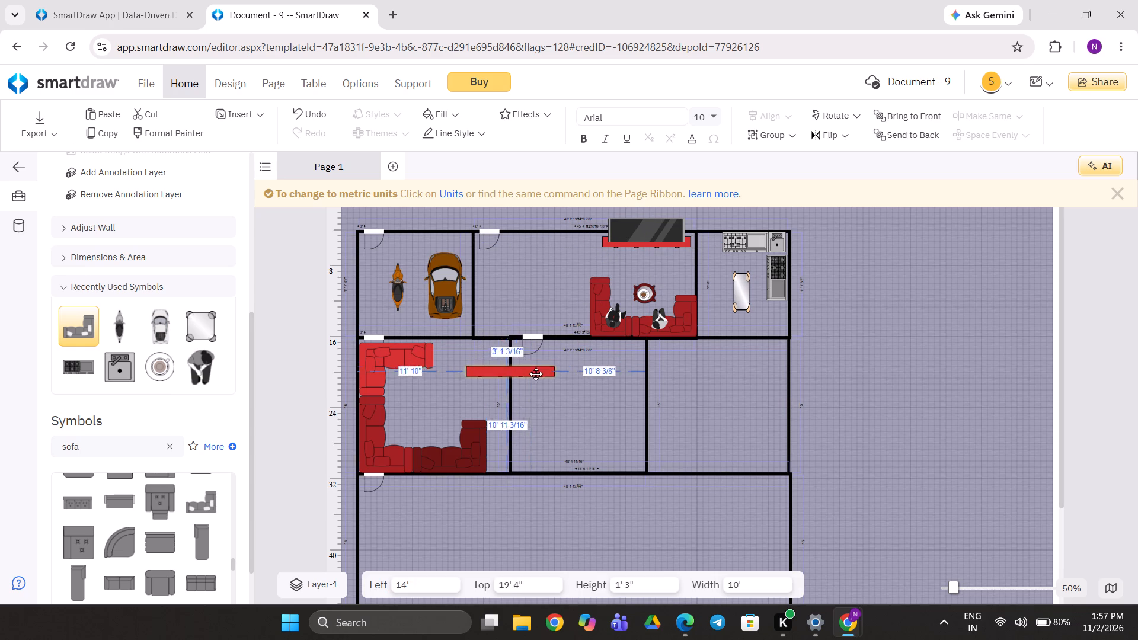
left_click_drag(536, 374, 533, 373)
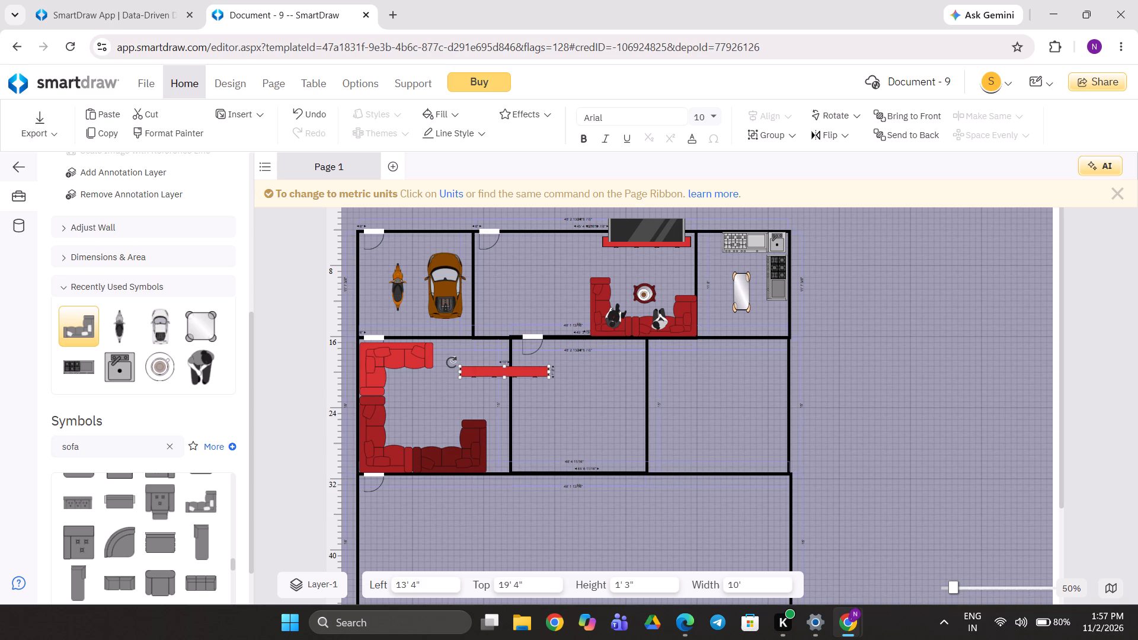
left_click_drag(452, 363, 475, 321)
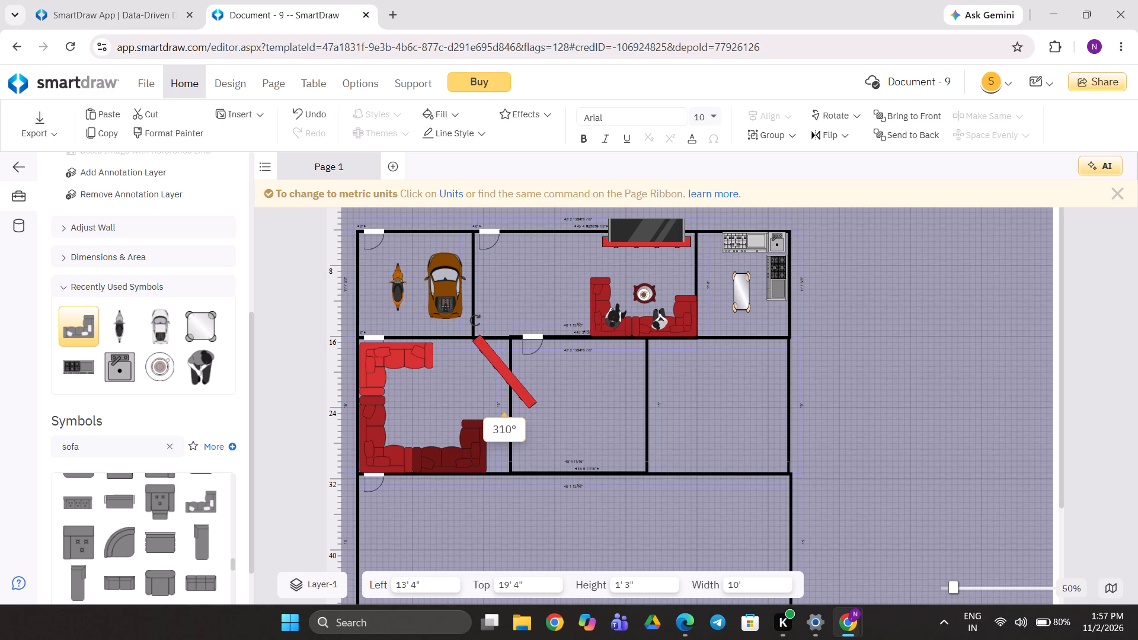
left_click_drag(475, 321, 478, 319)
left_click_drag(510, 379, 500, 383)
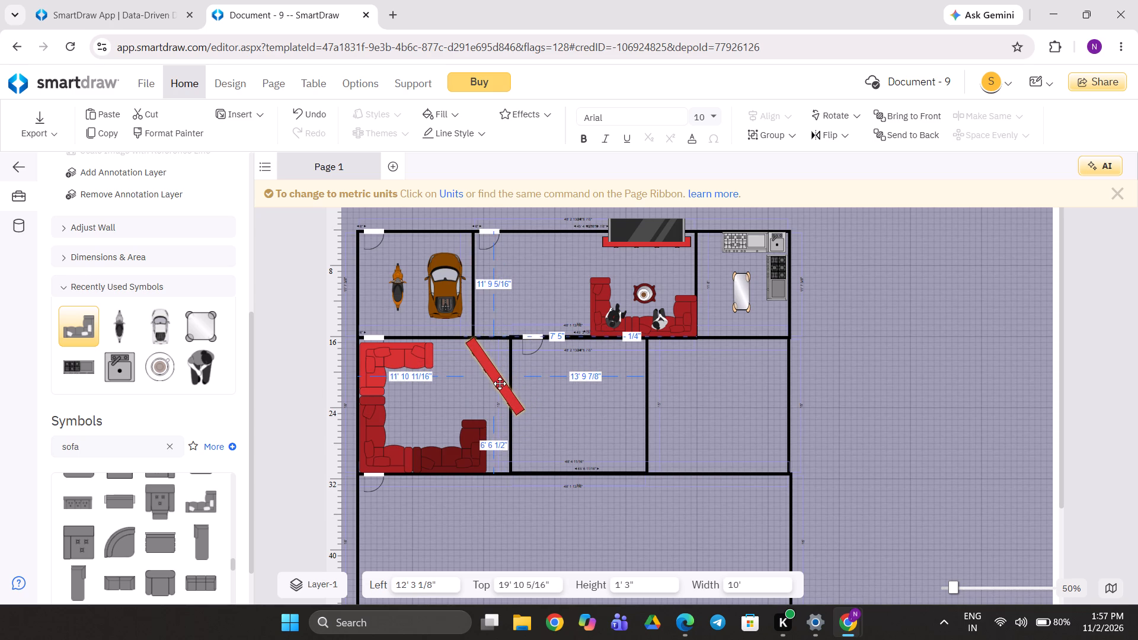
left_click_drag(500, 383, 492, 379)
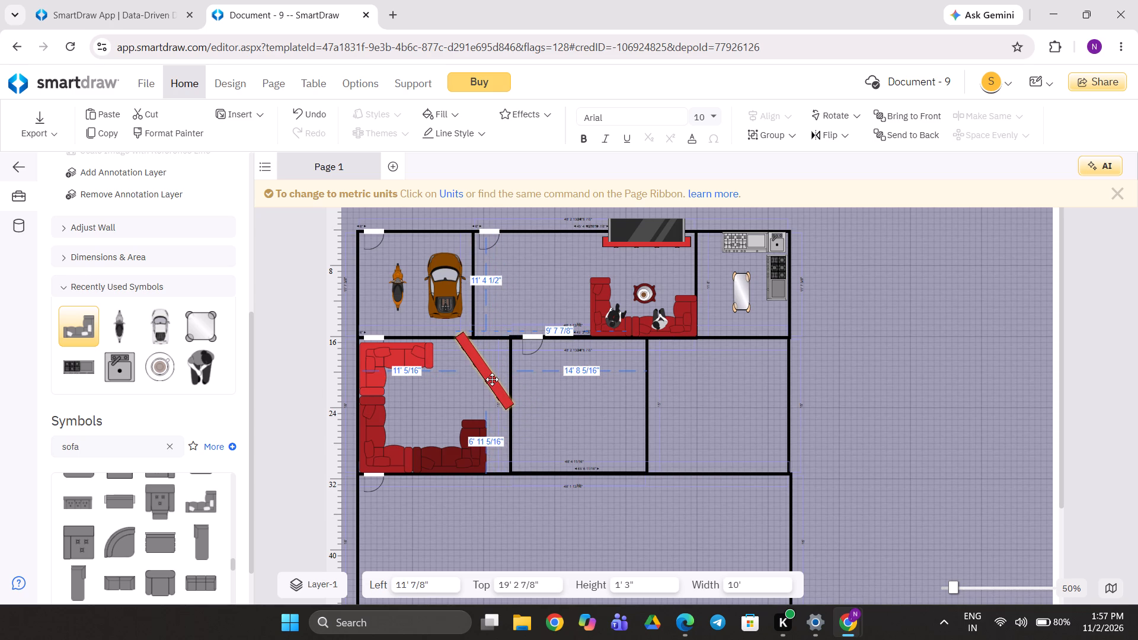
left_click_drag(492, 379, 498, 376)
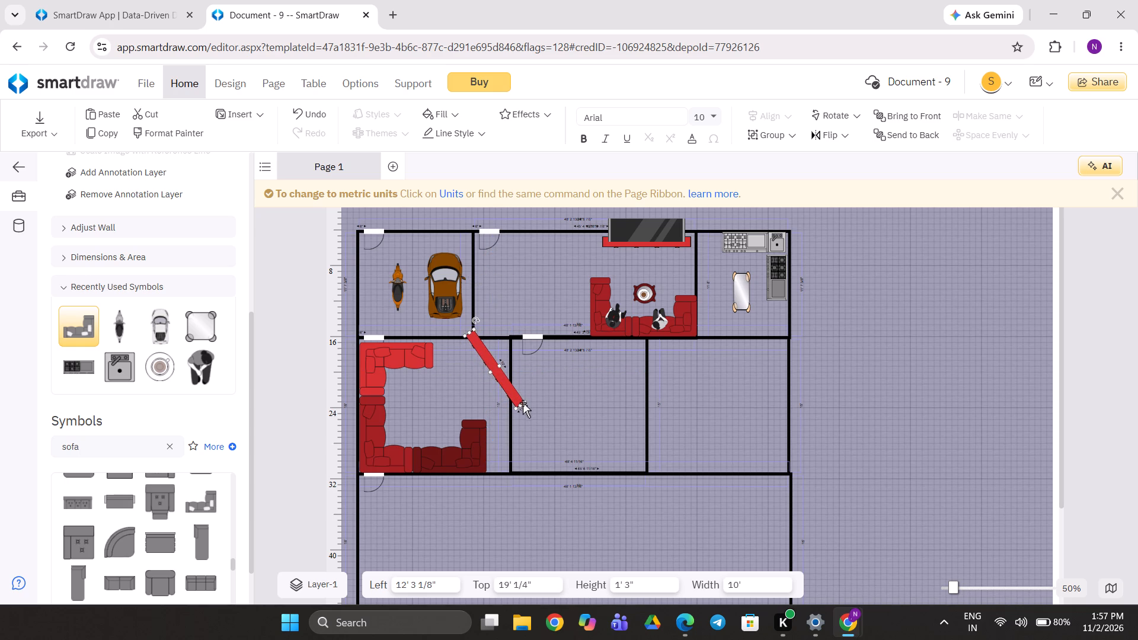
Shorten the diagonal red stand to a width of 5' 8 13/16" and fit it inside the lounge corner at left 13' 11 13/16", top 18' 1 5/16".
left_click_drag(520, 404, 504, 389)
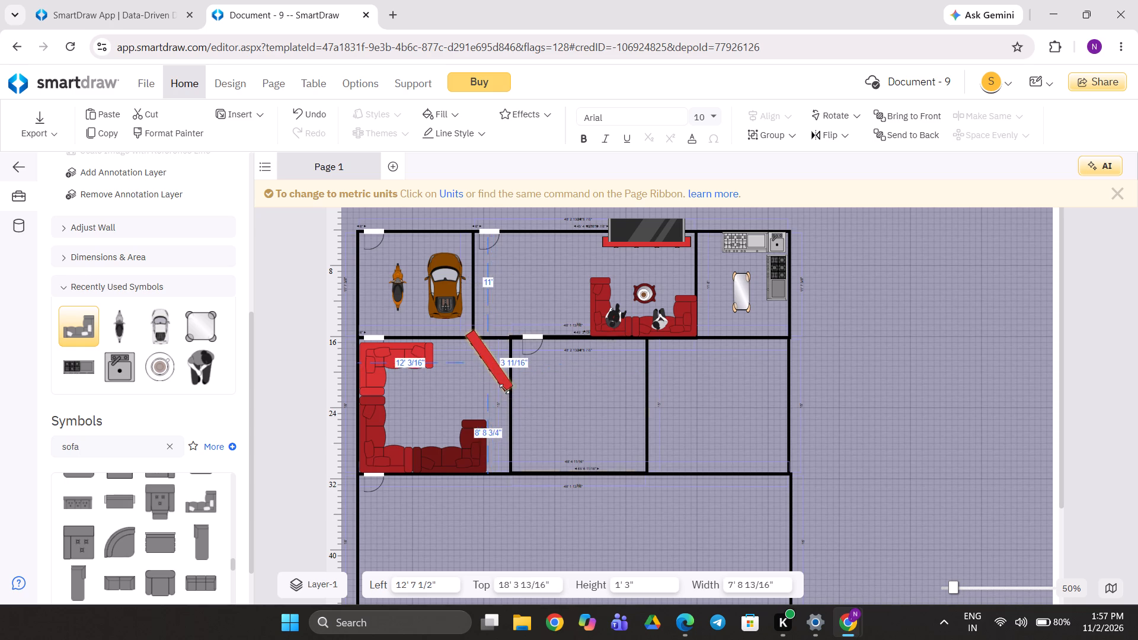
left_click_drag(504, 389, 501, 386)
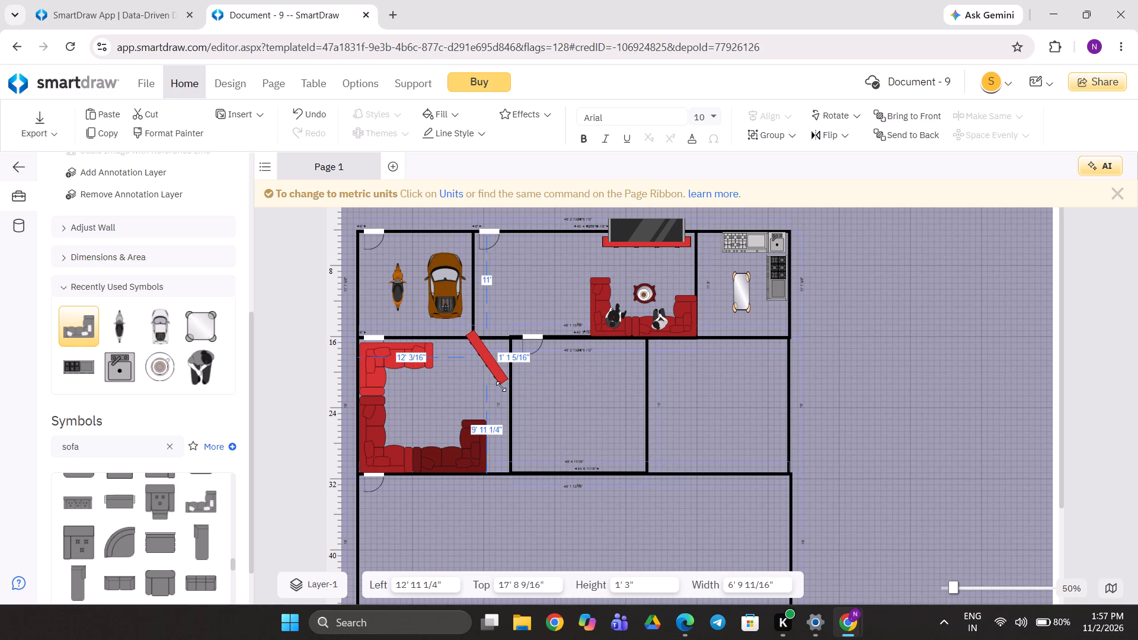
left_click_drag(501, 386, 501, 388)
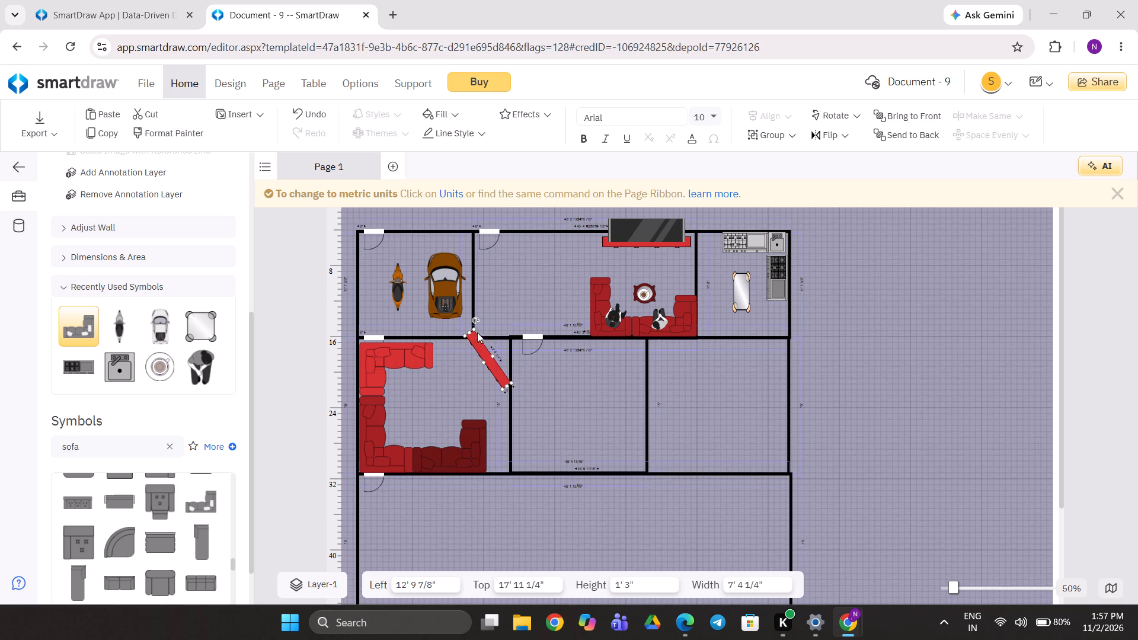
left_click_drag(471, 333, 474, 343)
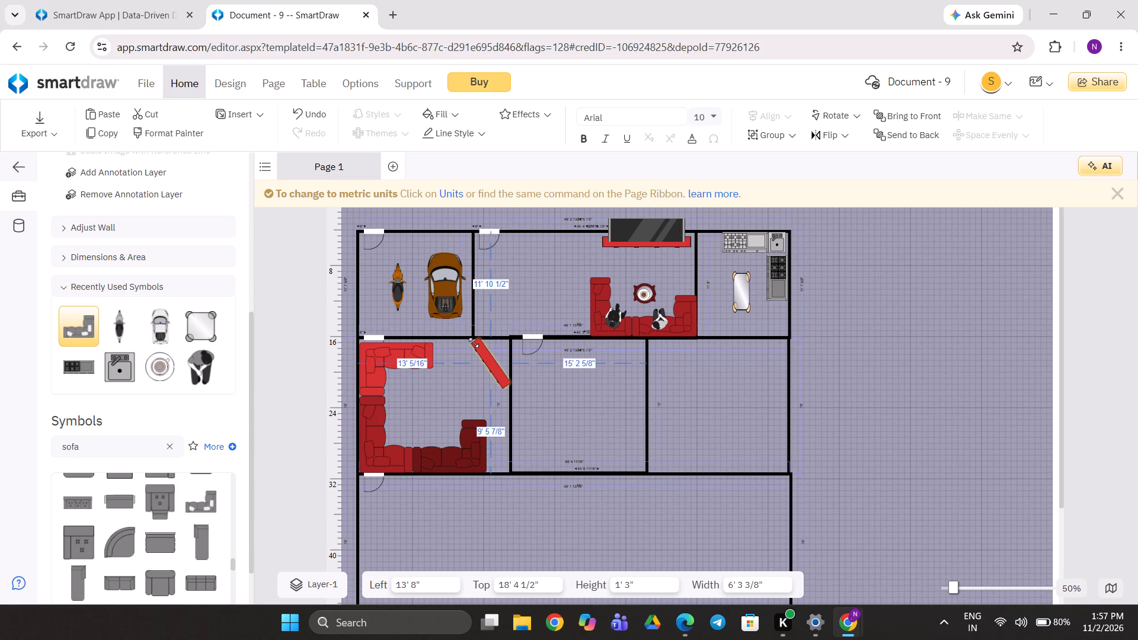
left_click_drag(474, 343, 474, 342)
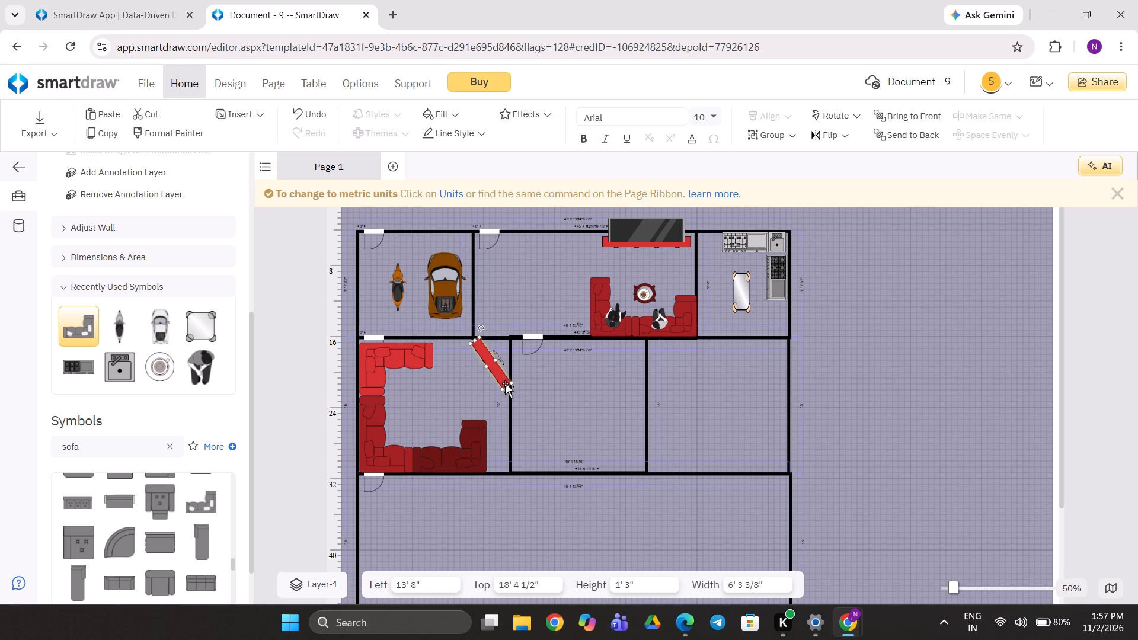
left_click(508, 386)
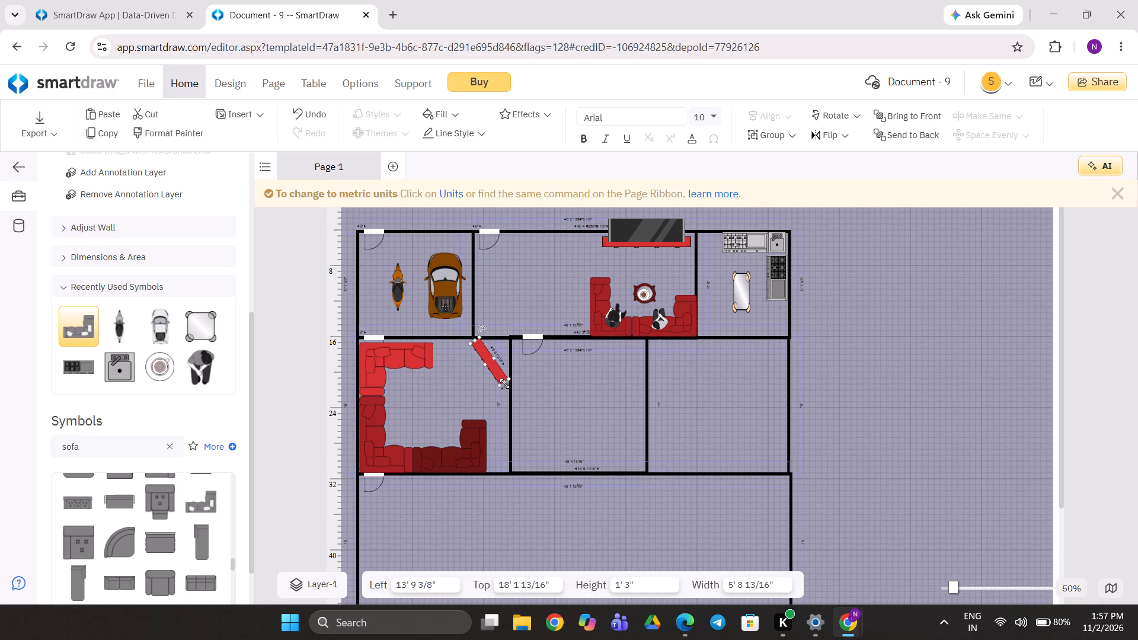
left_click(496, 369)
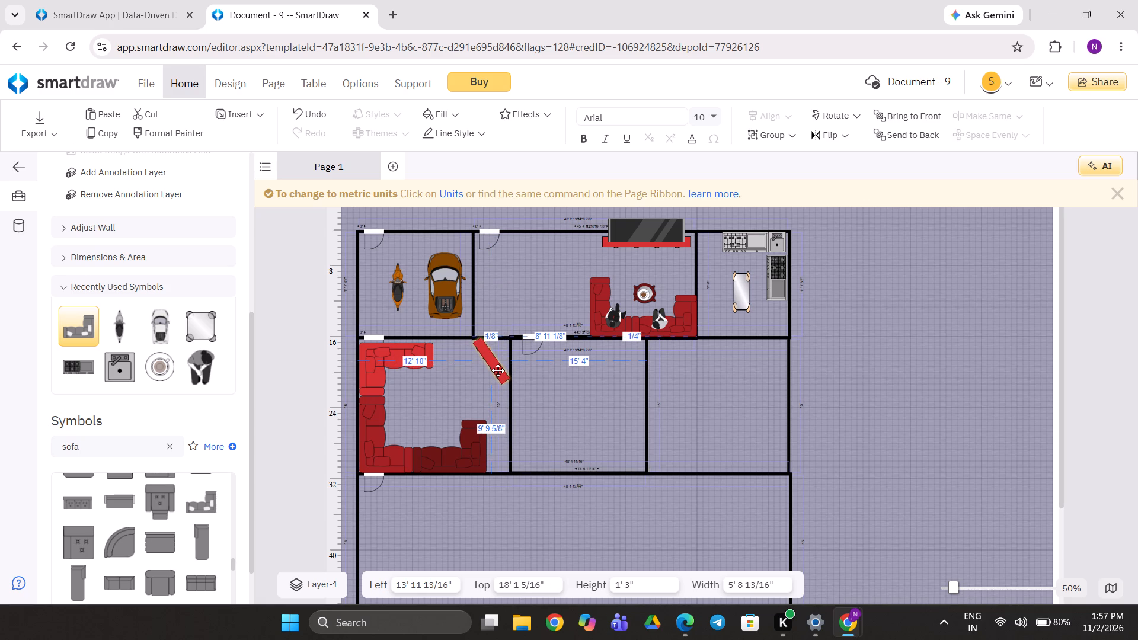
left_click(551, 403)
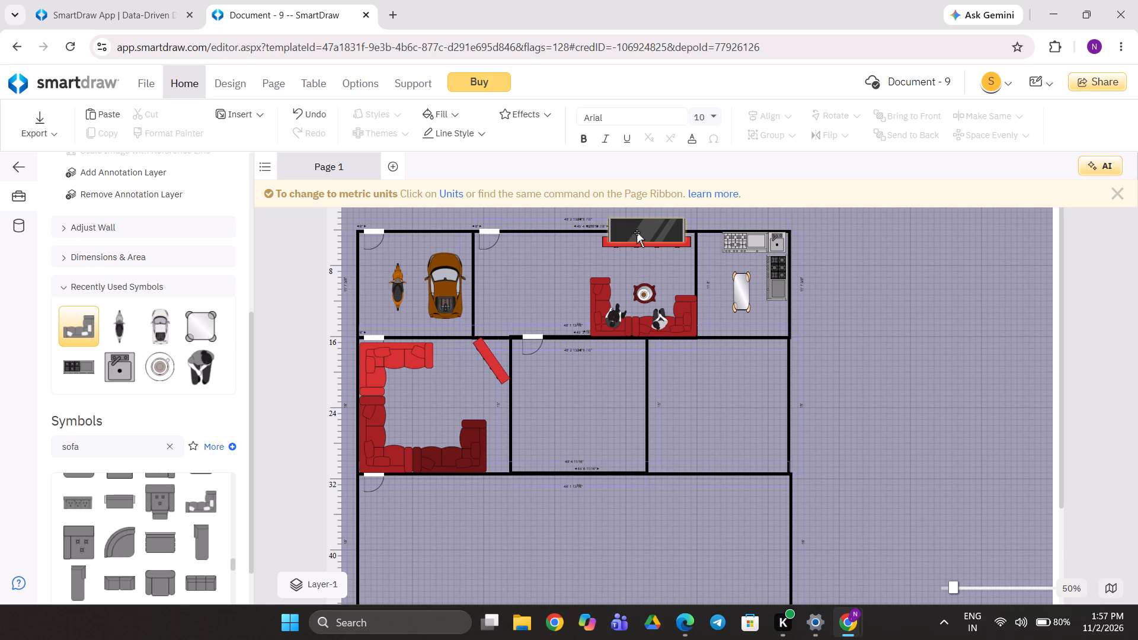
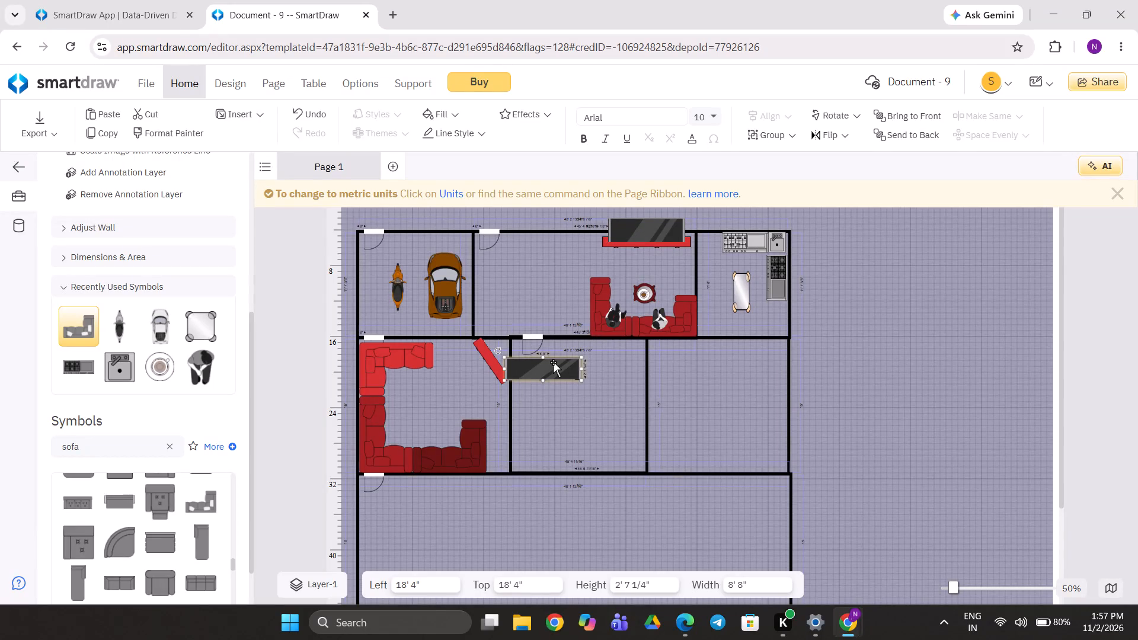
Tilt the loose TV diagonally, shorten it to a width of 6' 2 13/16", and set it against the lounge's diagonal red stand.
left_click_drag(552, 364, 536, 376)
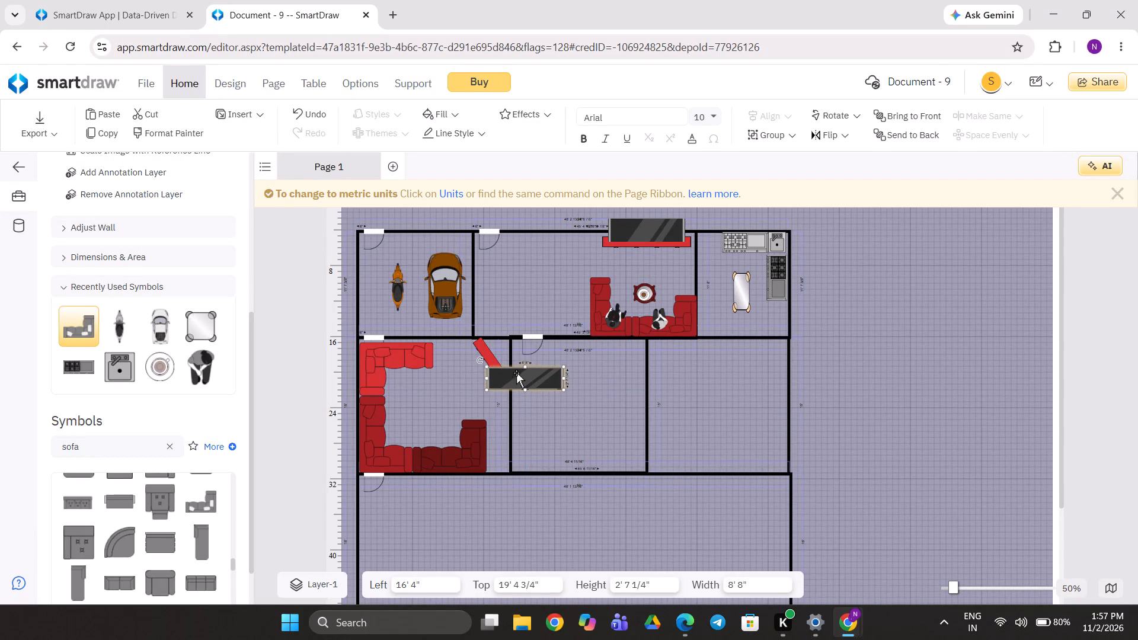
left_click_drag(480, 359, 522, 322)
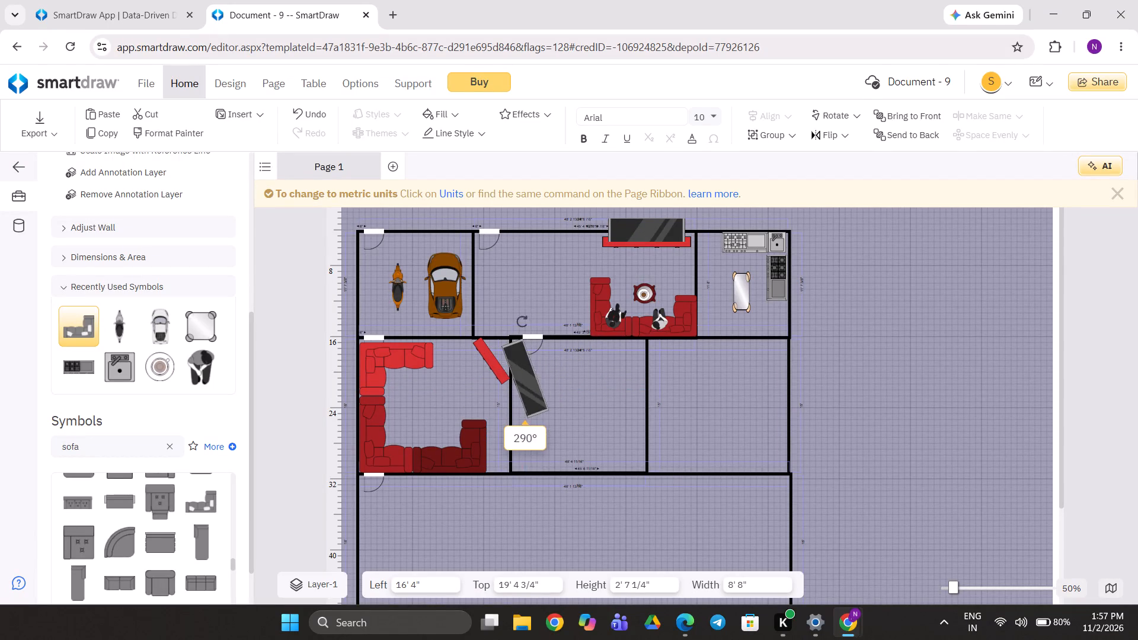
left_click_drag(522, 322, 513, 324)
left_click_drag(532, 382, 513, 367)
left_click_drag(529, 393, 513, 378)
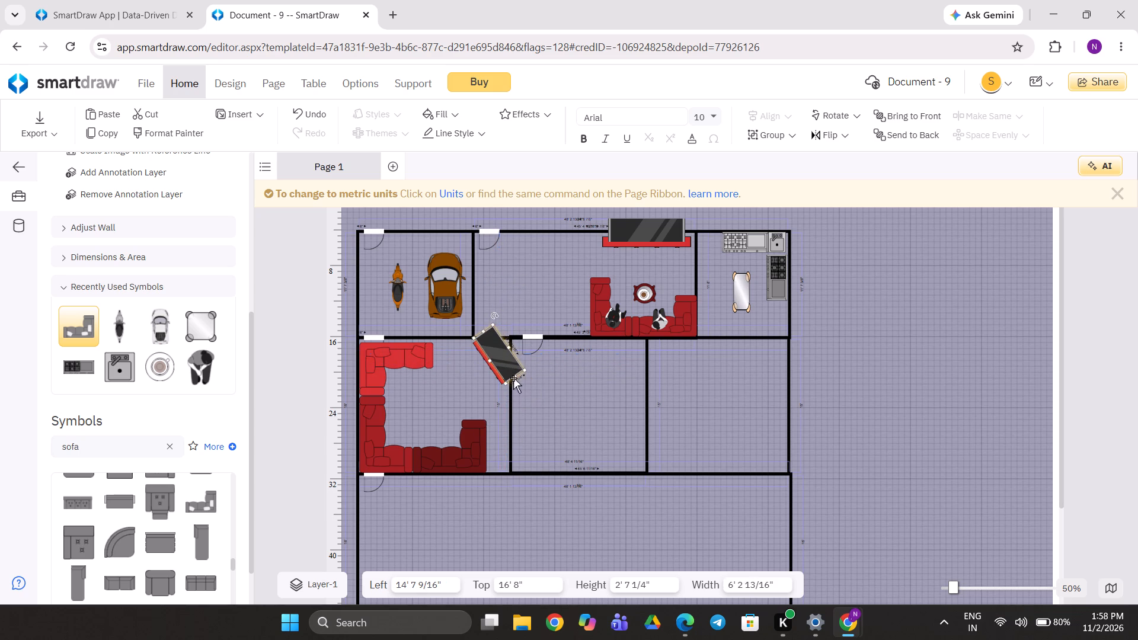
left_click(547, 405)
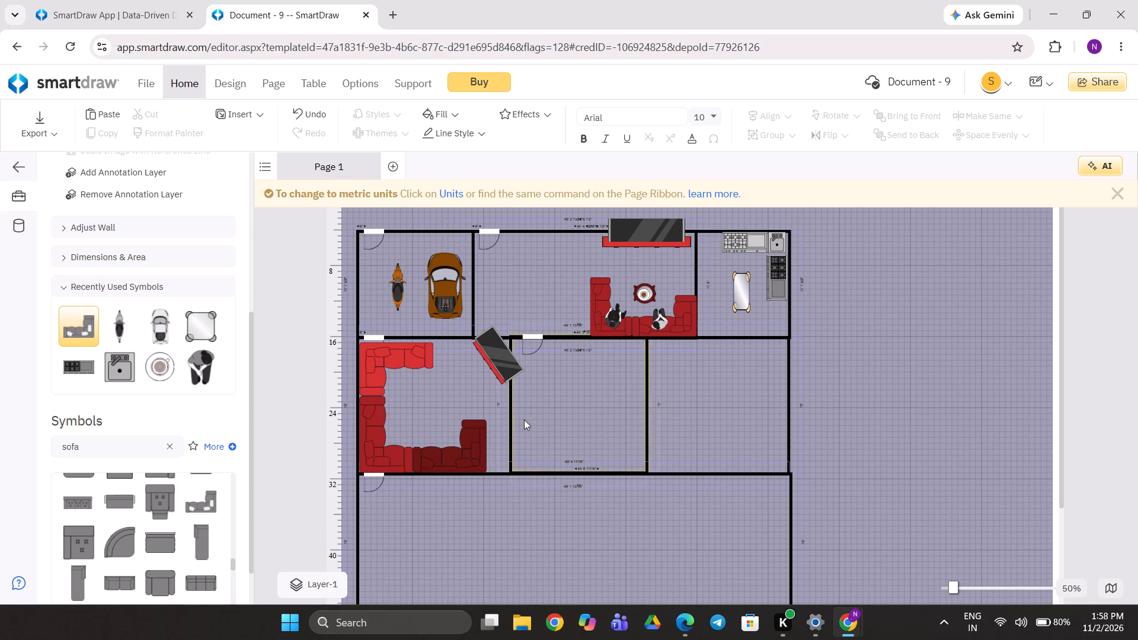
Add a seated person symbol to the lounge, rotate it to face into the room, and seat it on the upper red sofa.
double_click(203, 360)
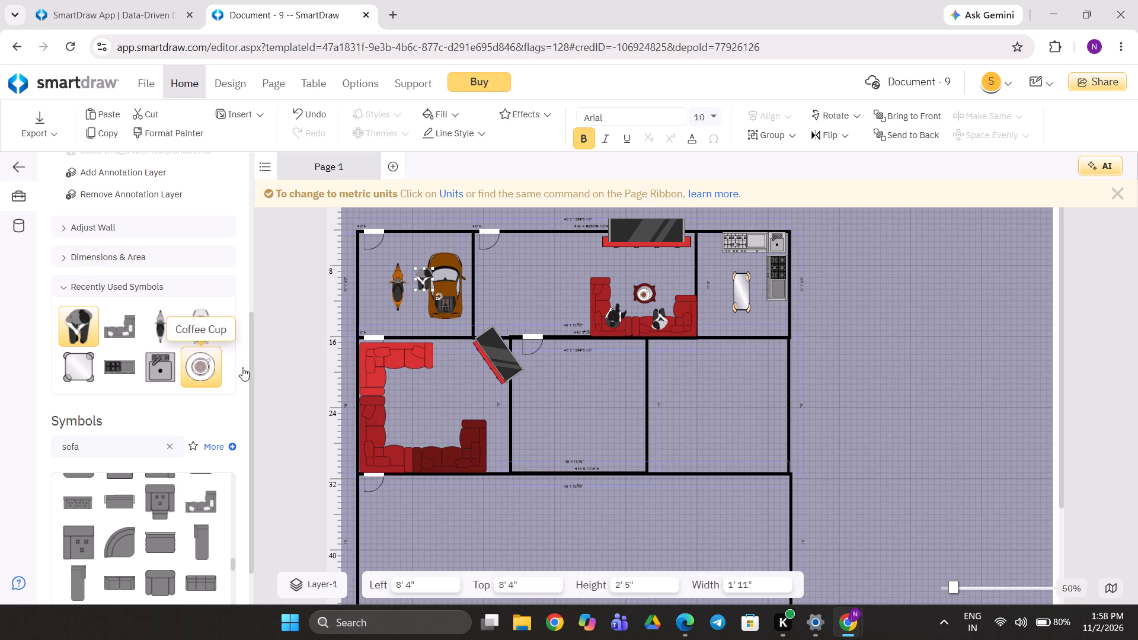
left_click_drag(421, 280, 417, 396)
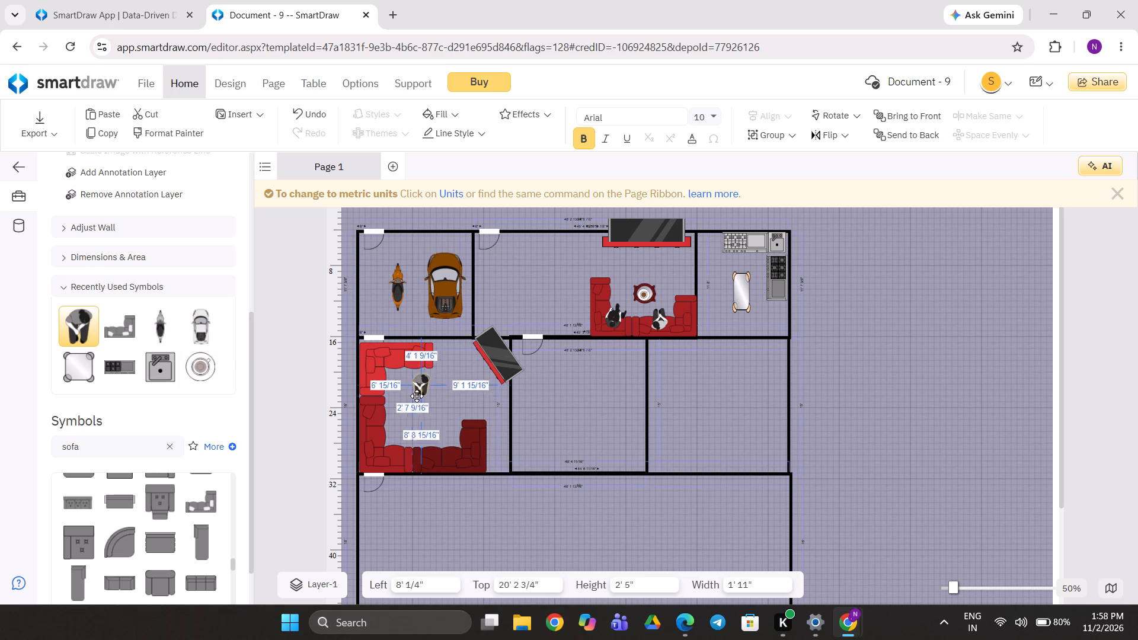
left_click_drag(417, 396, 415, 419)
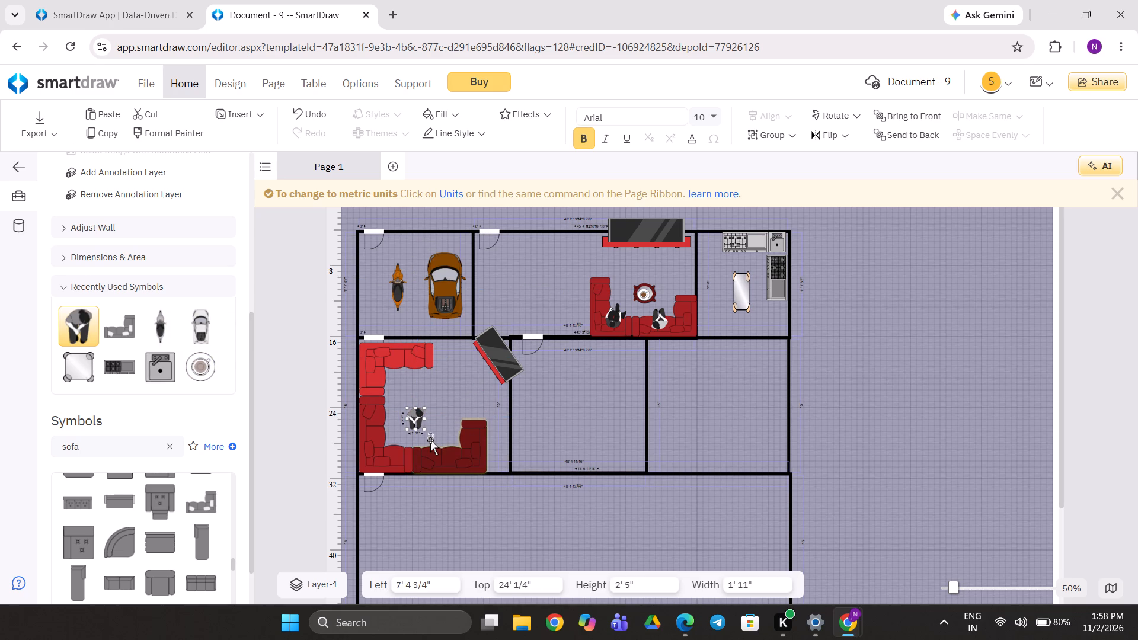
left_click_drag(431, 437, 456, 395)
left_click_drag(413, 418, 388, 369)
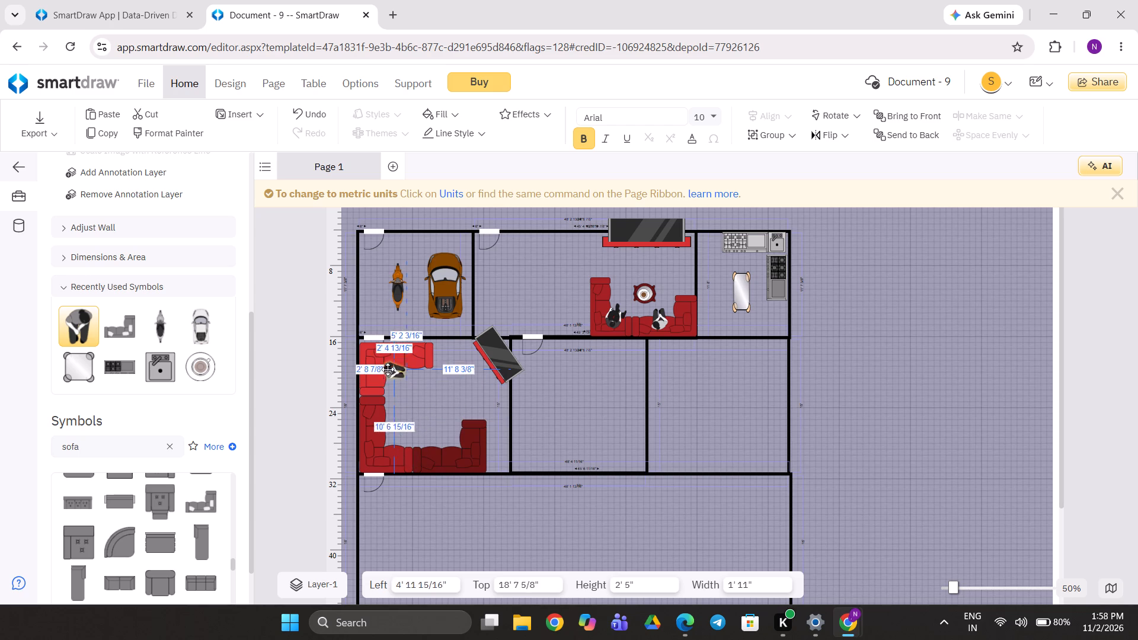
left_click_drag(388, 369, 376, 377)
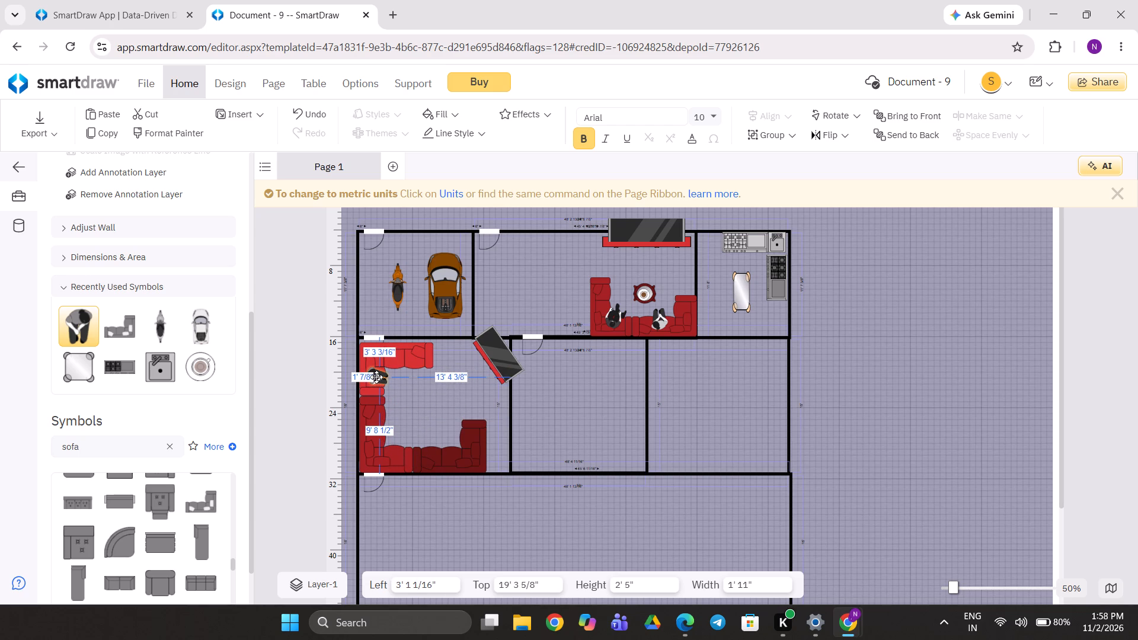
left_click_drag(376, 377, 378, 377)
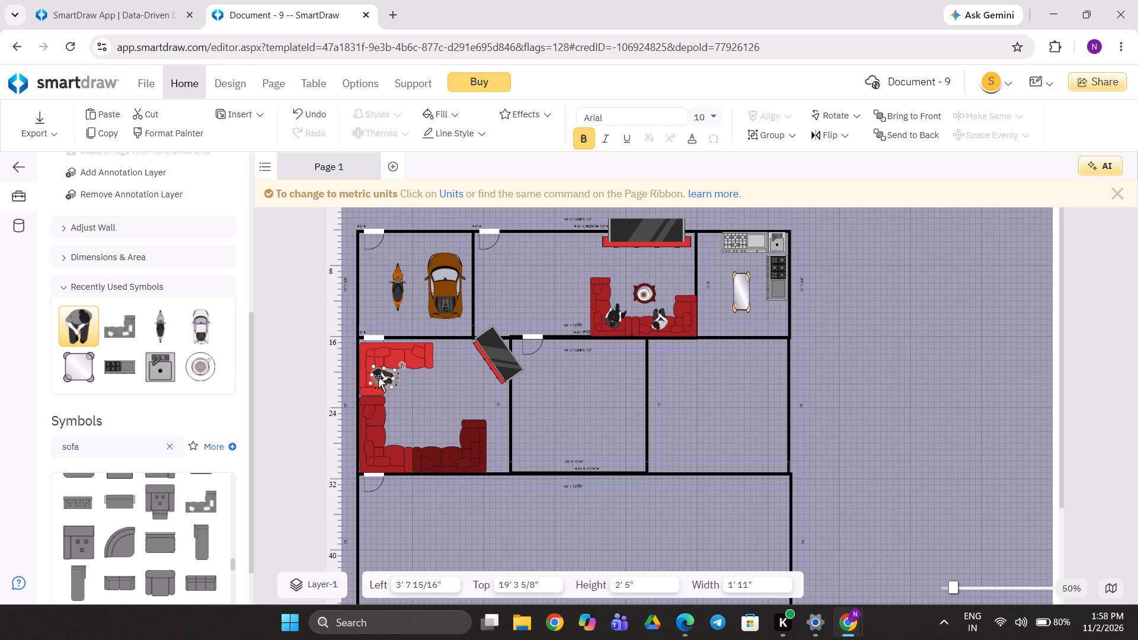
Make two copies of the seated person and seat one on the lounge's lower-left dark red sofa.
key("ctrl+c")
key("ctrl+v")
key("ctrl+v")
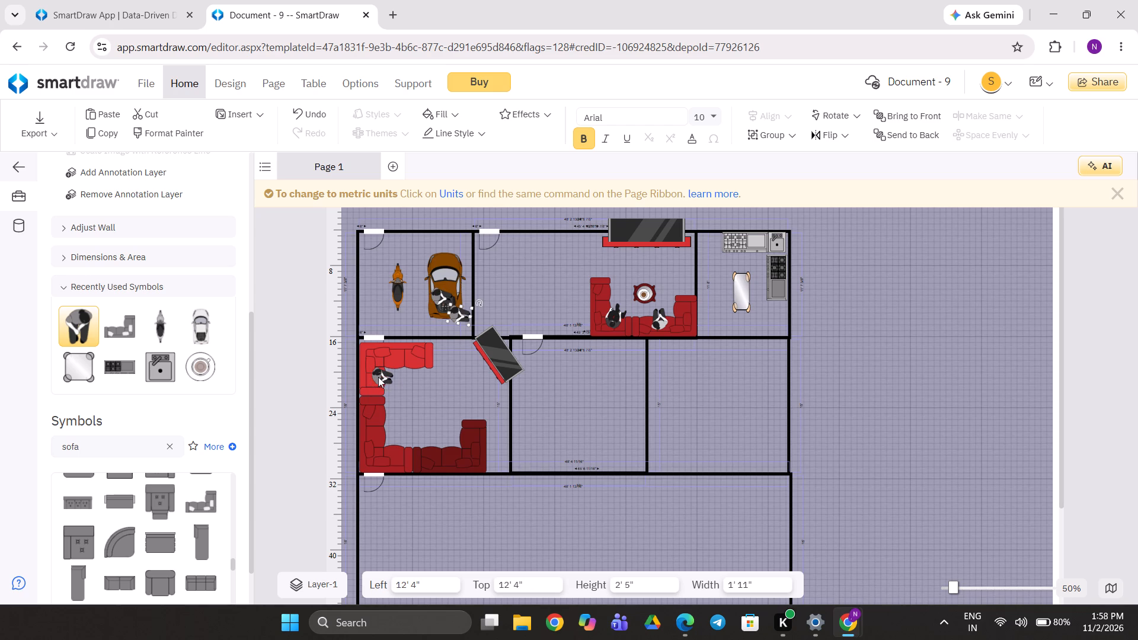
left_click_drag(461, 316, 420, 413)
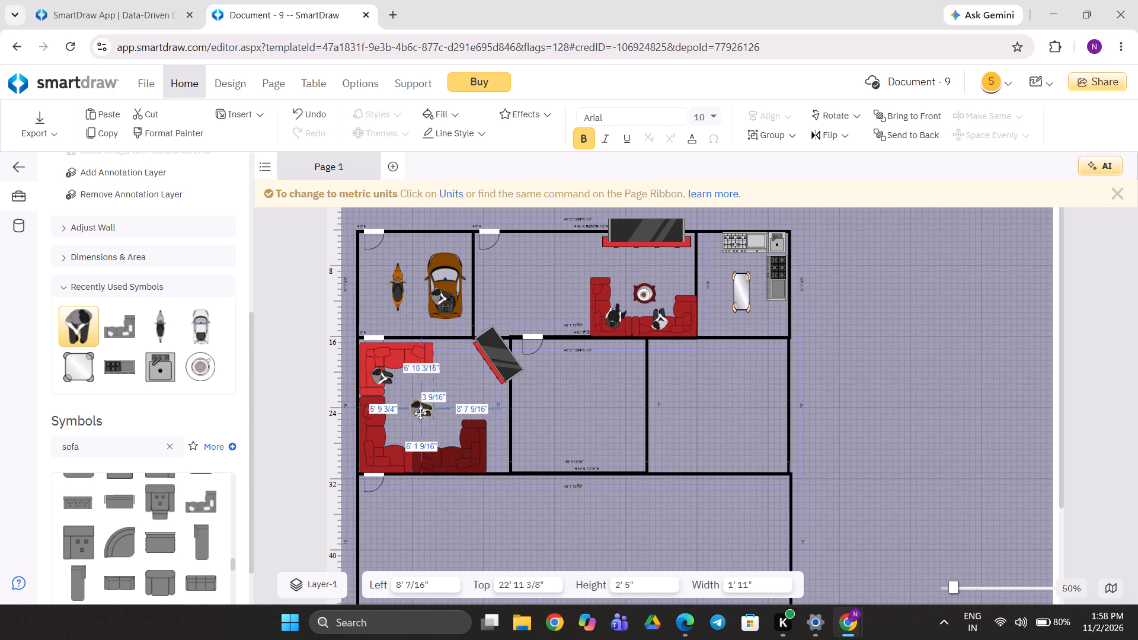
left_click_drag(420, 413, 382, 422)
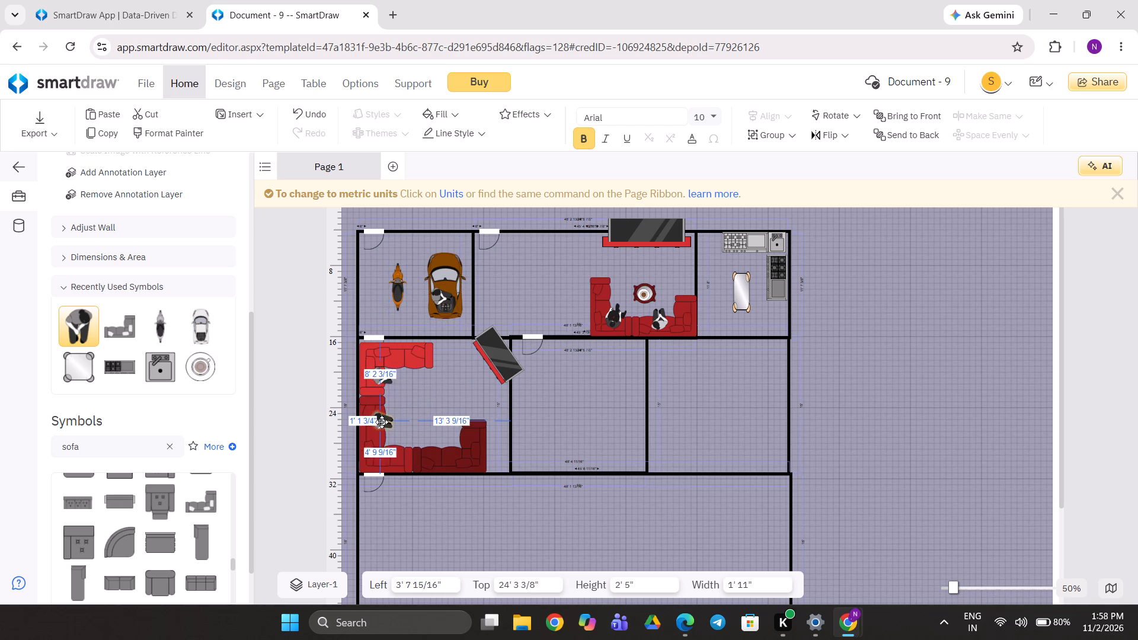
left_click_drag(382, 422, 381, 420)
left_click(436, 396)
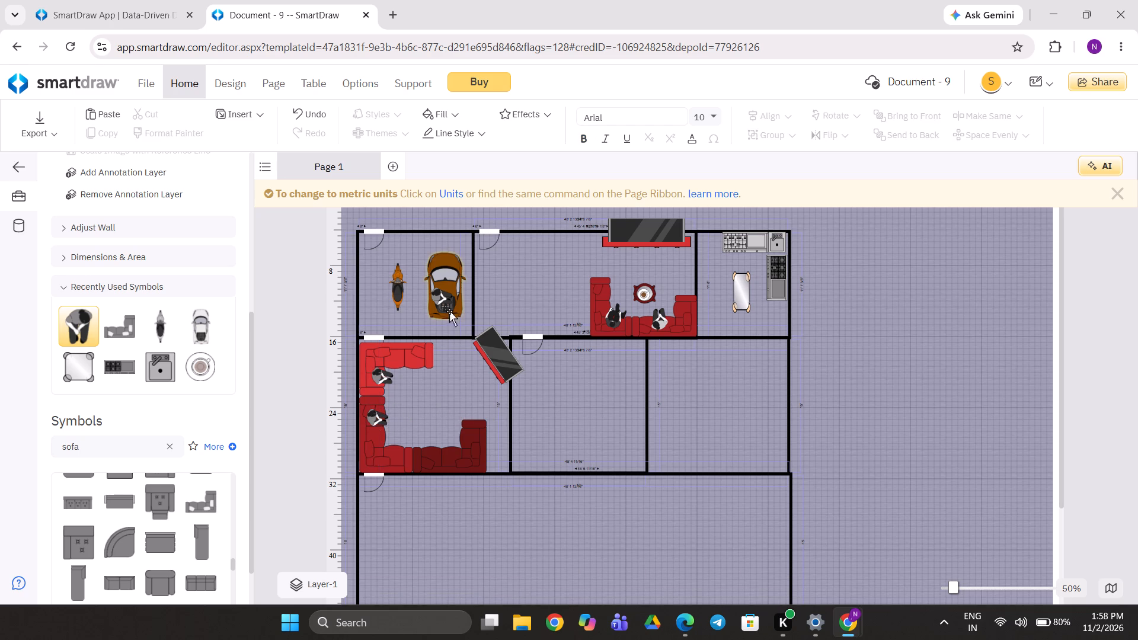
Rotate the other person copy to face up and seat it on the darkest red sofa at left 11' 4", top 28'.
left_click_drag(444, 301, 441, 412)
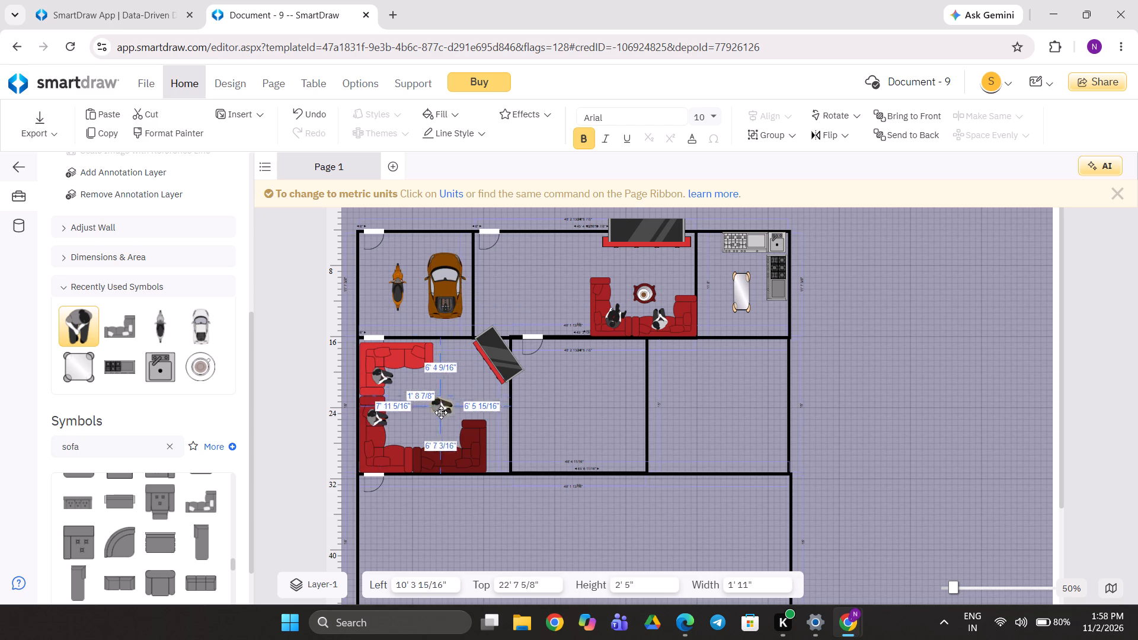
left_click_drag(441, 412, 442, 428)
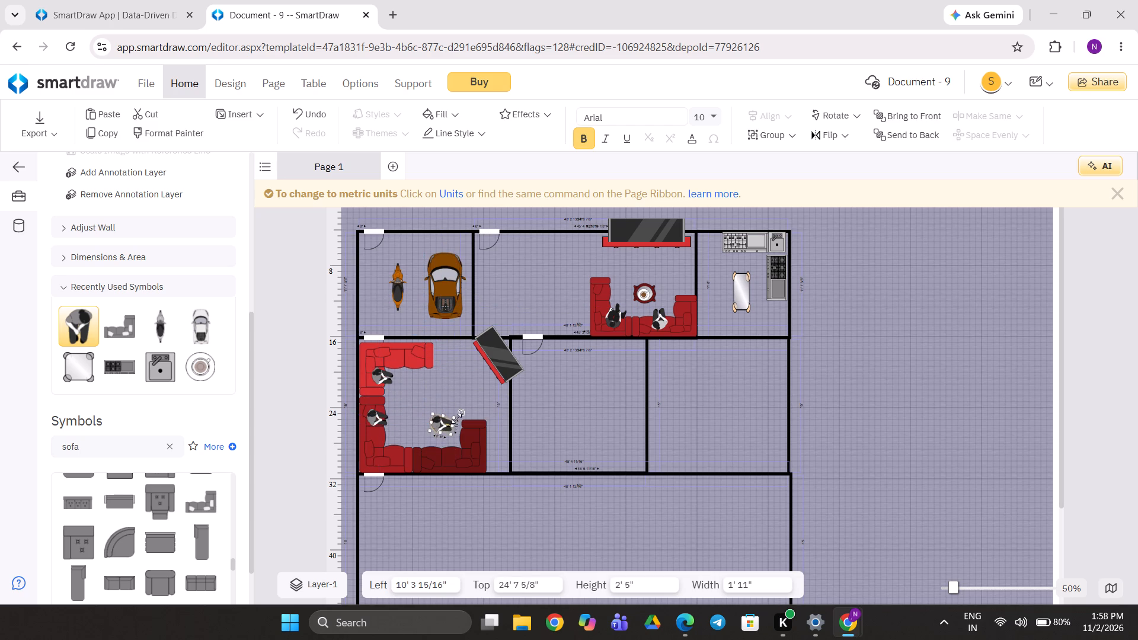
left_click_drag(462, 414, 412, 375)
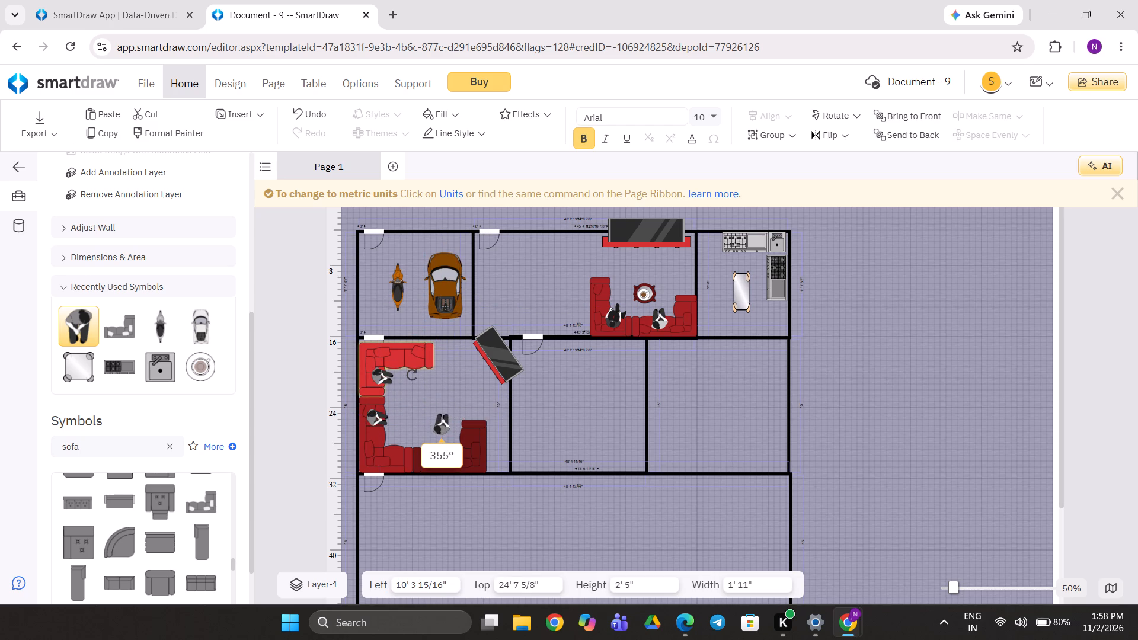
left_click_drag(412, 375, 407, 375)
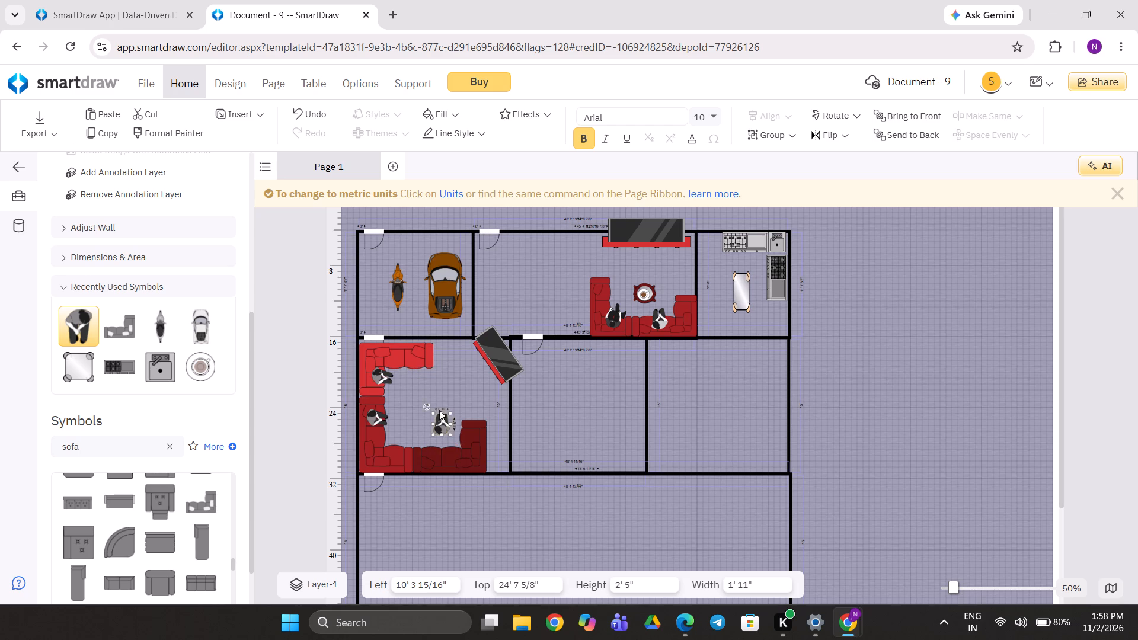
left_click_drag(442, 420, 449, 444)
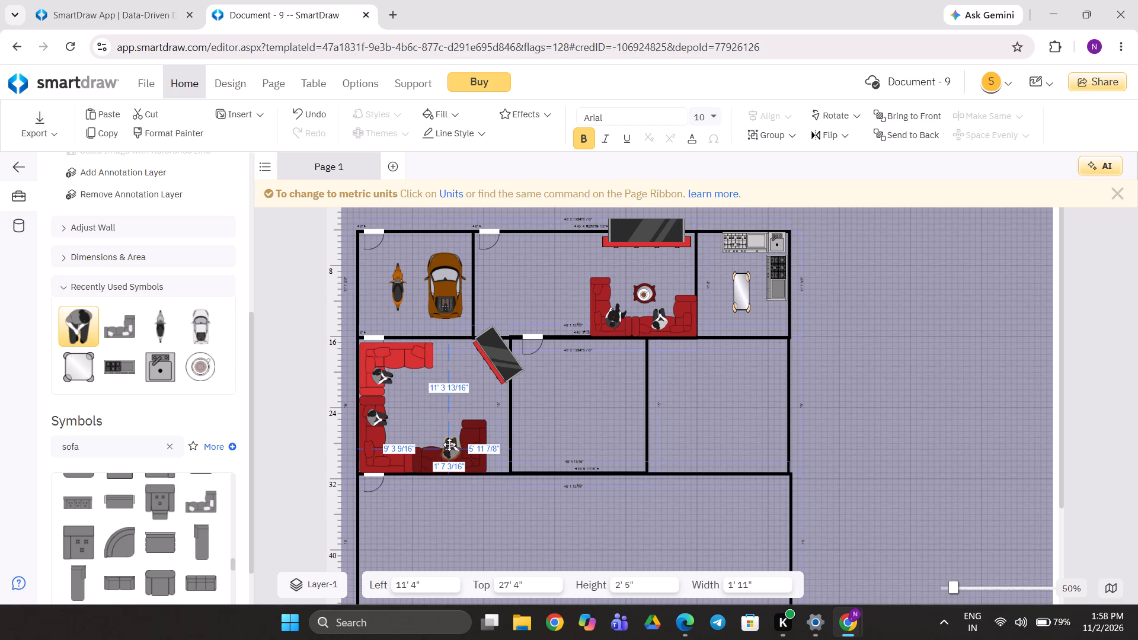
left_click_drag(449, 444, 450, 450)
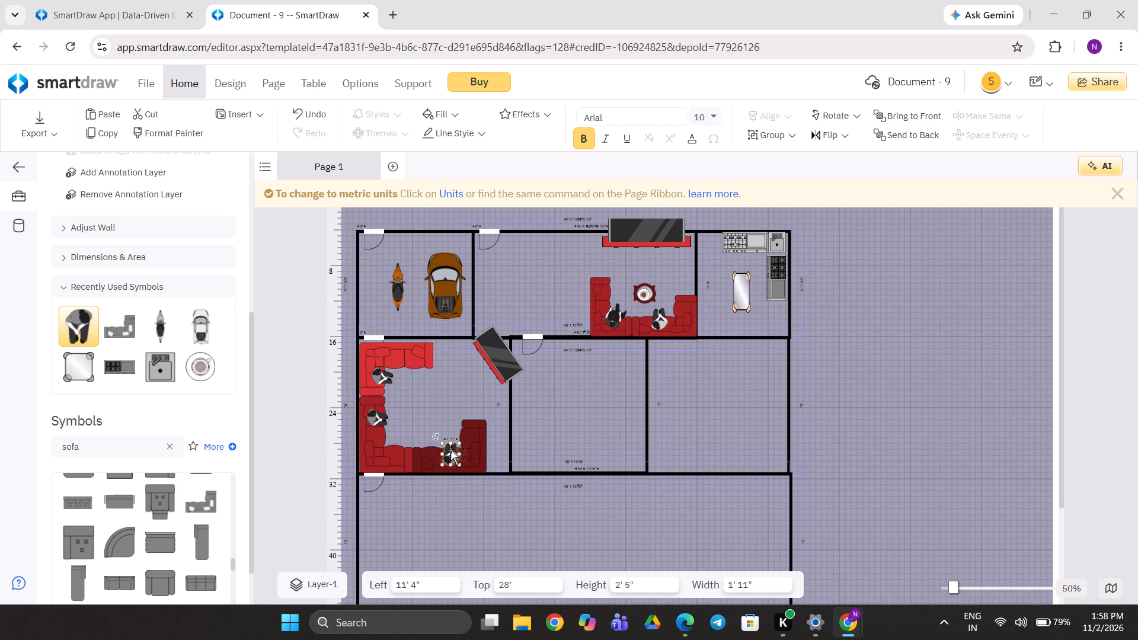
left_click(426, 392)
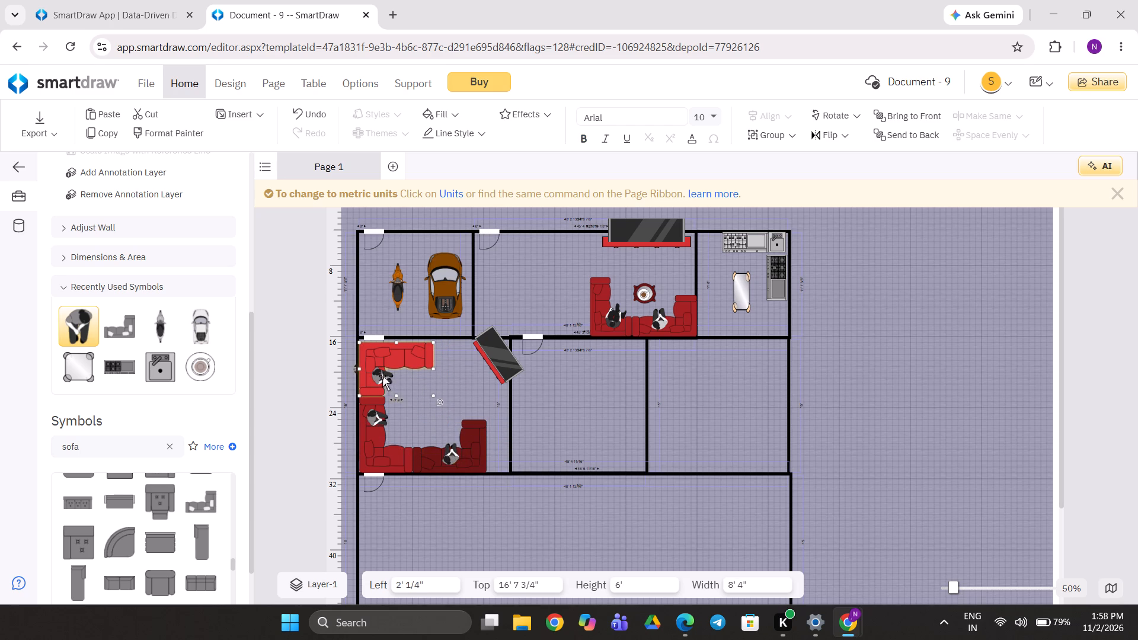
Shift the person on the lounge's upper sofa closer to the backrest, to left 3' 1 1/16".
left_click(382, 375)
left_click(382, 375)
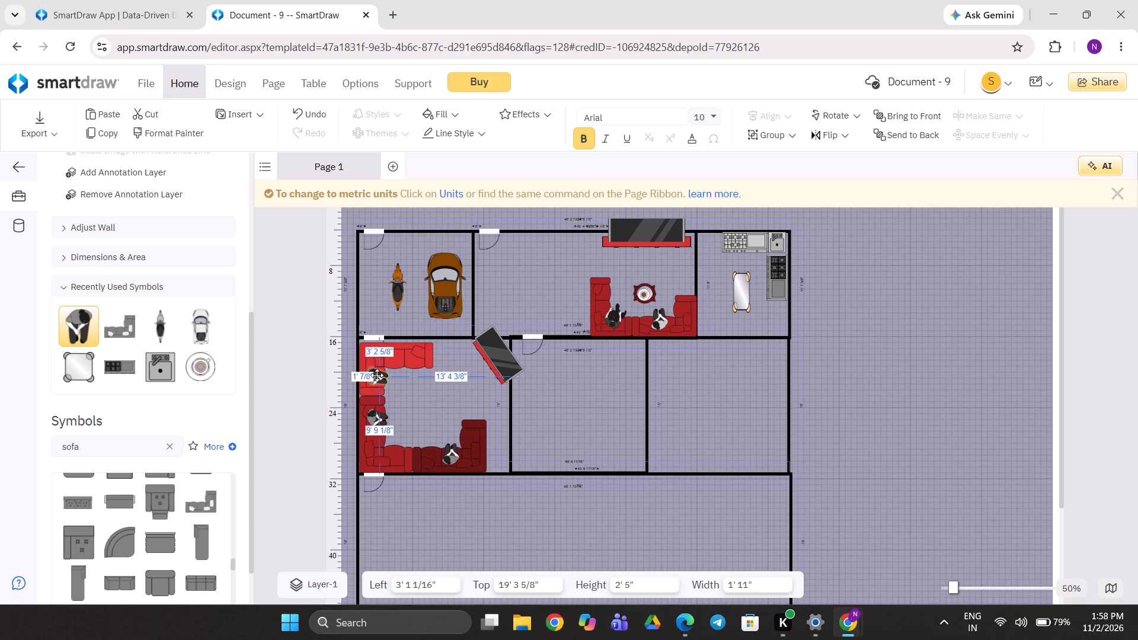
left_click(405, 397)
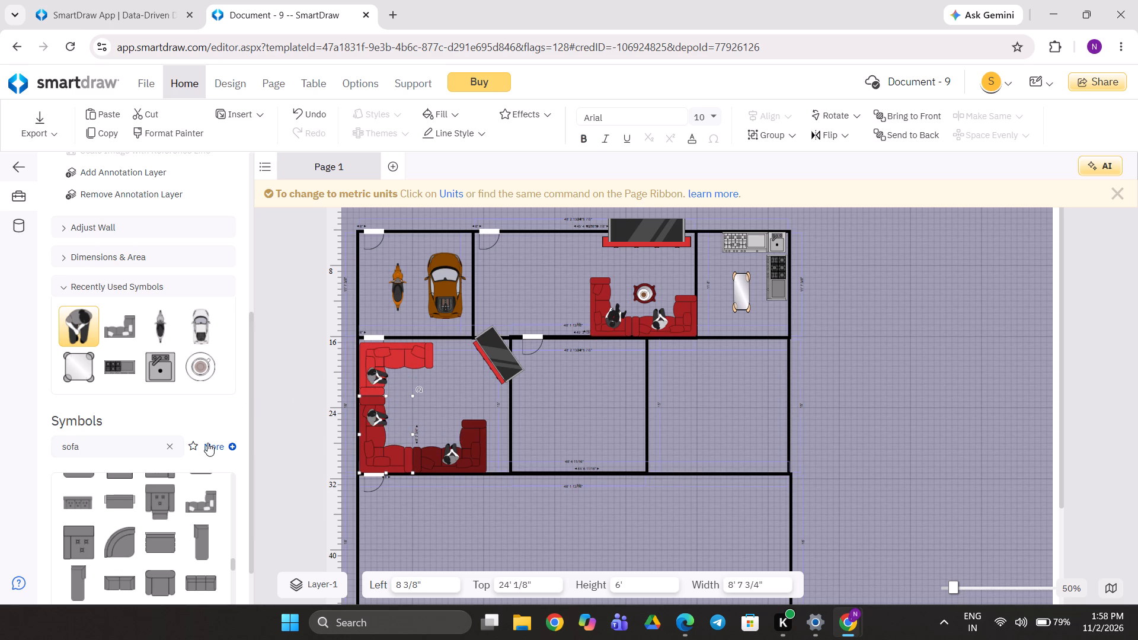
Clear the sofa search from the symbol library.
left_click_drag(126, 440, 35, 449)
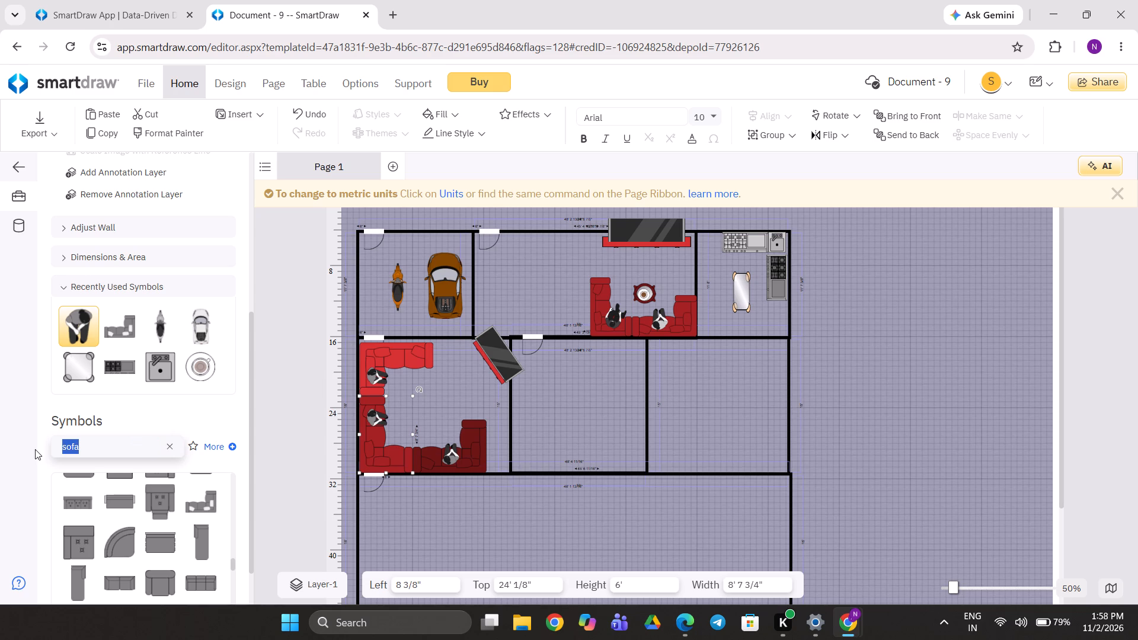
key("Delete")
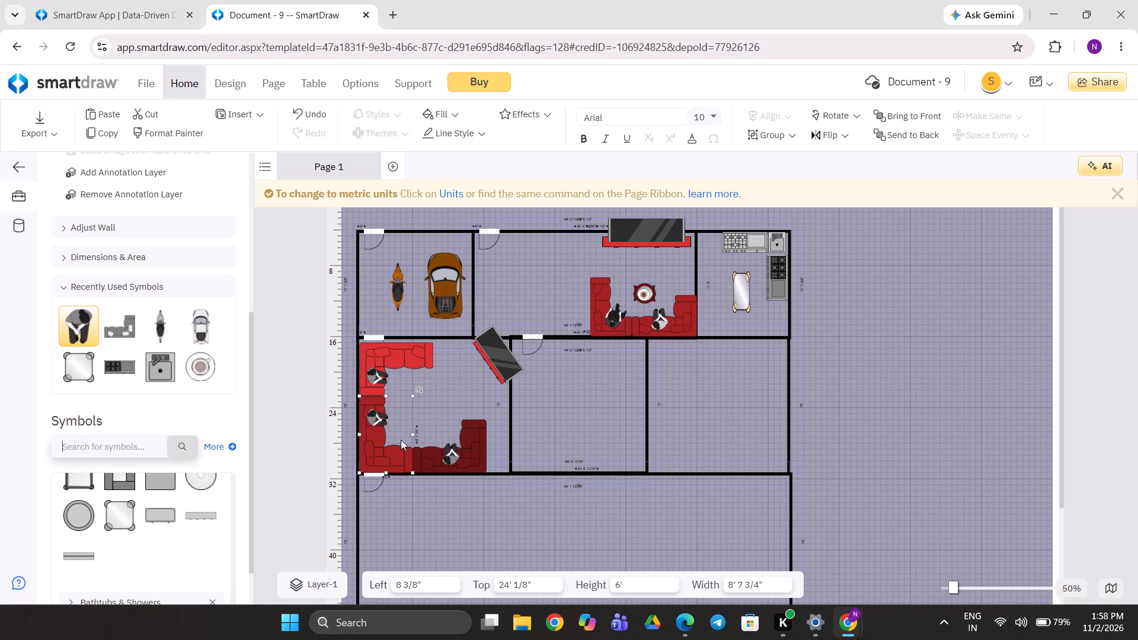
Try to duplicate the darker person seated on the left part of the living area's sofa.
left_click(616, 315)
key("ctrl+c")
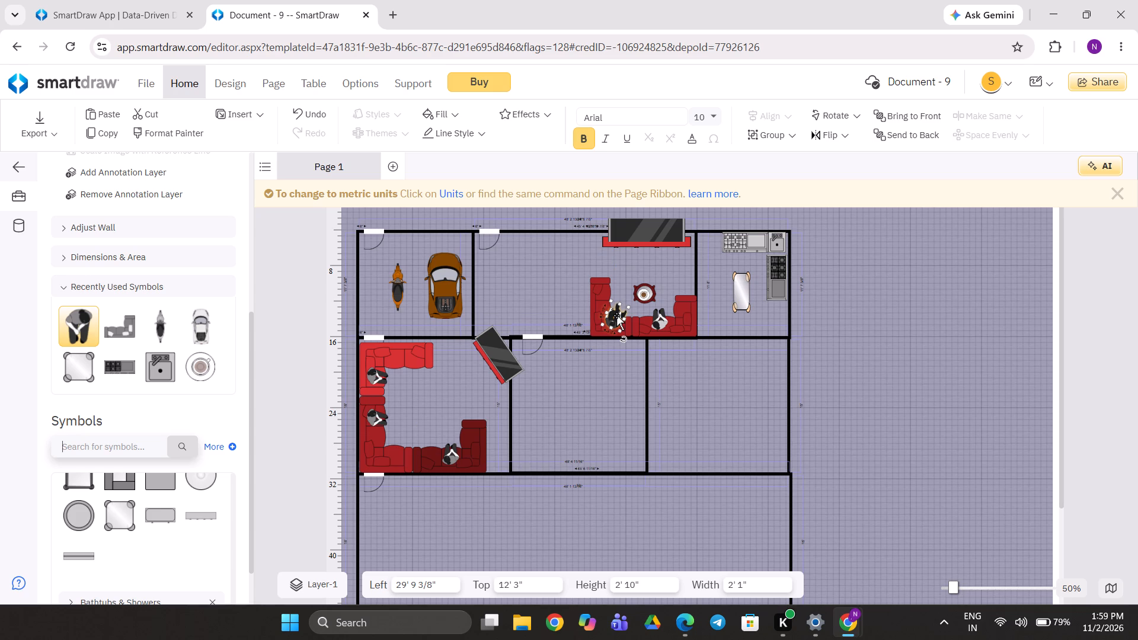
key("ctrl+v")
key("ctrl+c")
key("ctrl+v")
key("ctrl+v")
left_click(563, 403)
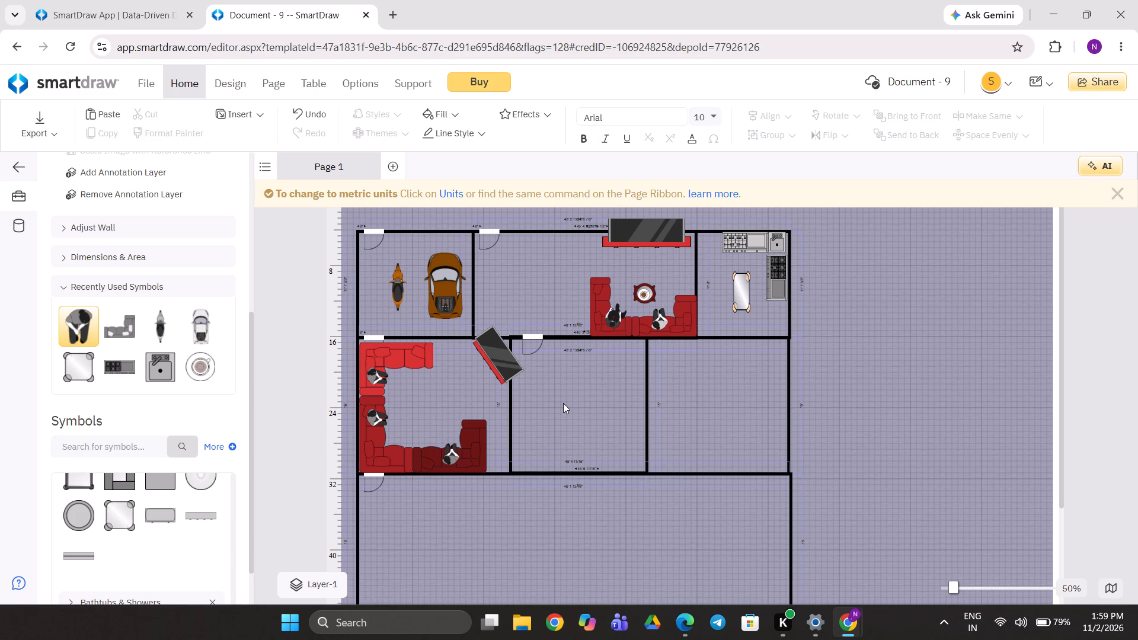
Search the symbol library for bodys and browse the results for the top-view seated people symbols.
left_click(153, 446)
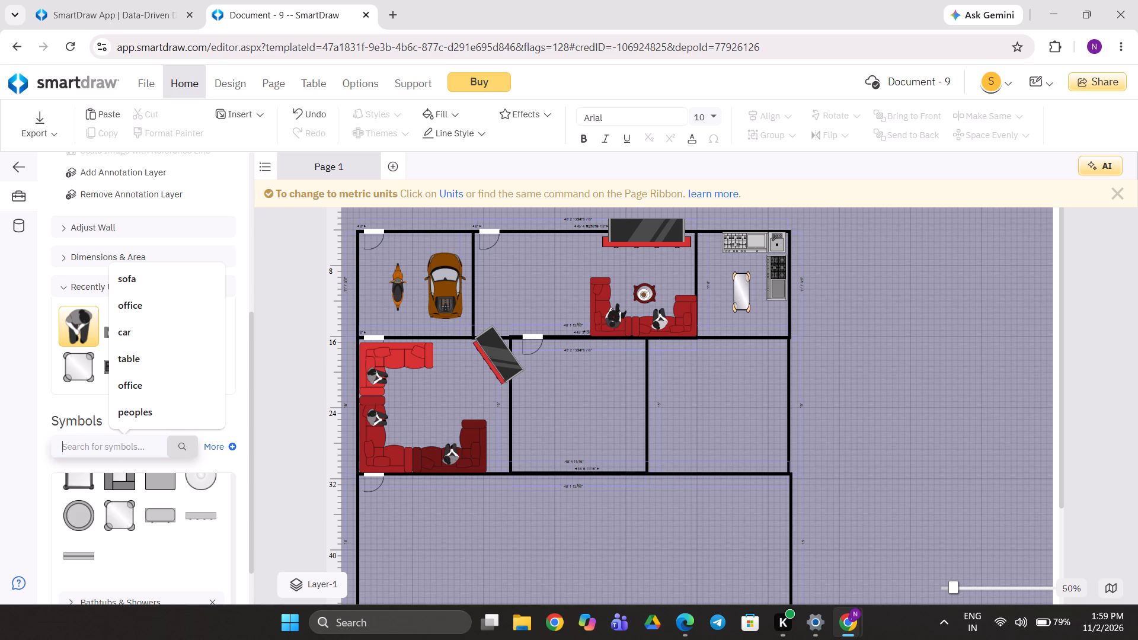
type("body")
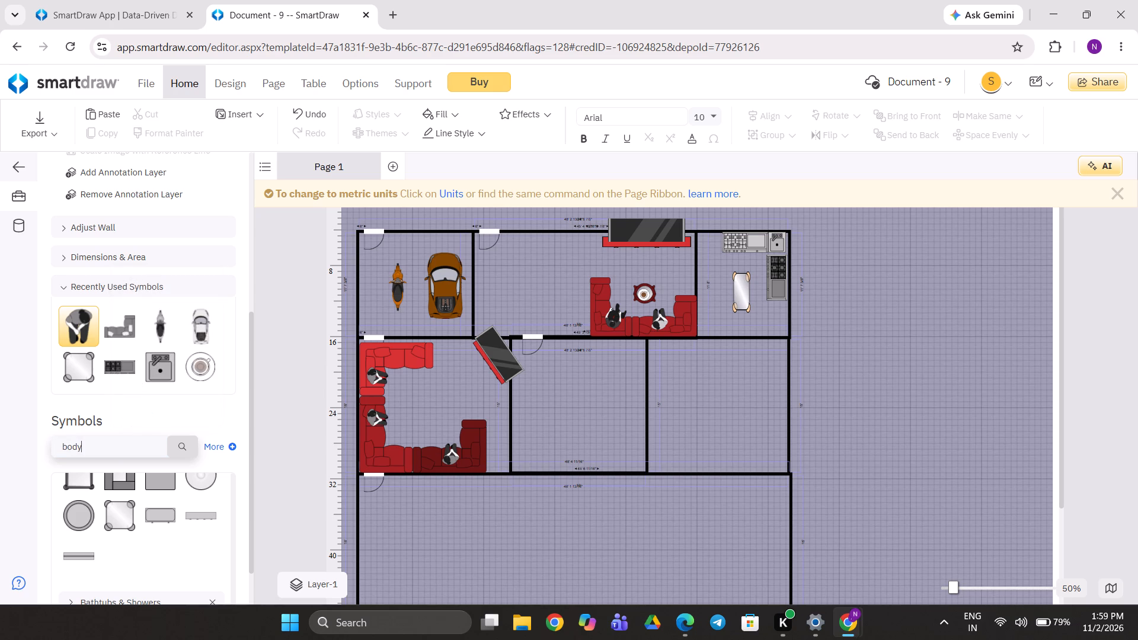
key("s")
key("Return")
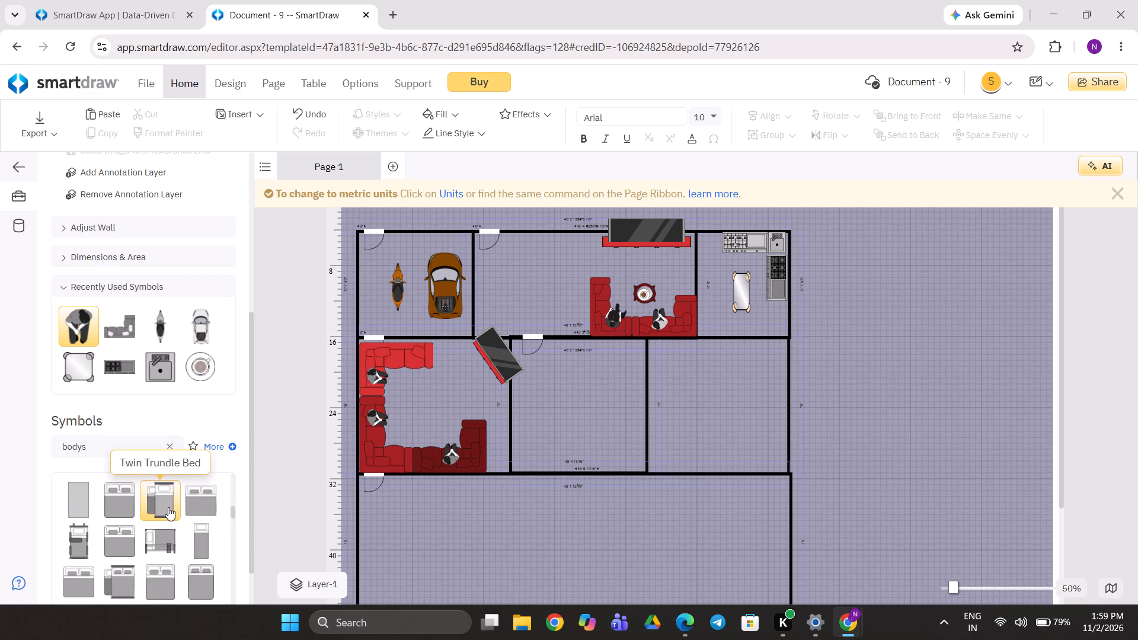
scroll(168, 507, "down", 6)
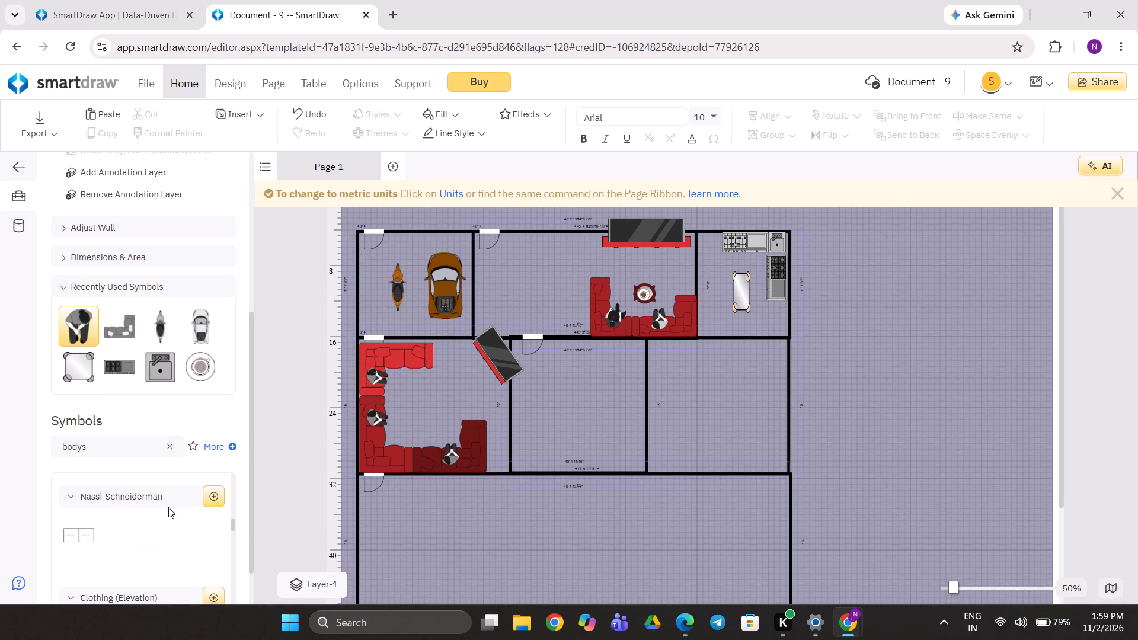
scroll(168, 507, "down", 5)
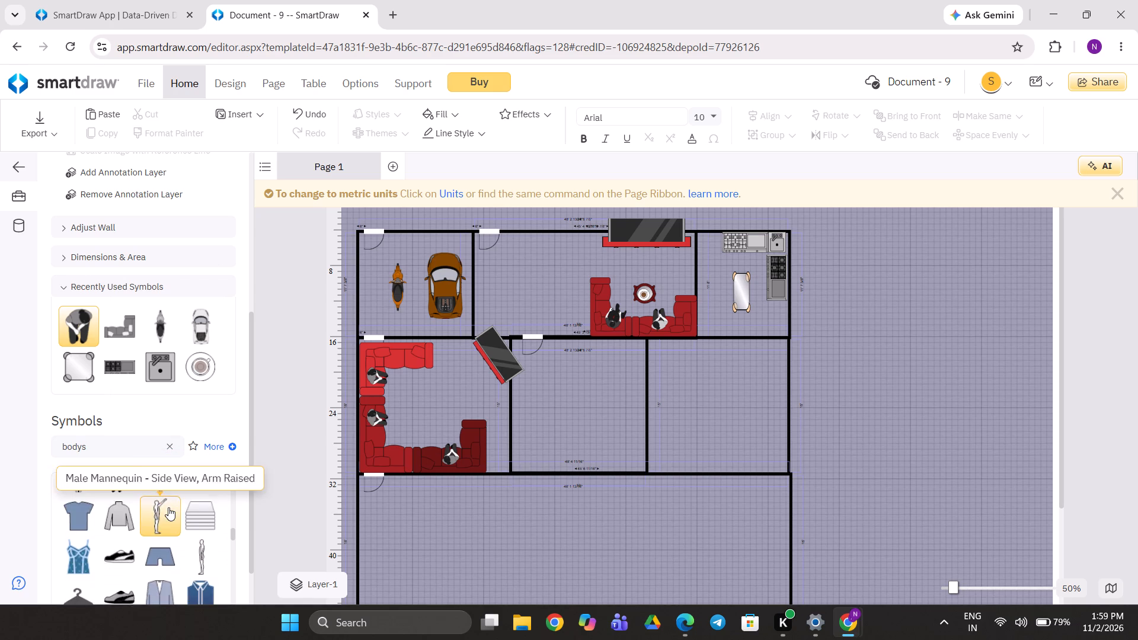
scroll(168, 507, "down", 5)
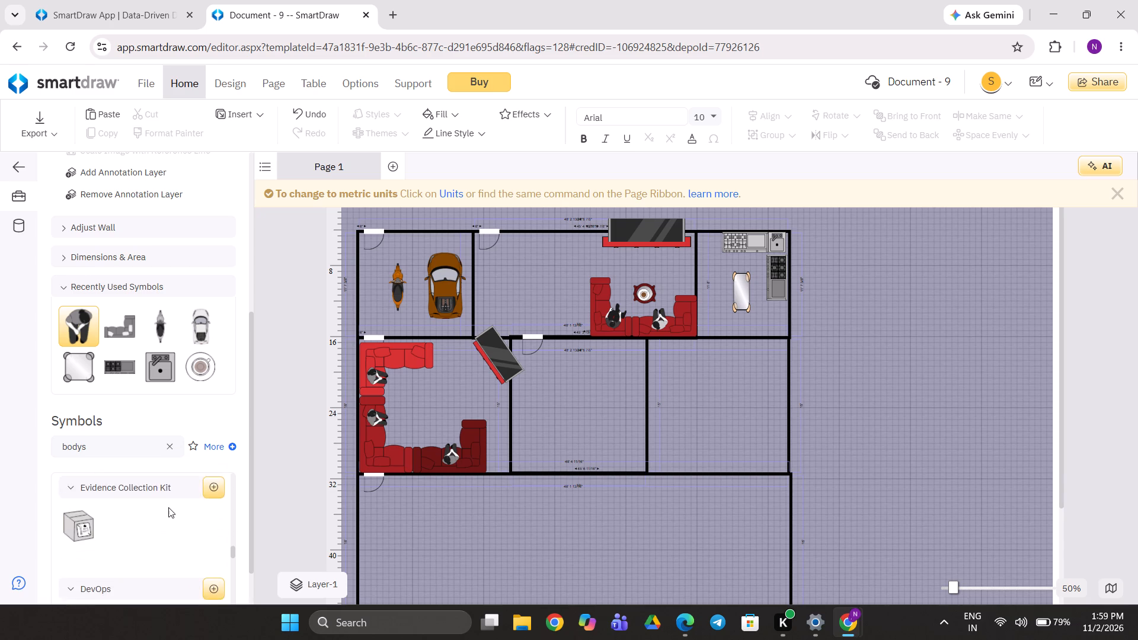
scroll(168, 507, "down", 5)
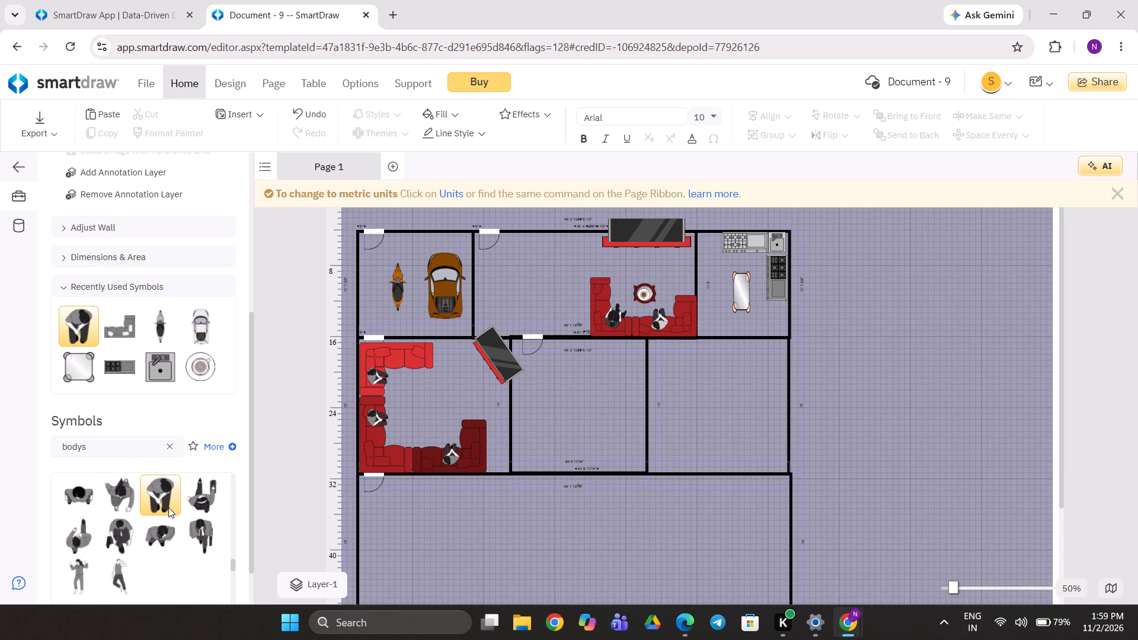
scroll(168, 507, "down", 1)
scroll(168, 507, "up", 1)
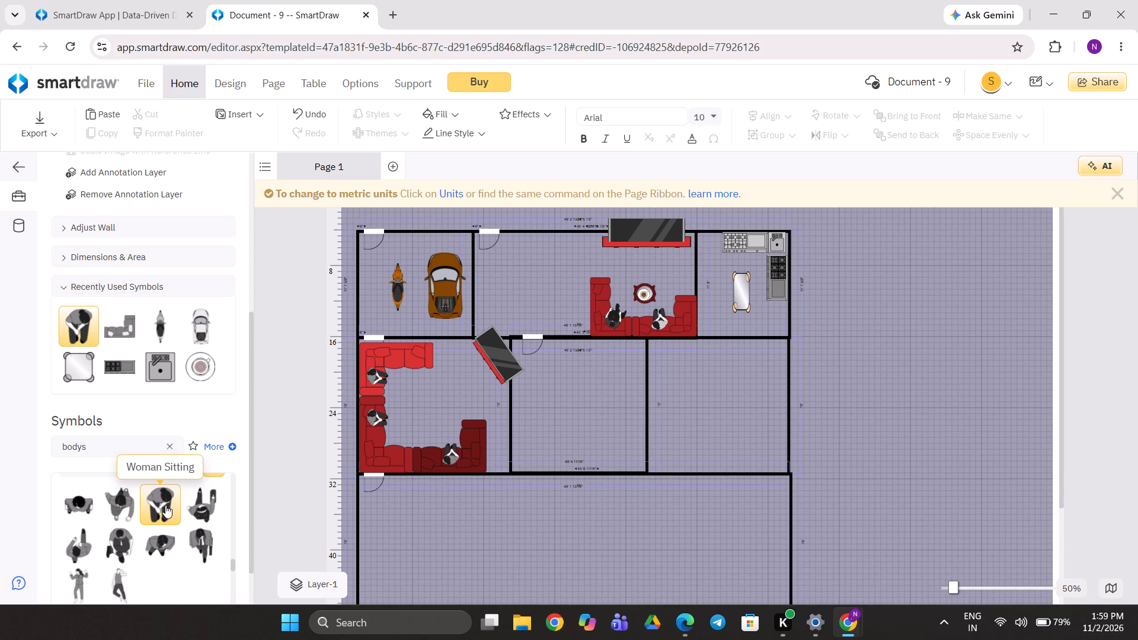
Add a different seated person symbol and seat it on the lounge's upper sofa at left 5' 11 1/2", top 17' 4".
double_click(124, 542)
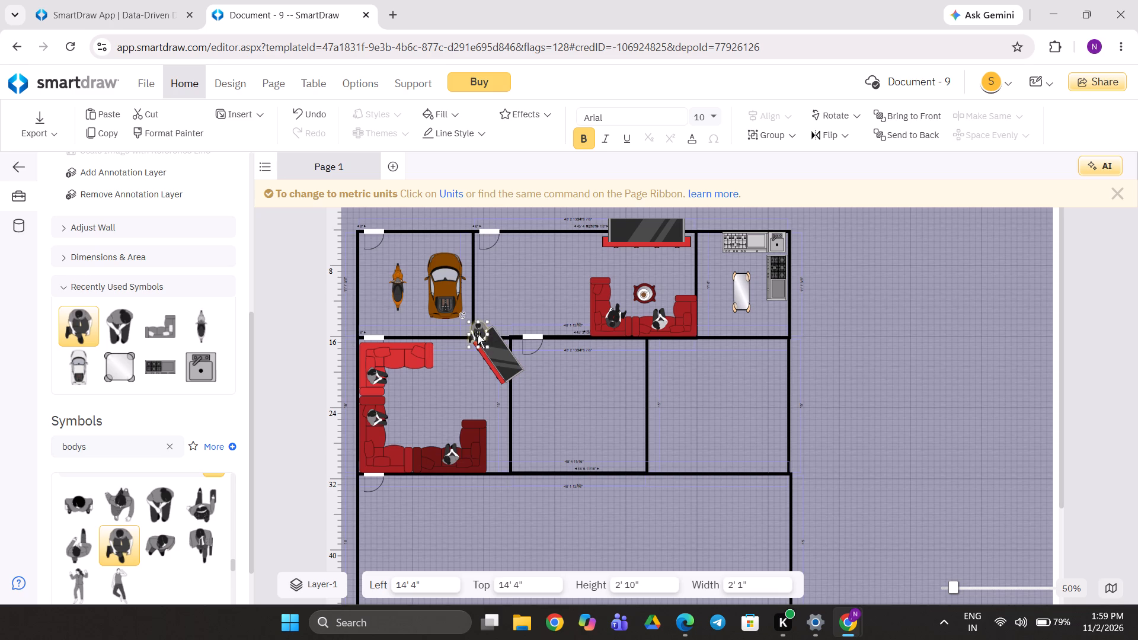
left_click_drag(477, 334, 406, 370)
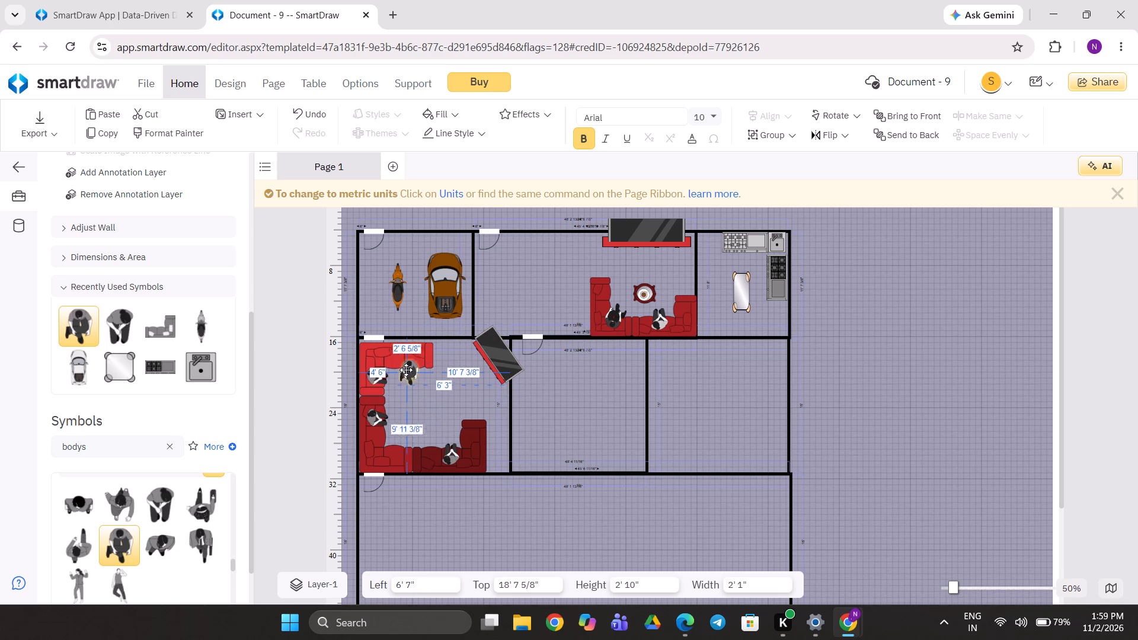
left_click_drag(406, 370, 403, 364)
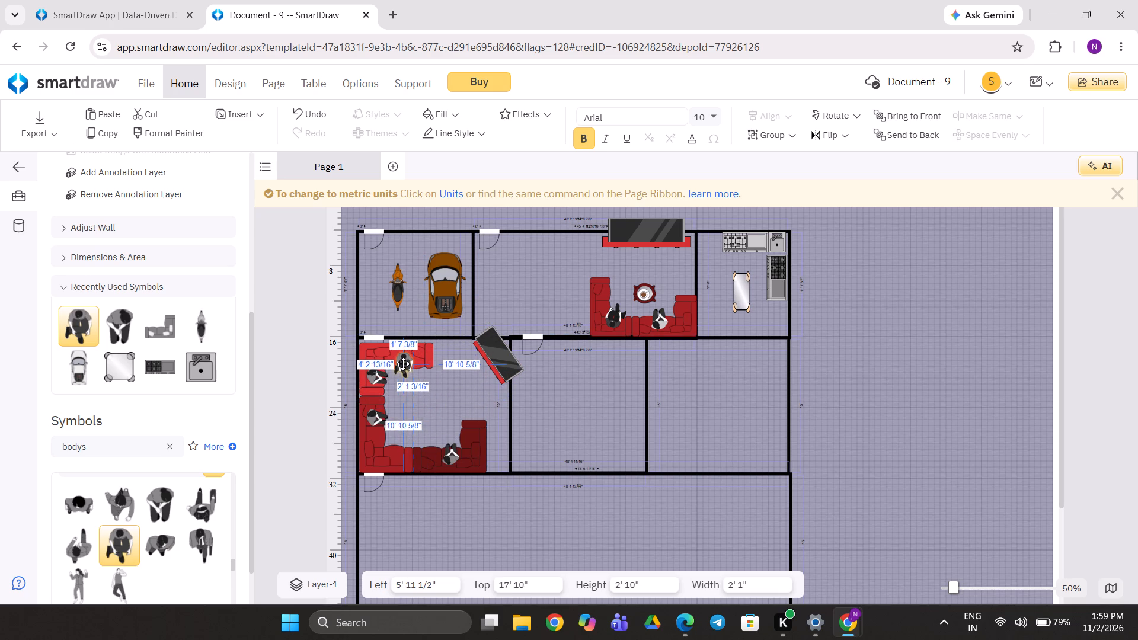
left_click_drag(403, 364, 402, 362)
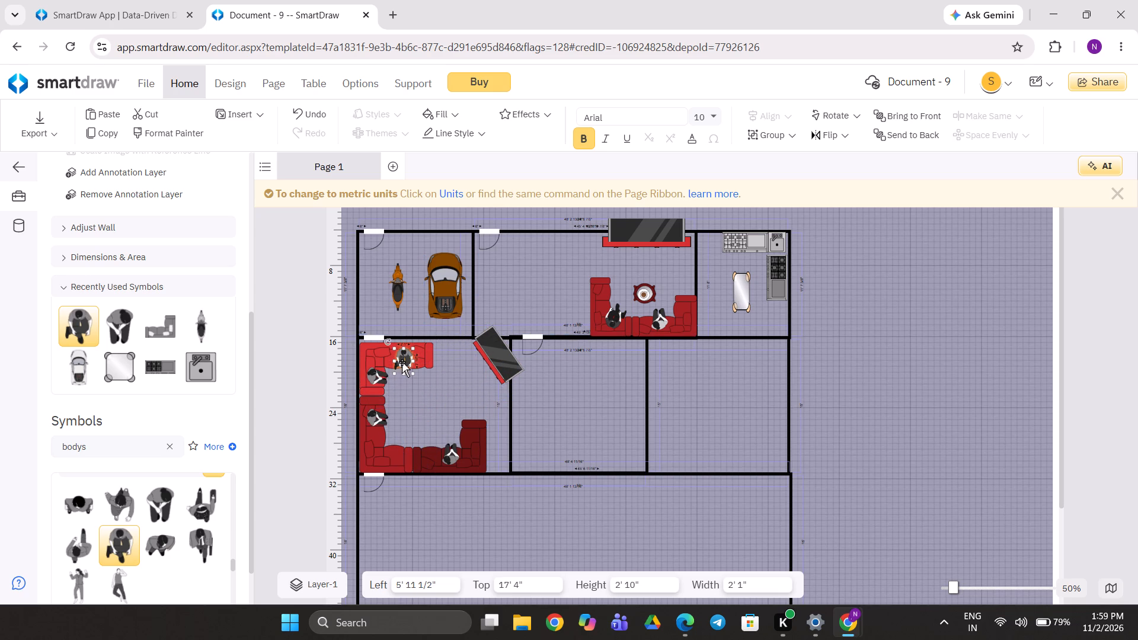
Make two copies of the new person seated on the lounge's upper sofa.
key("ctrl+c")
key("ctrl+v")
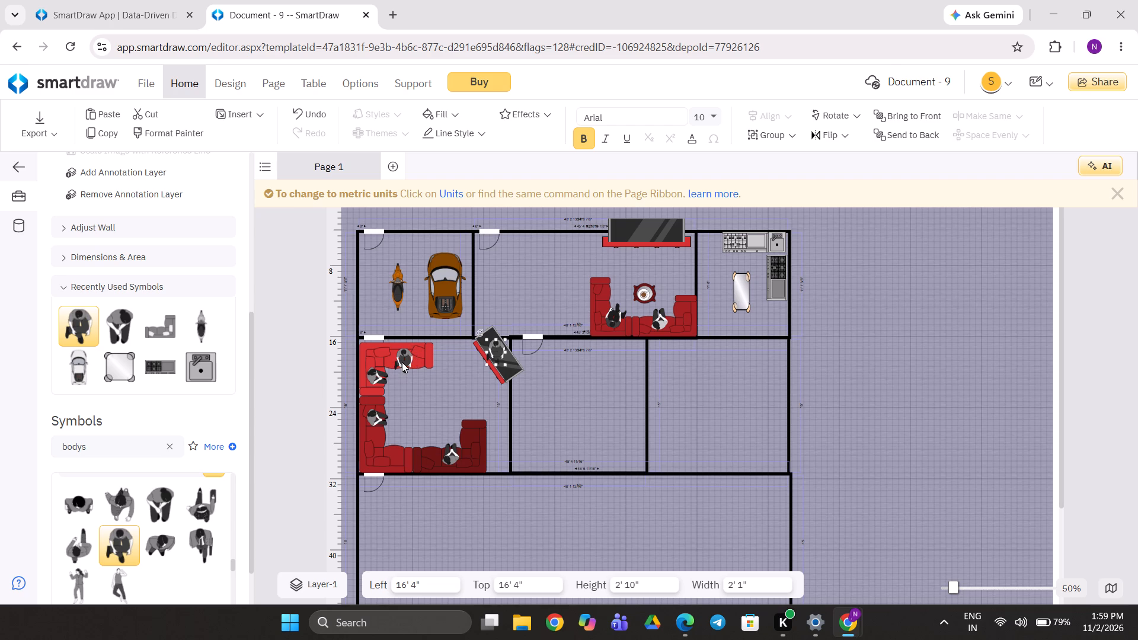
key("ctrl+v")
Rotate the first copy to face the corner TV and seat it in the sofa corner at the lounge's lower left.
left_click_drag(497, 341, 415, 424)
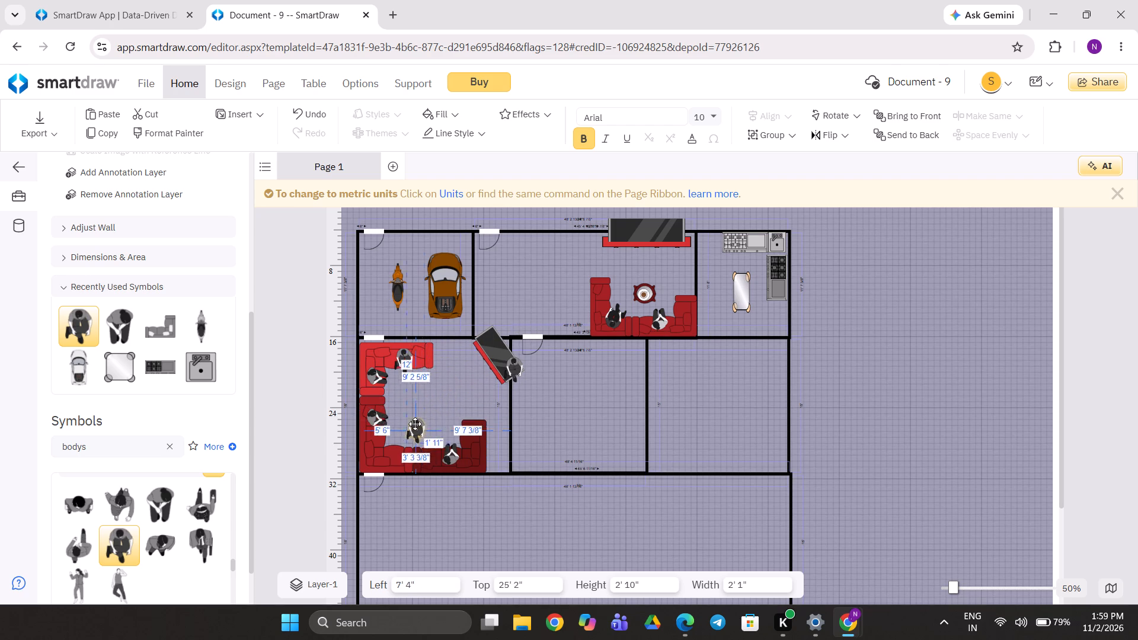
left_click_drag(415, 424, 415, 424)
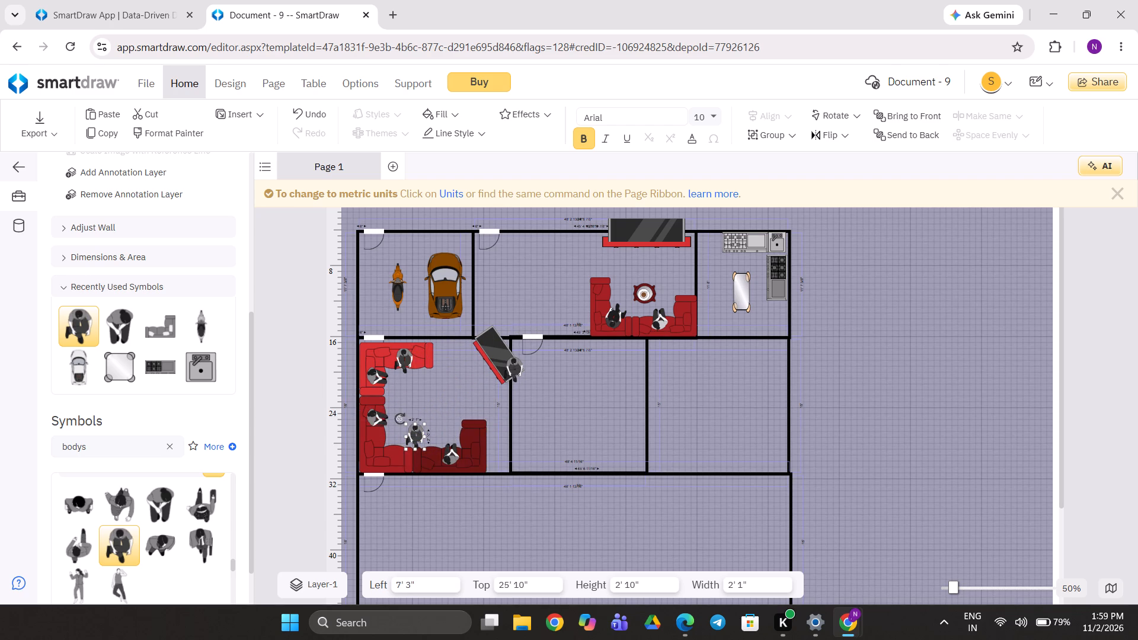
left_click_drag(400, 419, 433, 480)
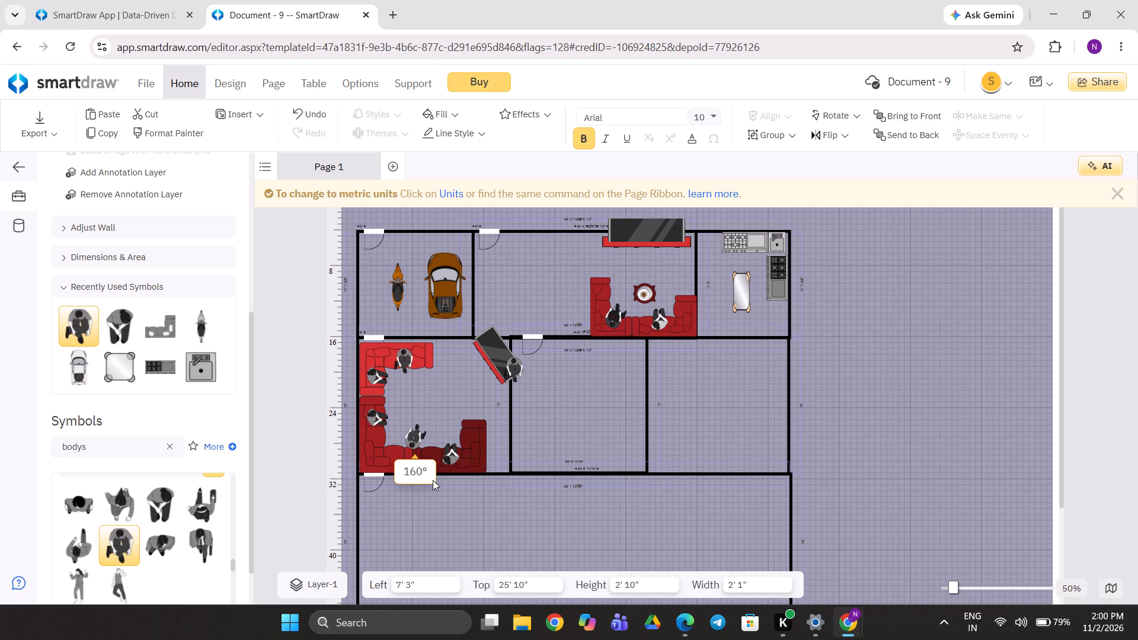
left_click_drag(433, 480, 421, 479)
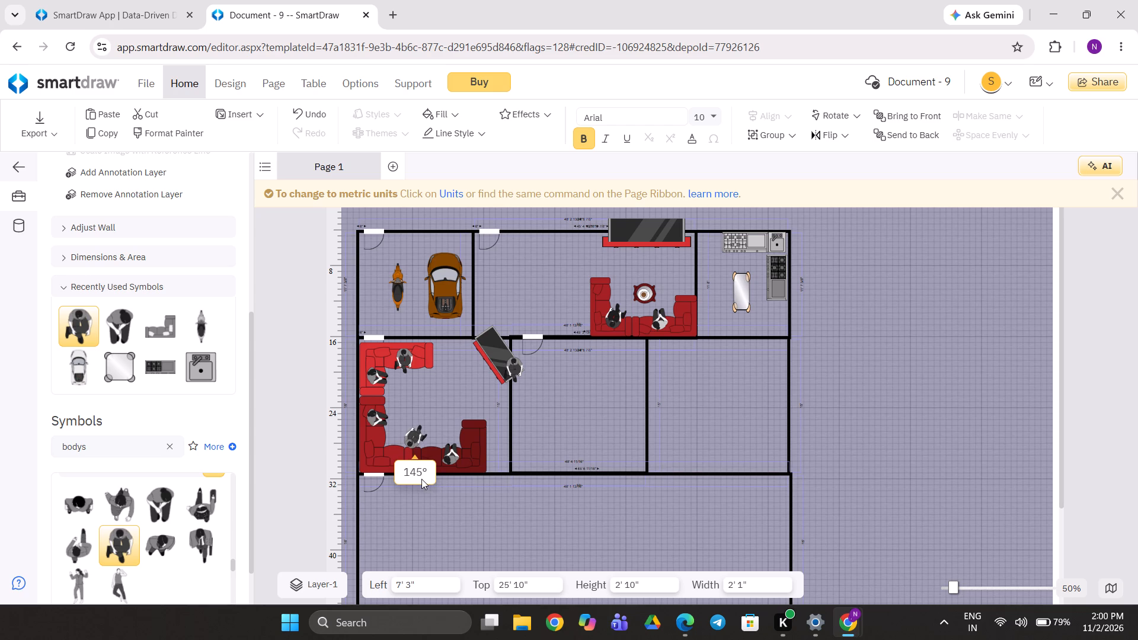
left_click_drag(421, 479, 424, 481)
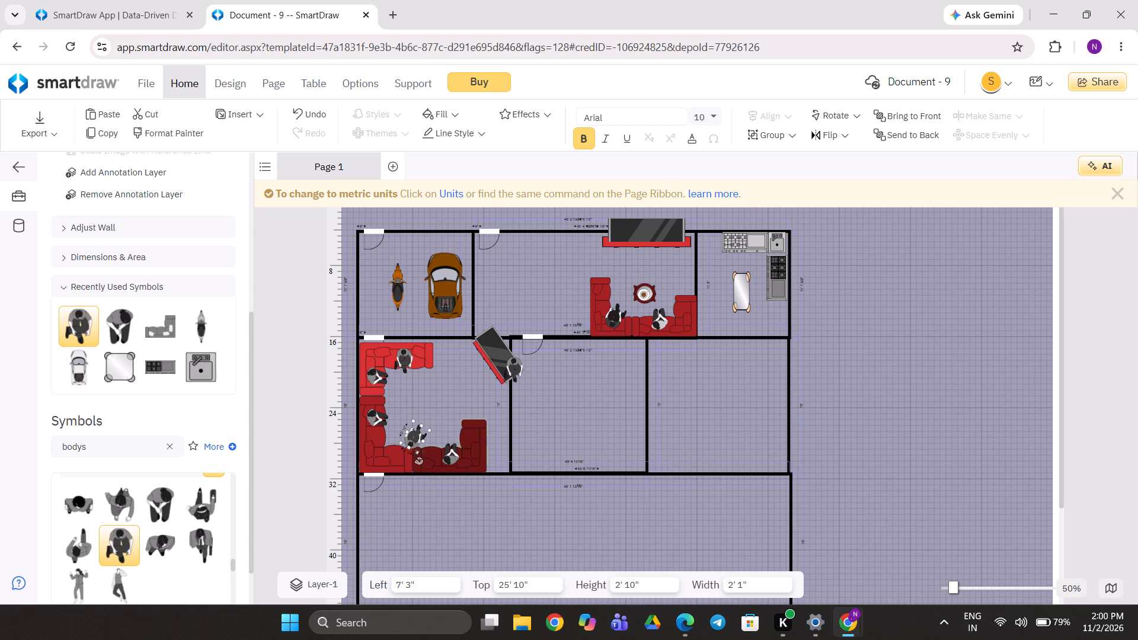
left_click_drag(414, 441, 388, 453)
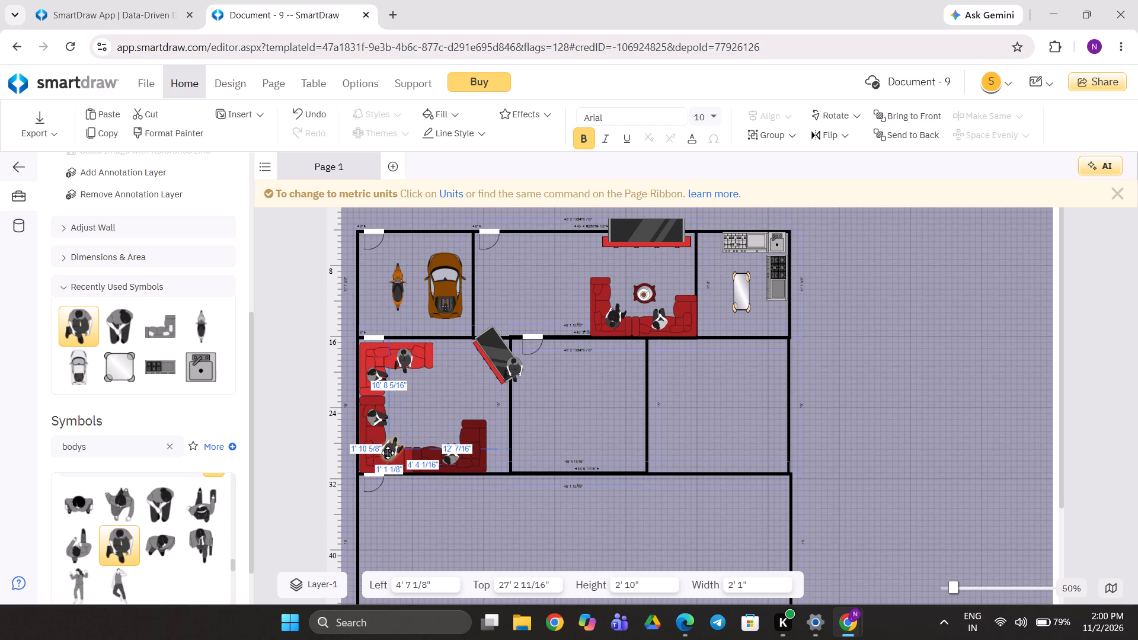
left_click_drag(388, 453, 389, 449)
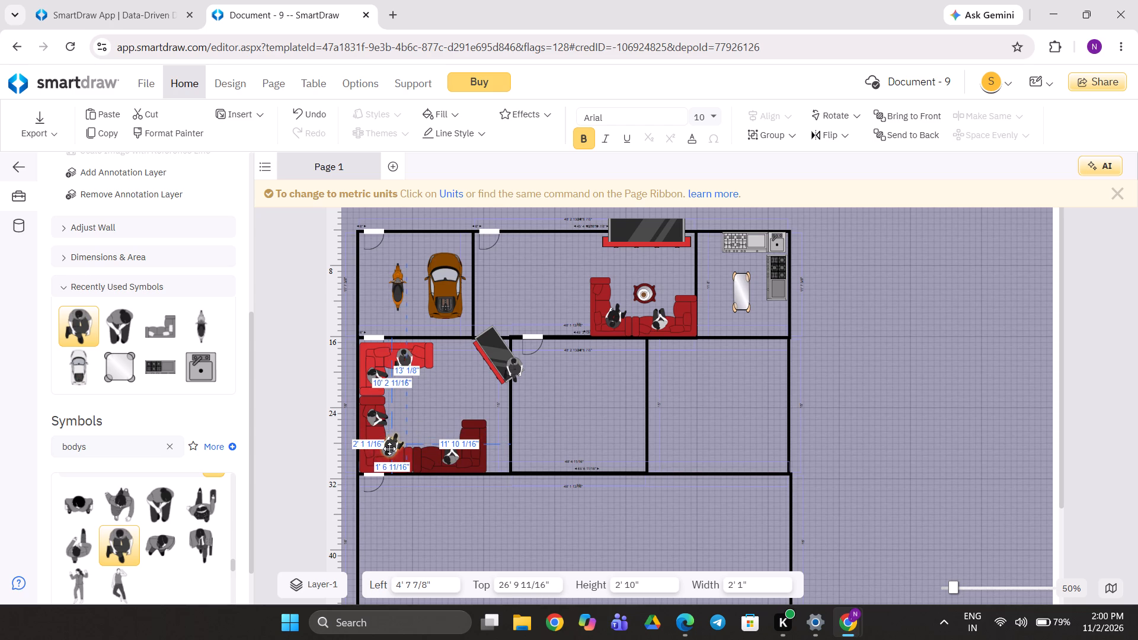
left_click_drag(389, 449, 389, 449)
left_click(389, 449)
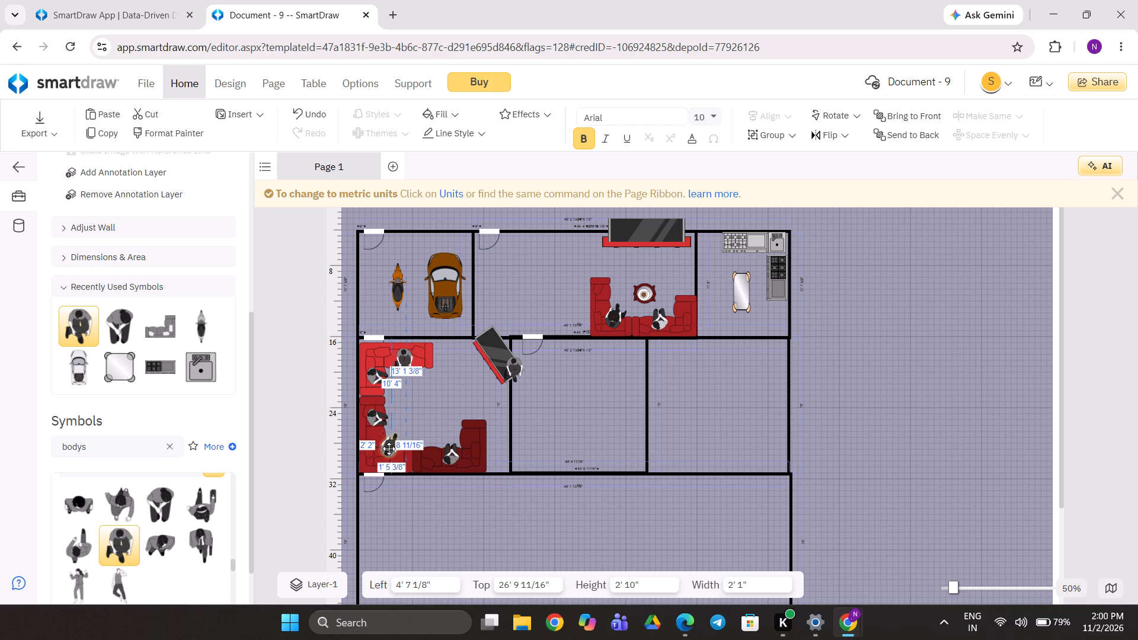
left_click(427, 417)
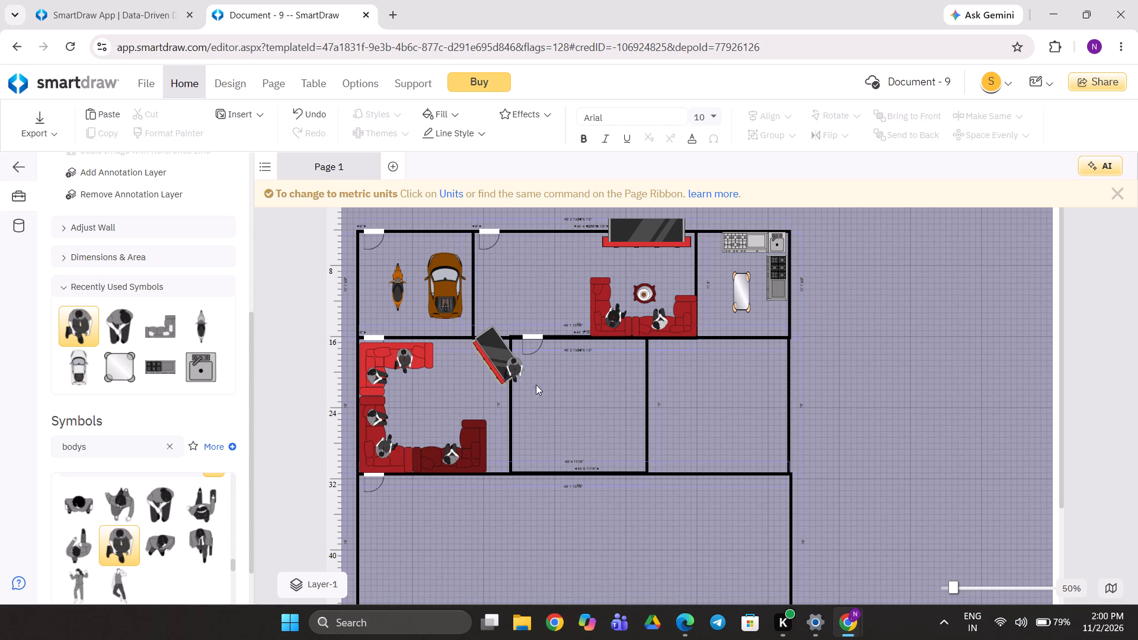
Rotate the second copy to face left and move it beside the darkest sofa's right arm, at left 12' 2 1/4", top 25' 7 1/8".
left_click_drag(512, 361, 460, 393)
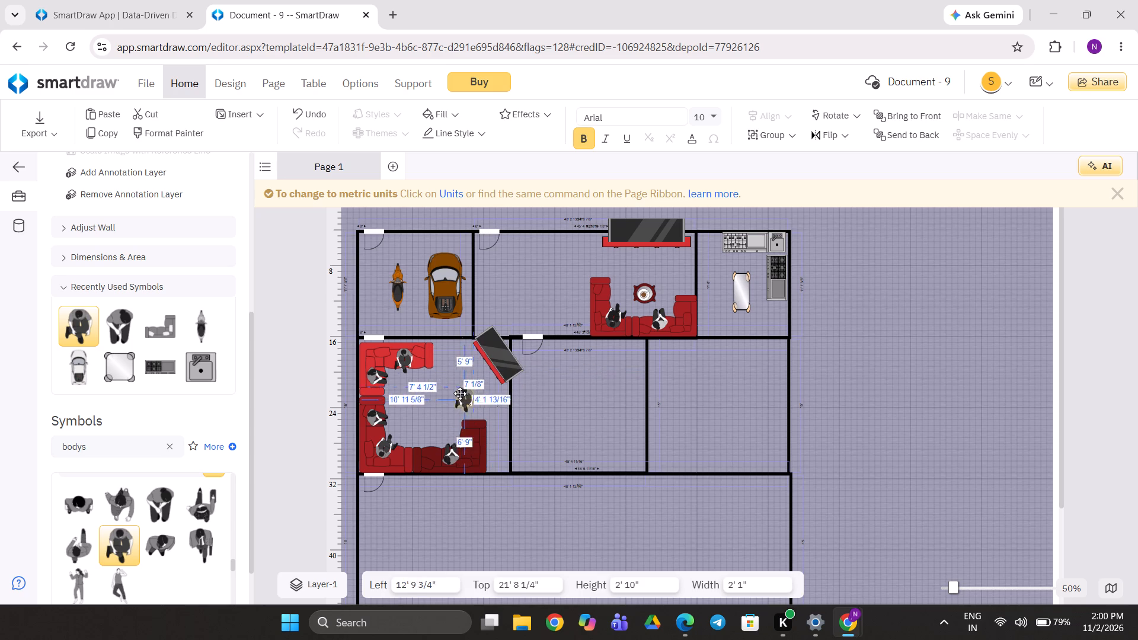
left_click_drag(460, 393, 449, 404)
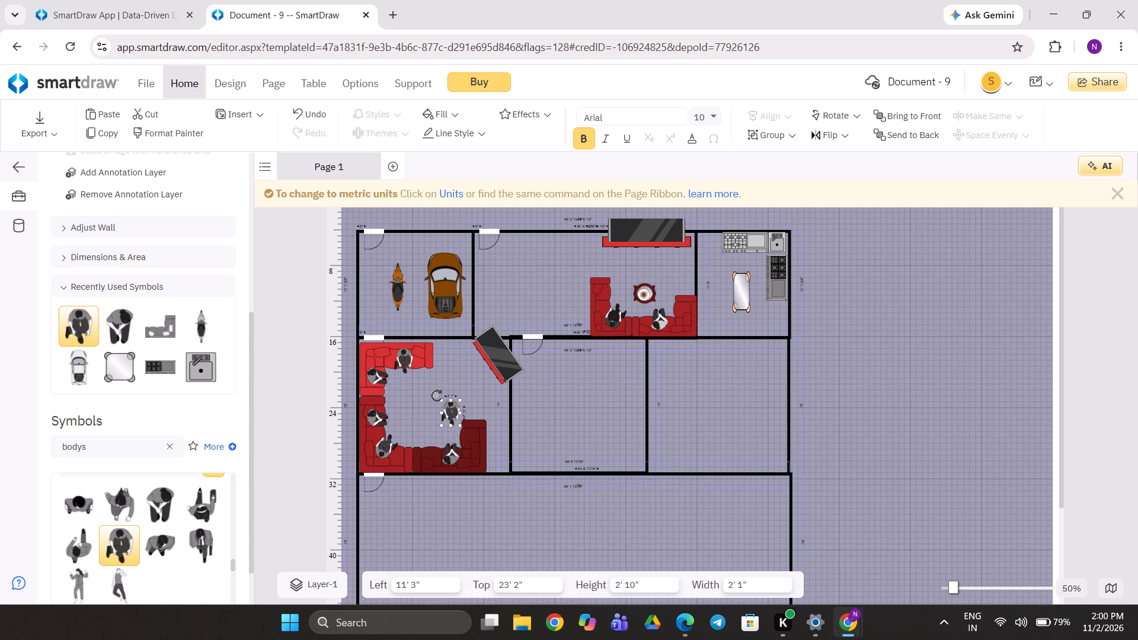
left_click_drag(437, 393, 527, 393)
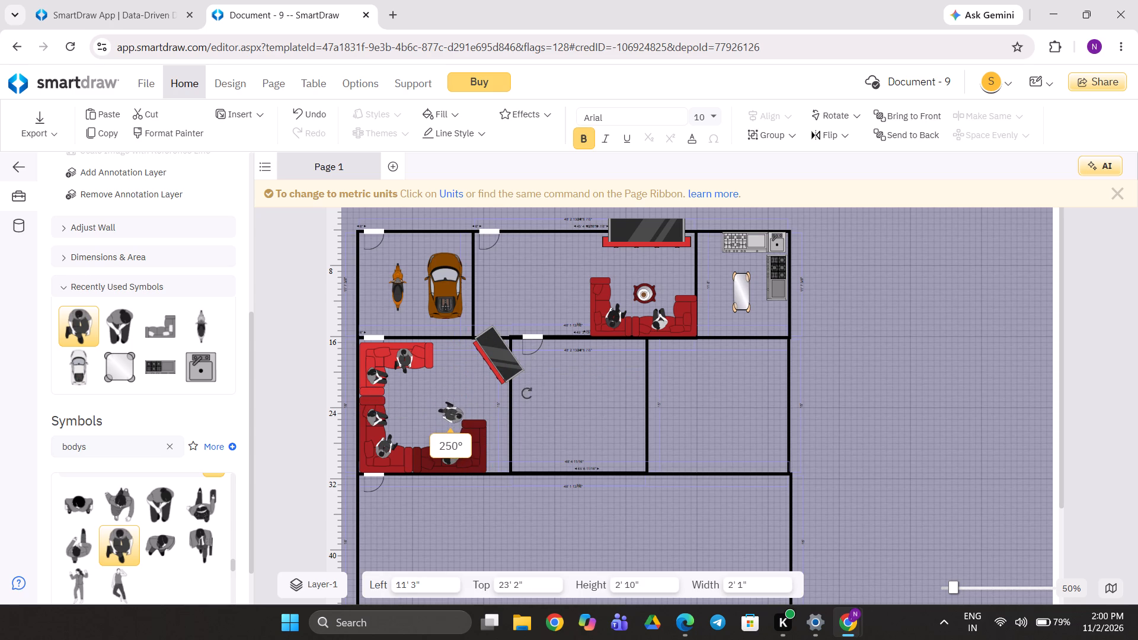
left_click_drag(527, 393, 530, 383)
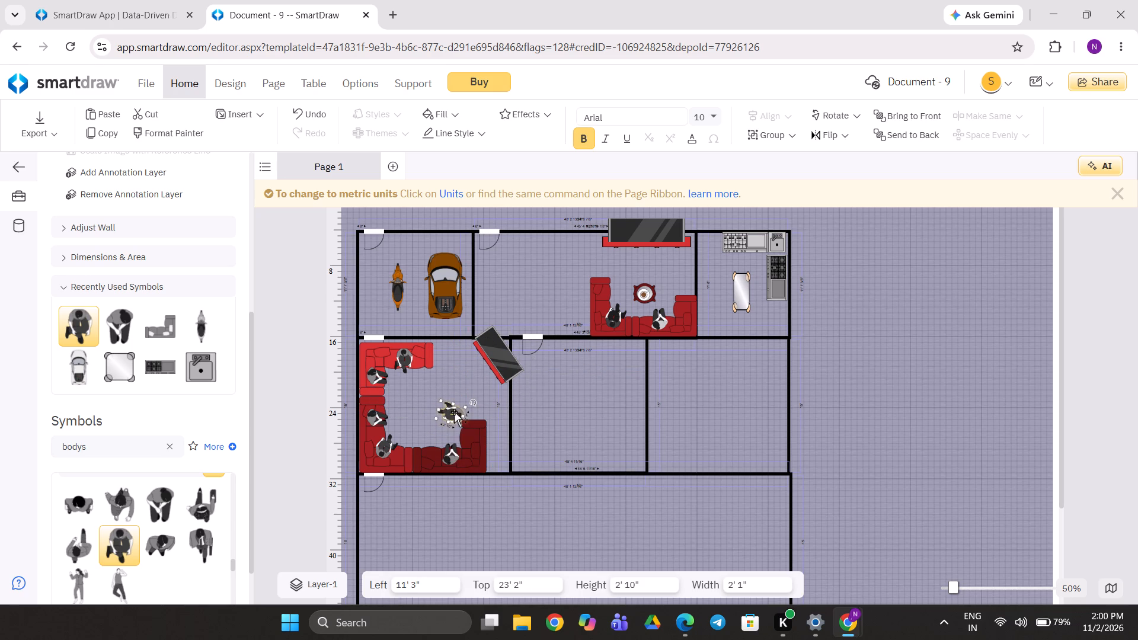
left_click_drag(454, 412, 464, 434)
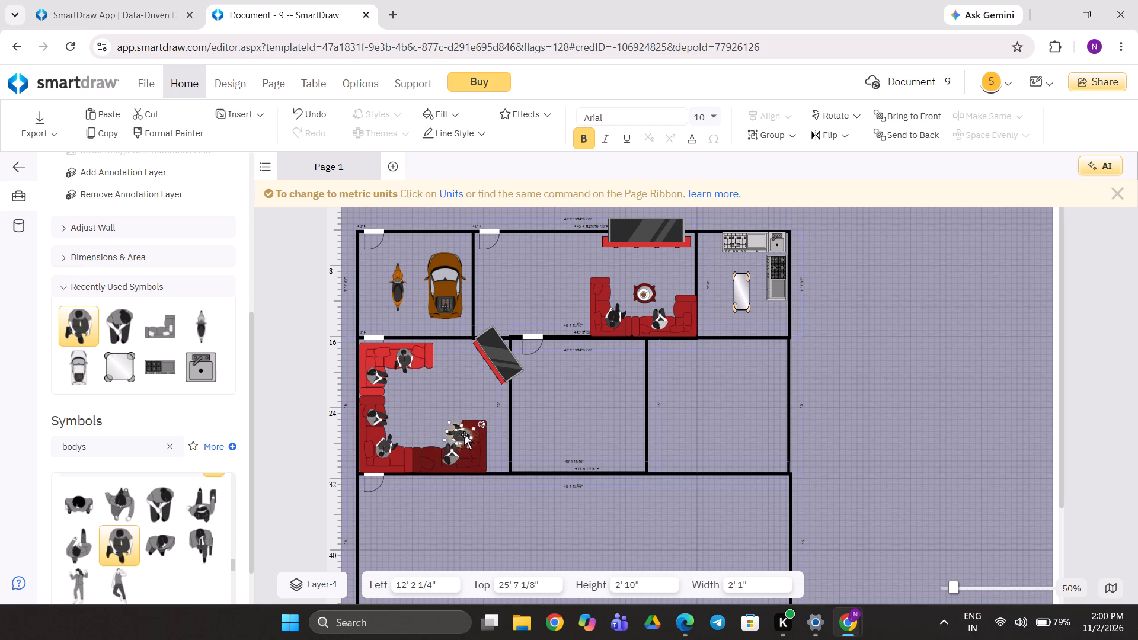
left_click_drag(481, 427, 483, 420)
Shift the upward-facing person on the darkest red sofa to left 9' 4", top 28'.
left_click_drag(453, 455, 439, 455)
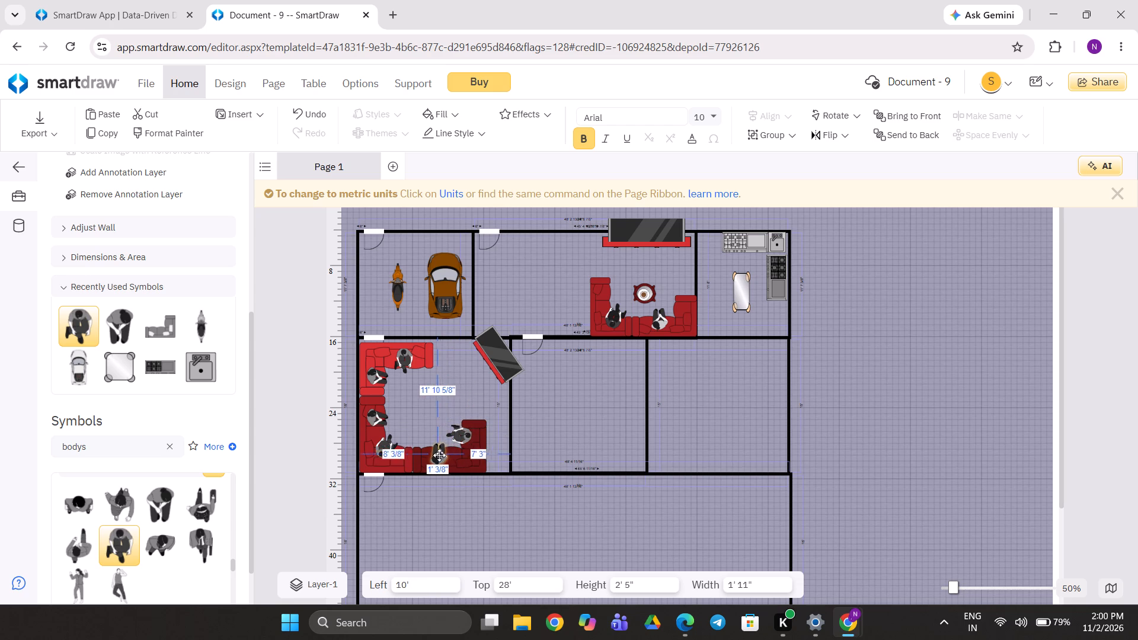
left_click_drag(439, 455, 436, 453)
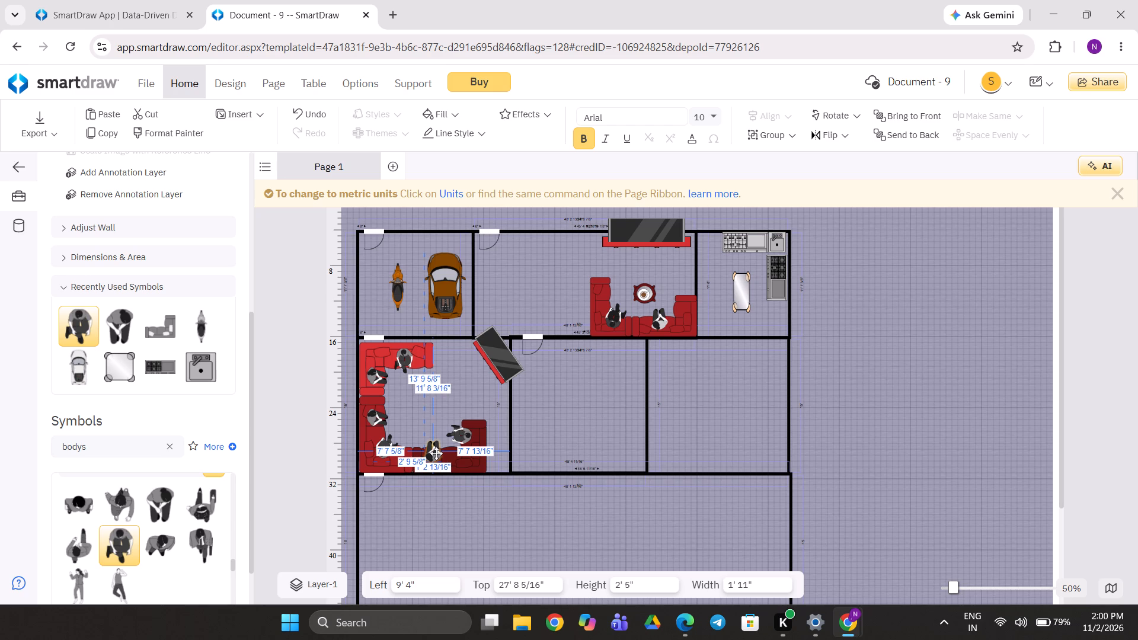
left_click_drag(436, 453, 436, 455)
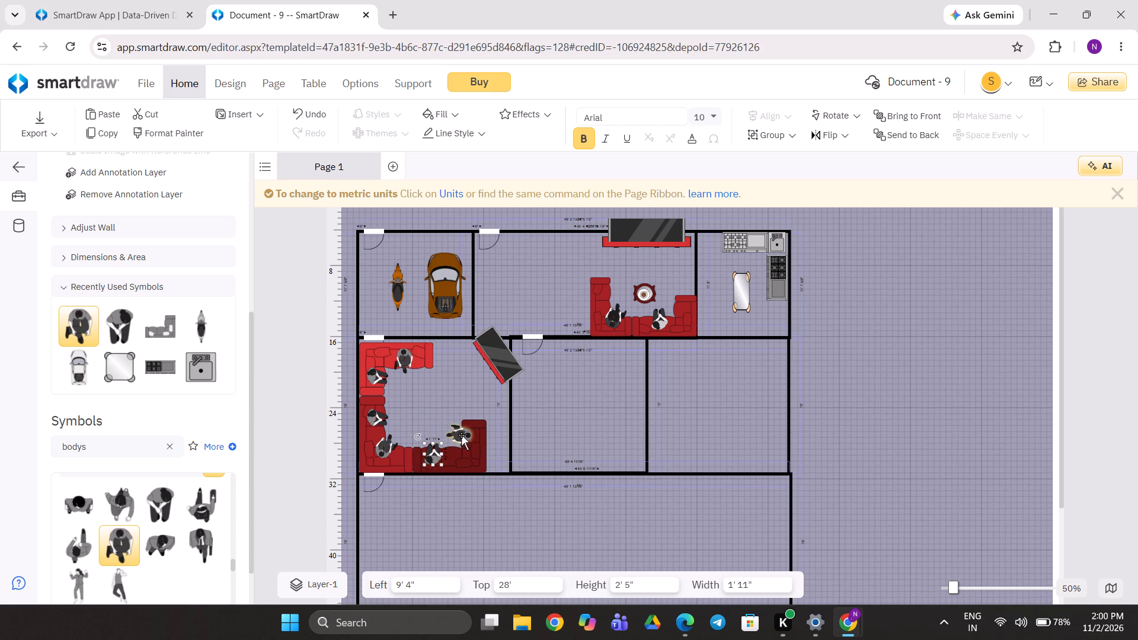
Nudge the left-facing person onto the darkest sofa's right seat, at about left 12' 6", top 26' 1".
left_click(461, 435)
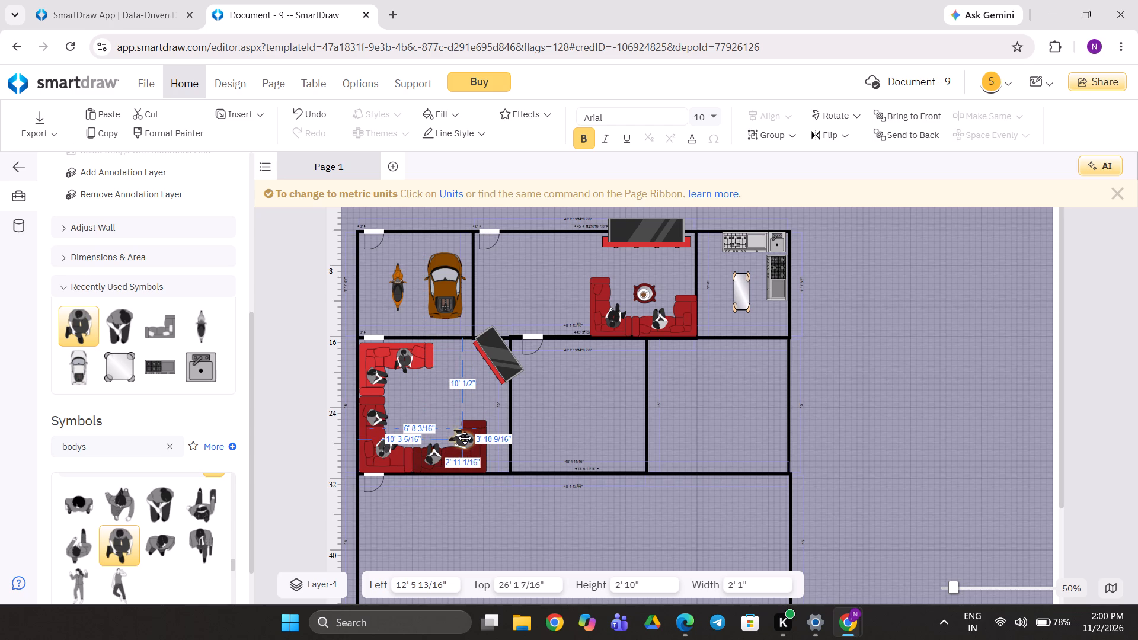
left_click(440, 400)
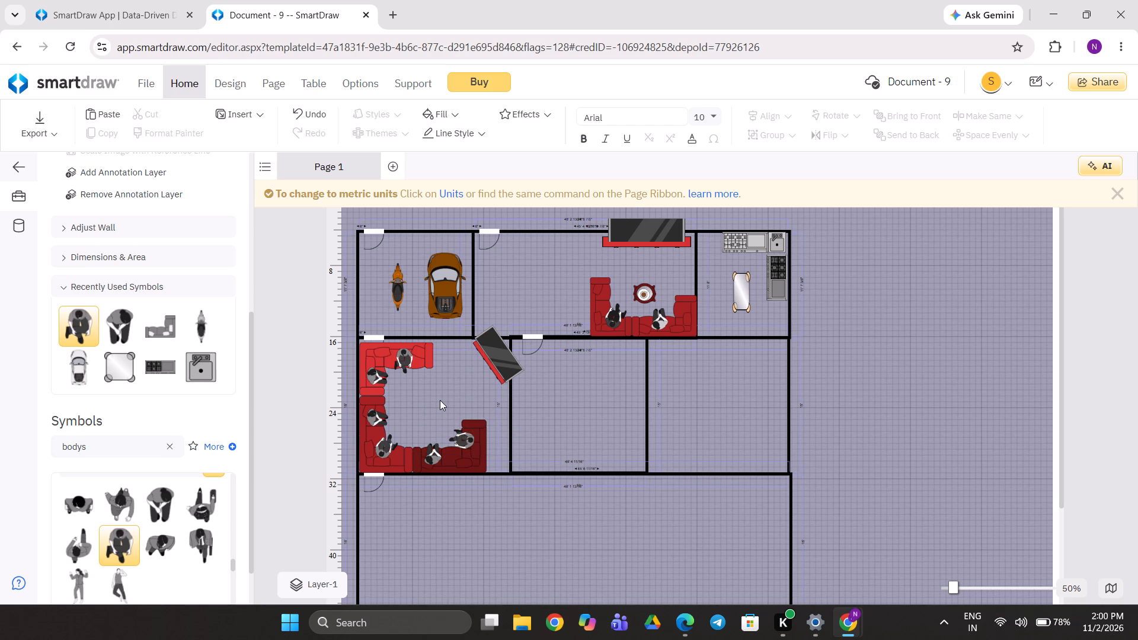
Fill the two people on the brightest red sofa with the palest and second-palest yellow-green standard colours, starting with the downward-facing one.
right_click(408, 360)
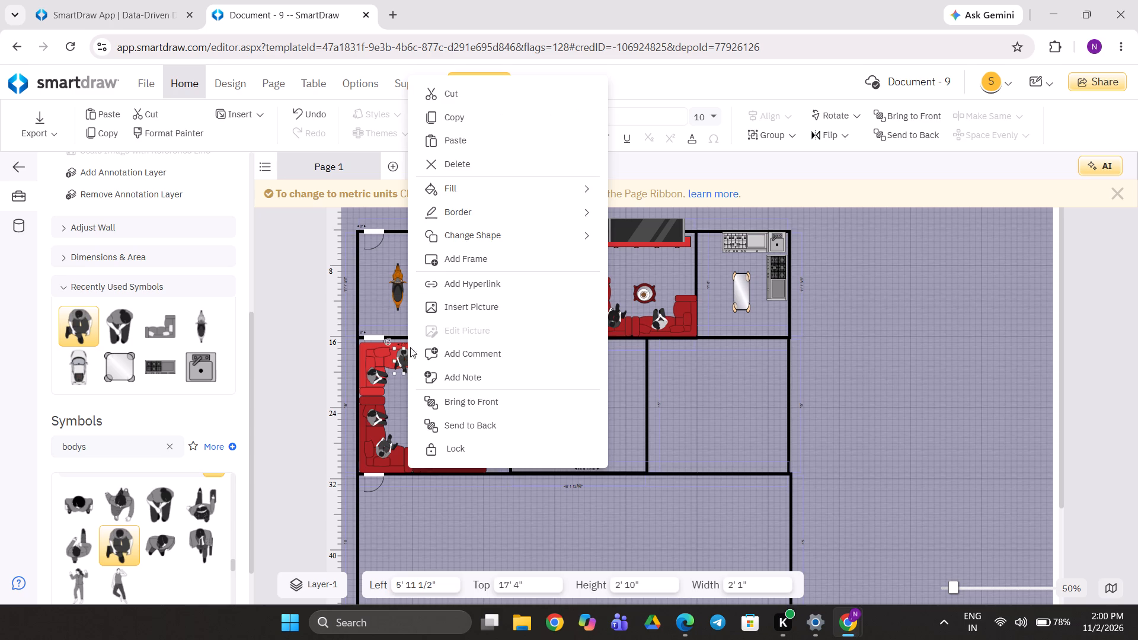
left_click(468, 193)
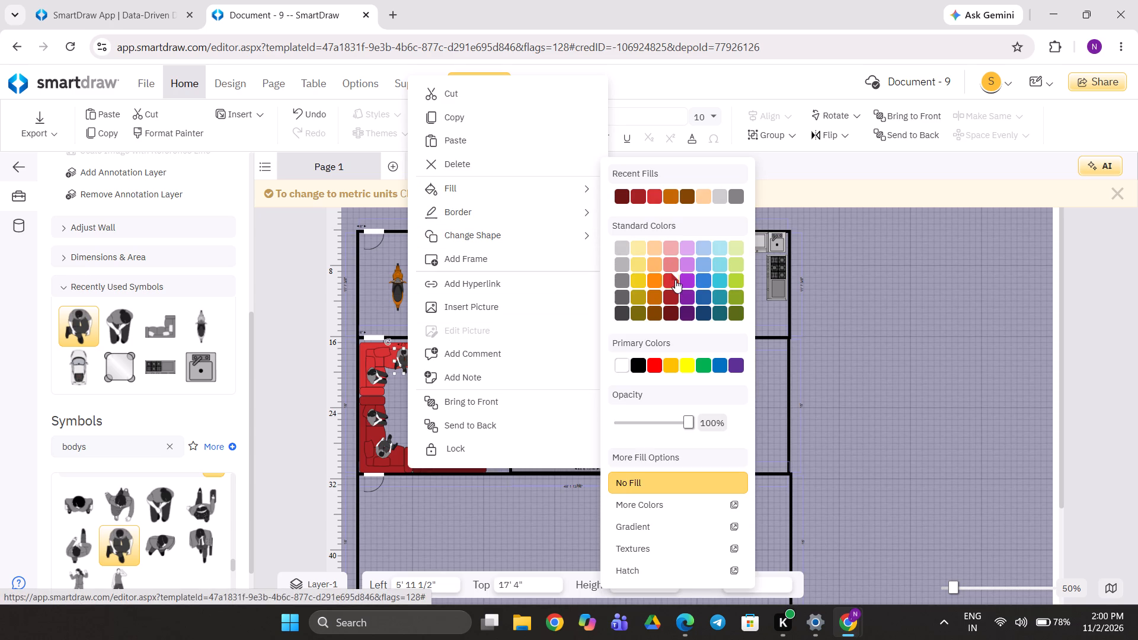
left_click(738, 247)
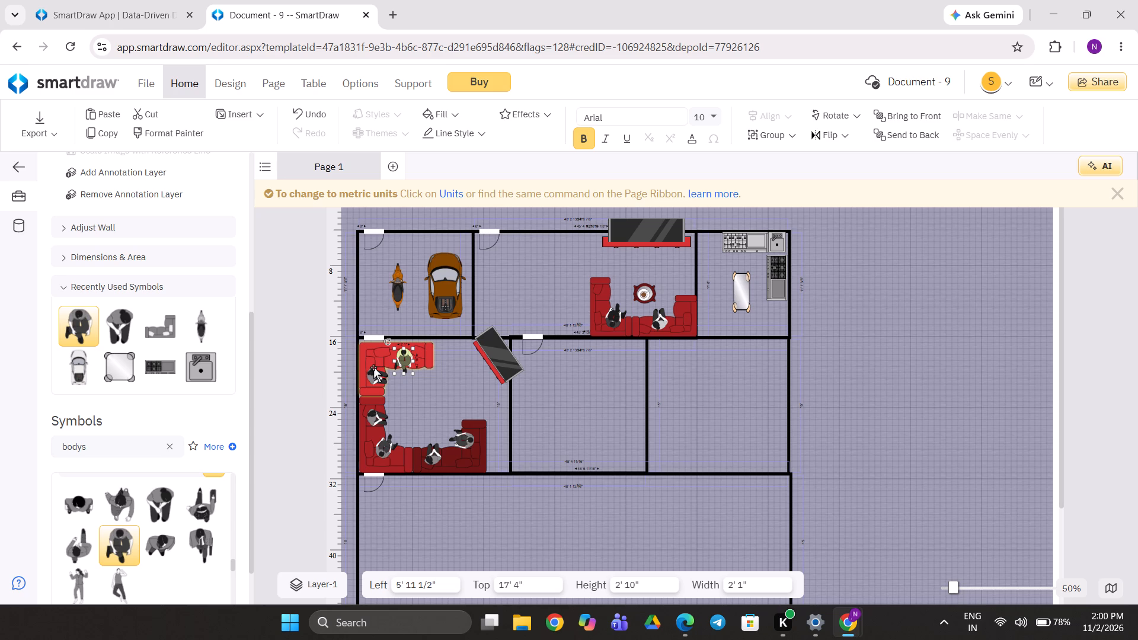
right_click(378, 373)
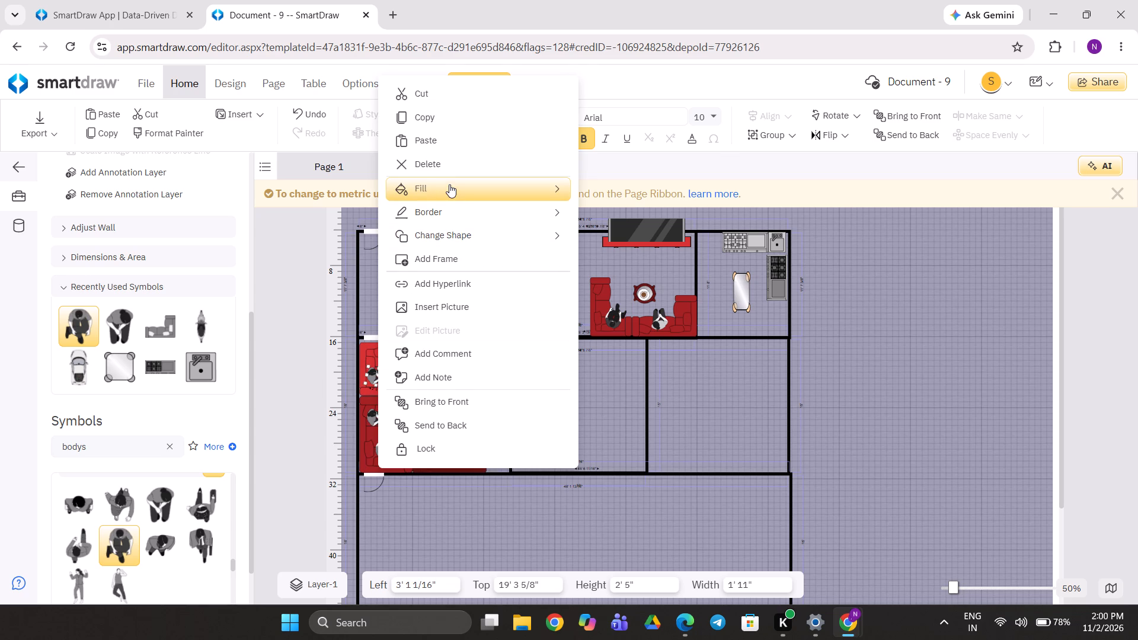
left_click(449, 184)
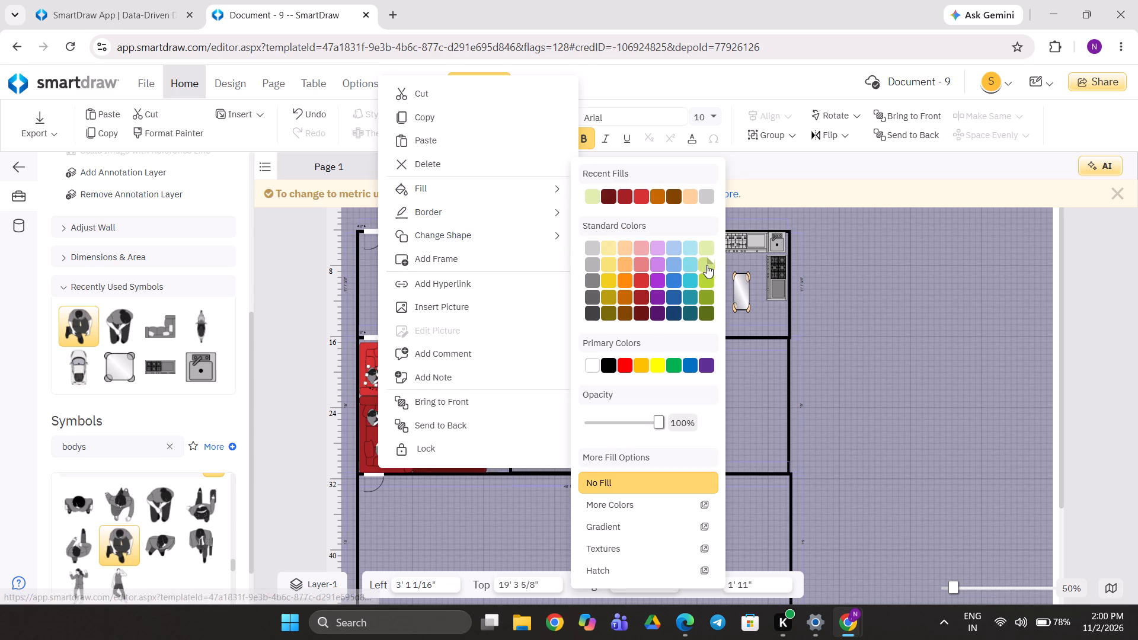
left_click(706, 265)
Fill the two people on the medium-red sofa with standard yellow-greens: bright for the upper person, one shade darker for the corner person.
right_click(374, 417)
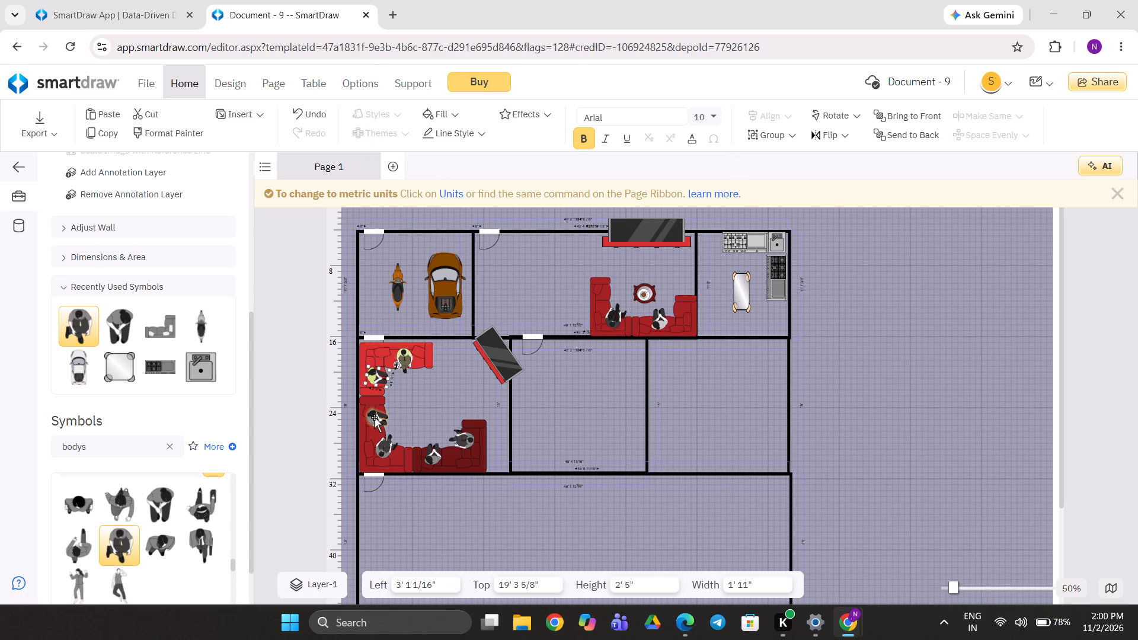
left_click(440, 196)
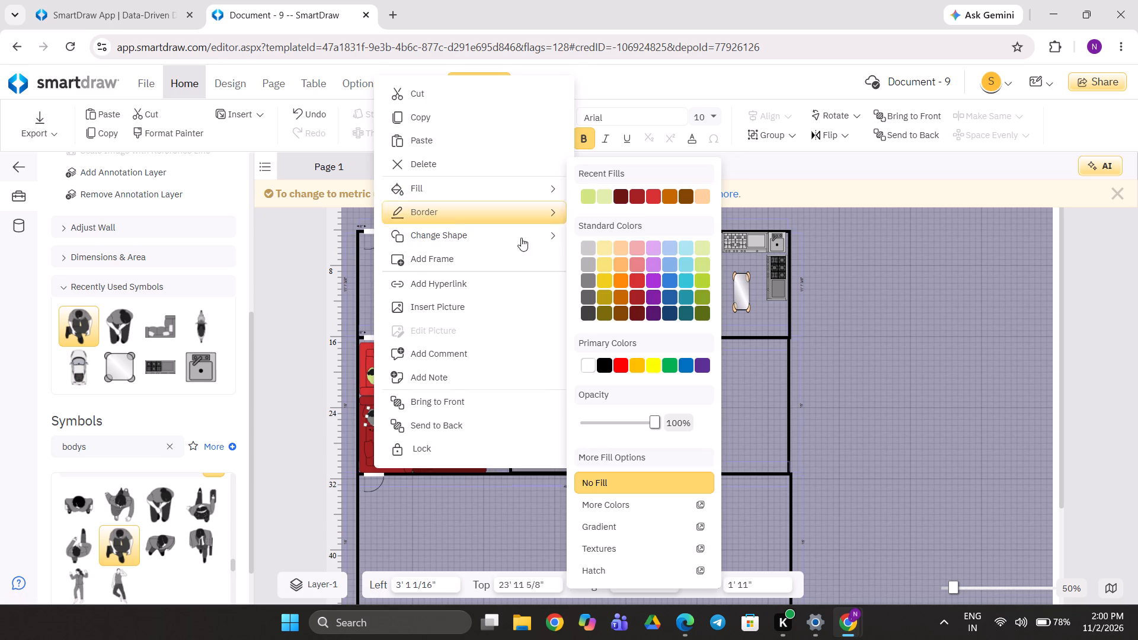
left_click(701, 283)
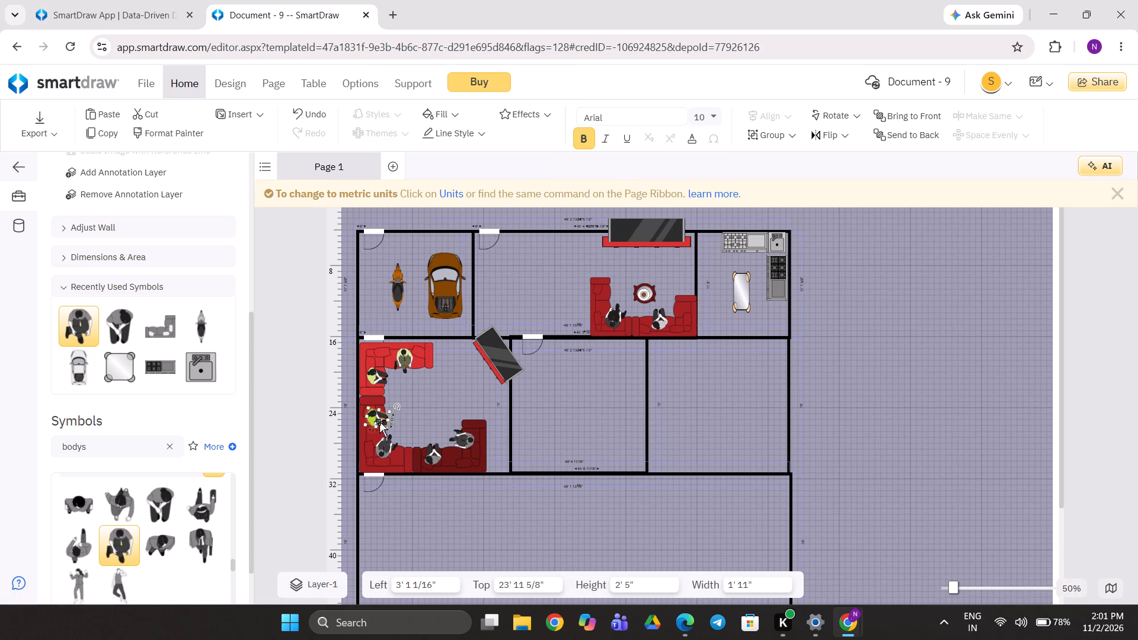
right_click(385, 453)
left_click(477, 187)
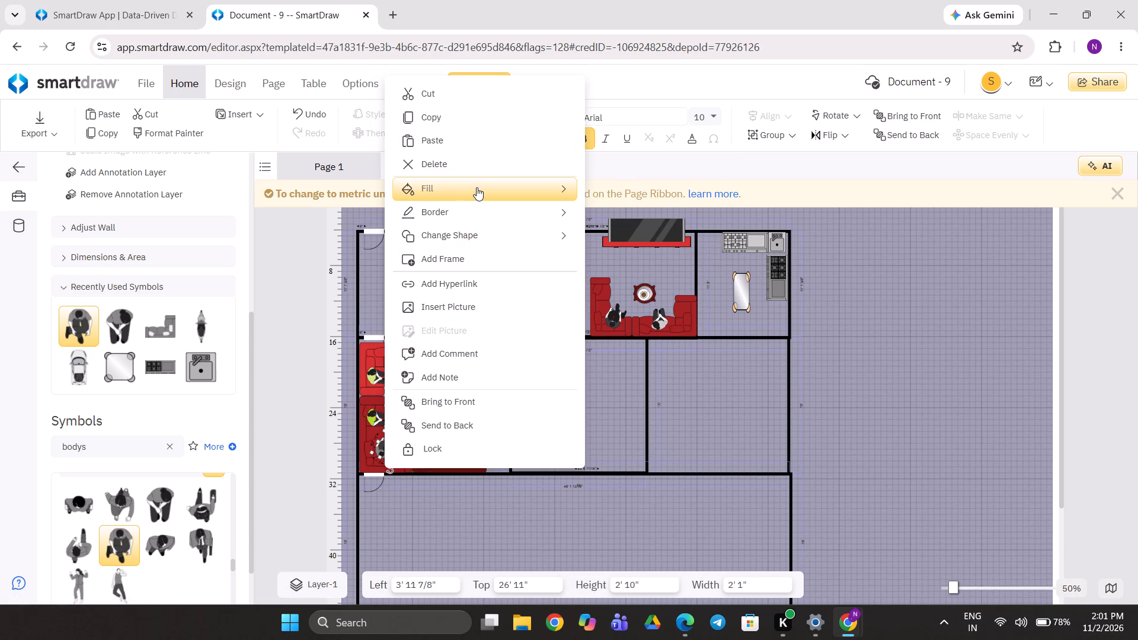
left_click(714, 298)
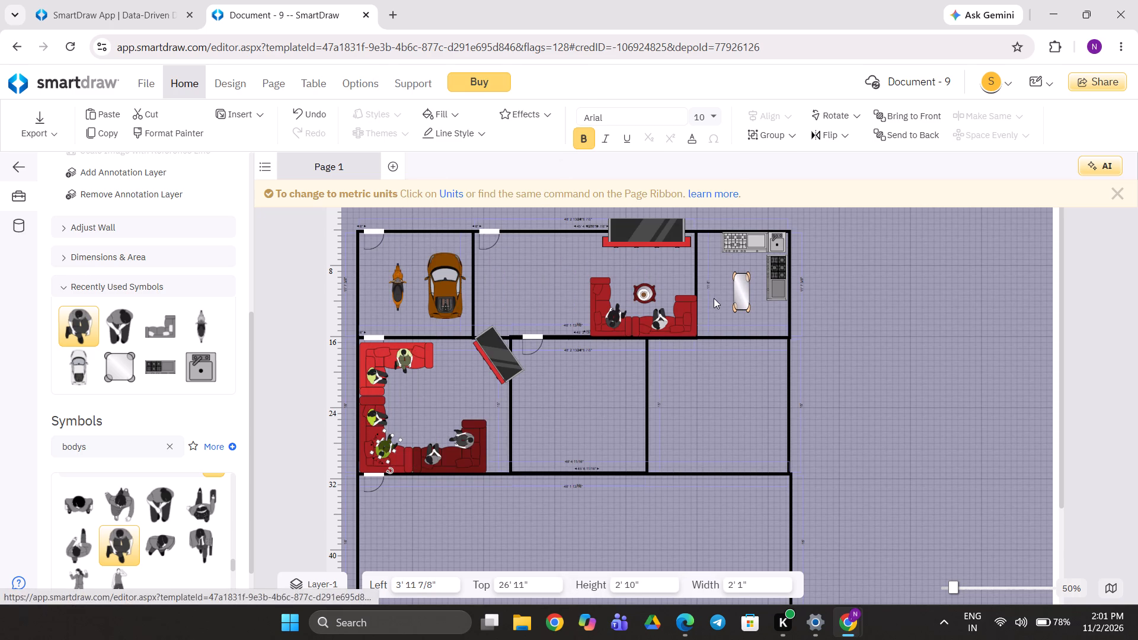
Fill the upward-facing person on the darkest red sofa with the darkest yellow-green, and the left-facing person with dark yellow.
right_click(437, 459)
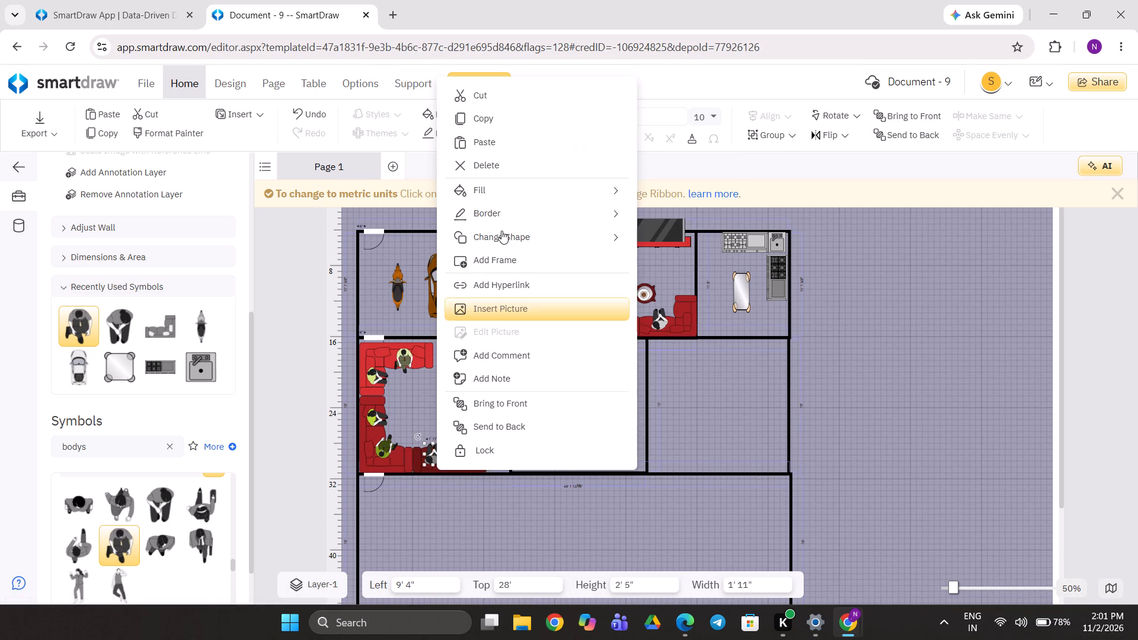
left_click(502, 192)
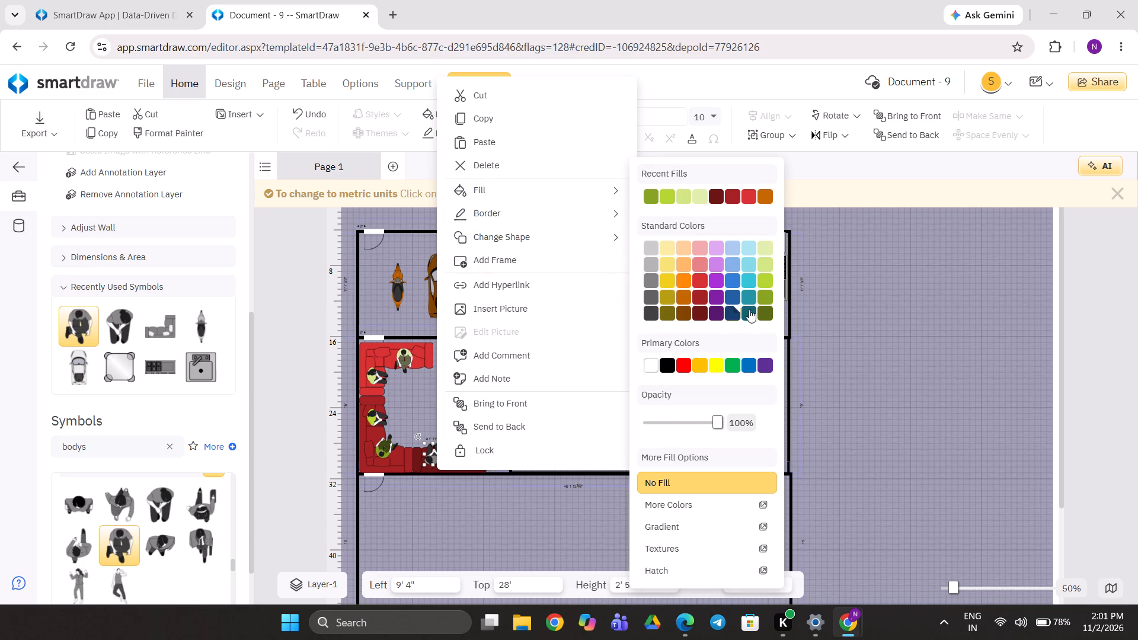
left_click(765, 315)
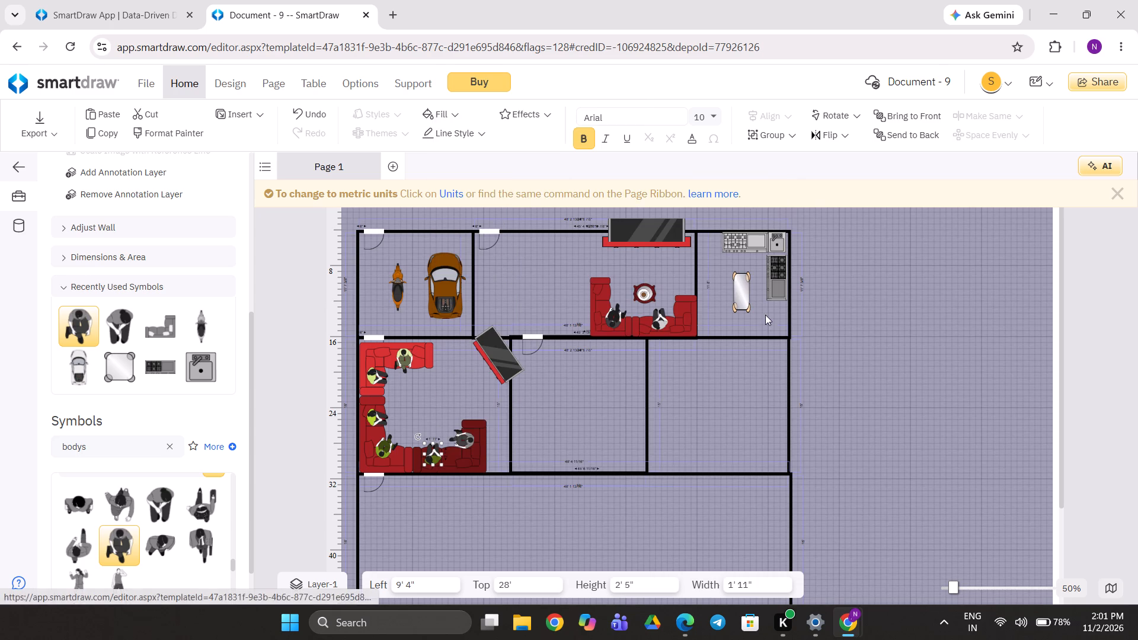
right_click(468, 434)
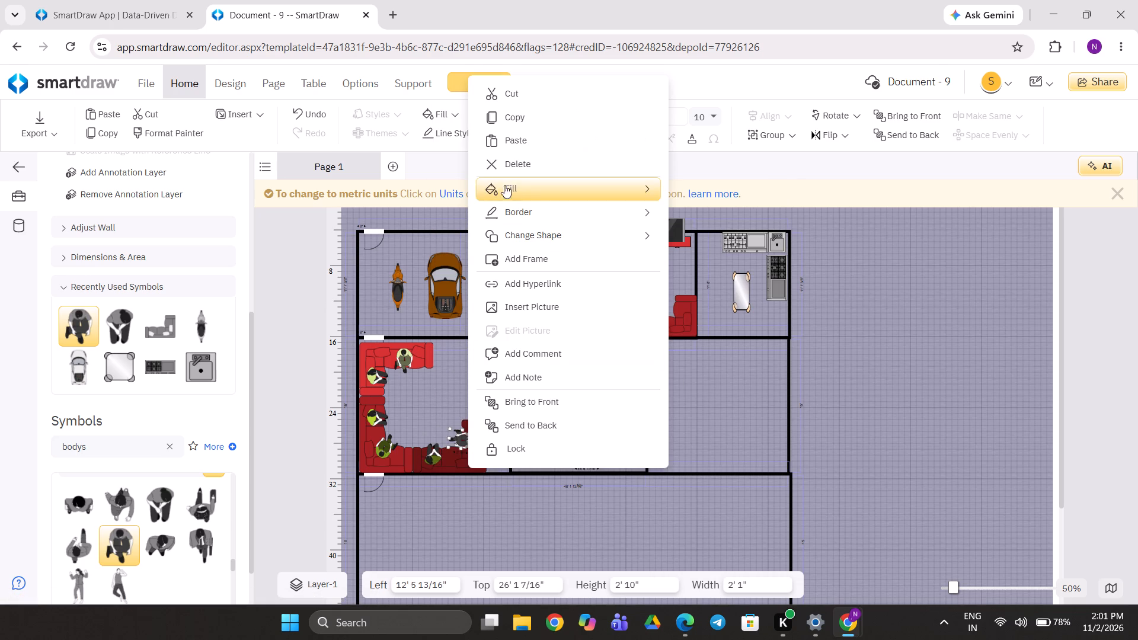
Fill the left-facing person on the darkest red sofa with the darkest standard yellow.
left_click(498, 189)
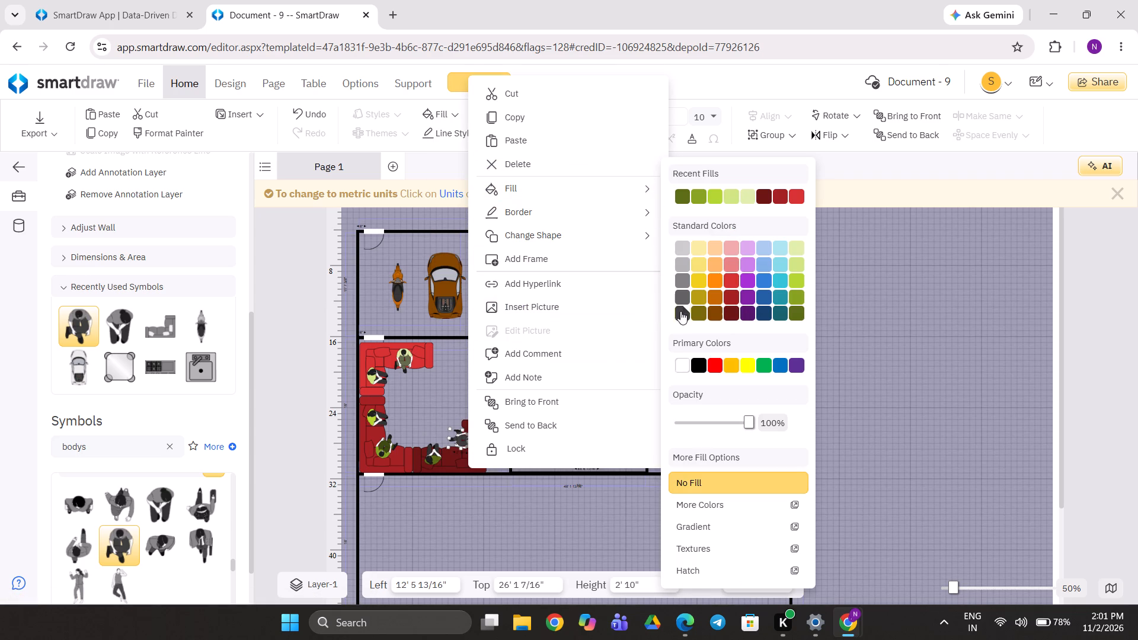
left_click(698, 311)
left_click(532, 501)
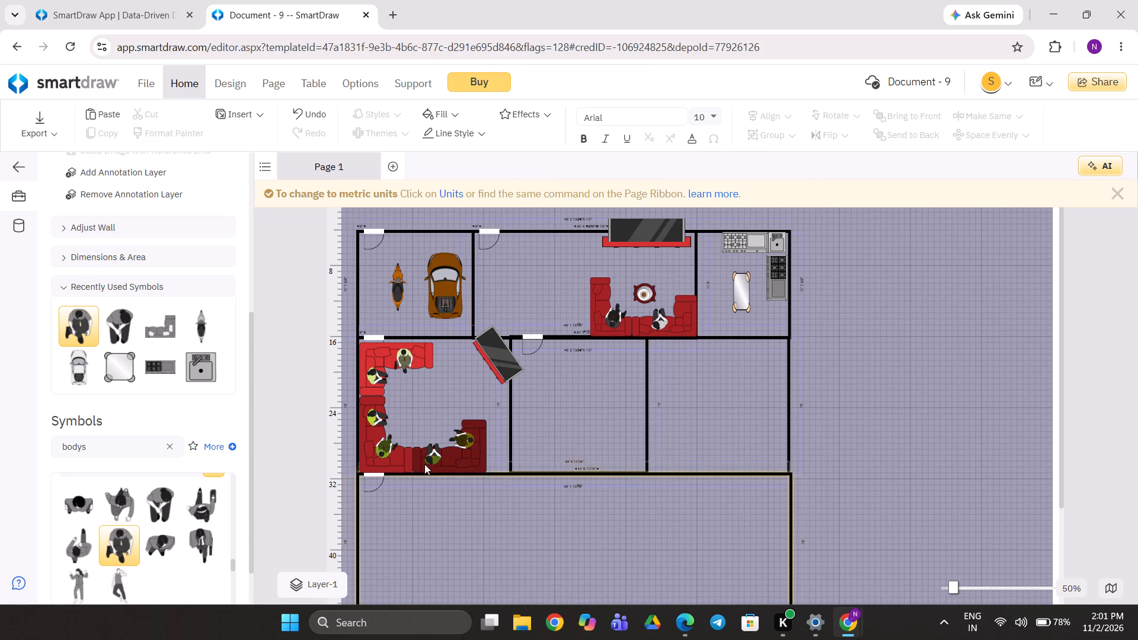
Clear the "bodys" term from the symbol search.
left_click_drag(134, 448, 48, 455)
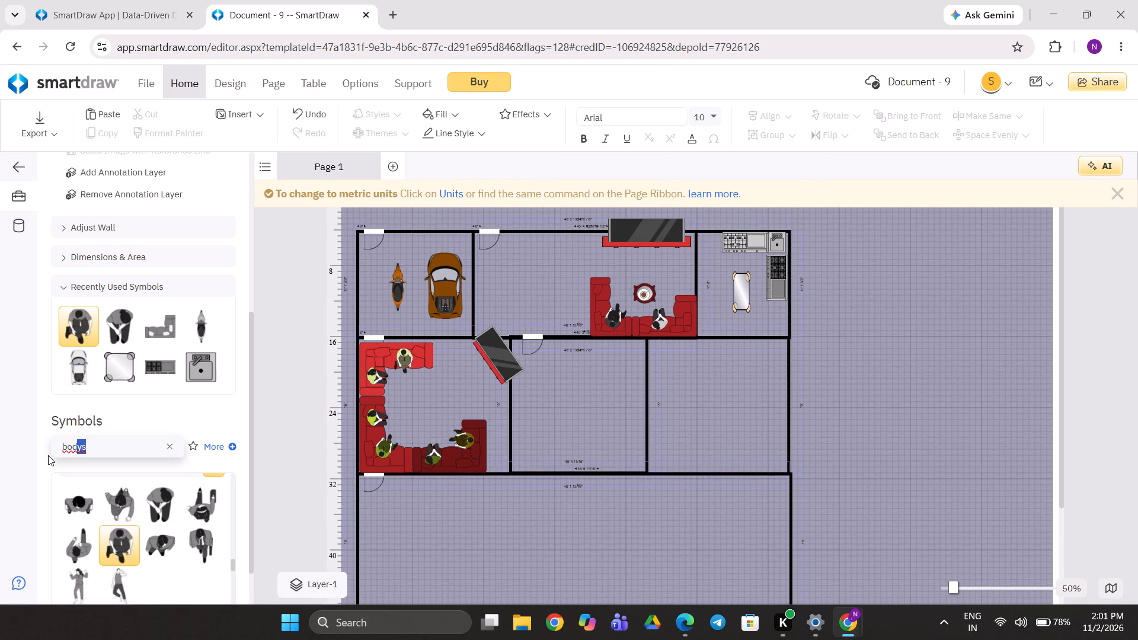
left_click_drag(48, 455, 46, 455)
key("Delete")
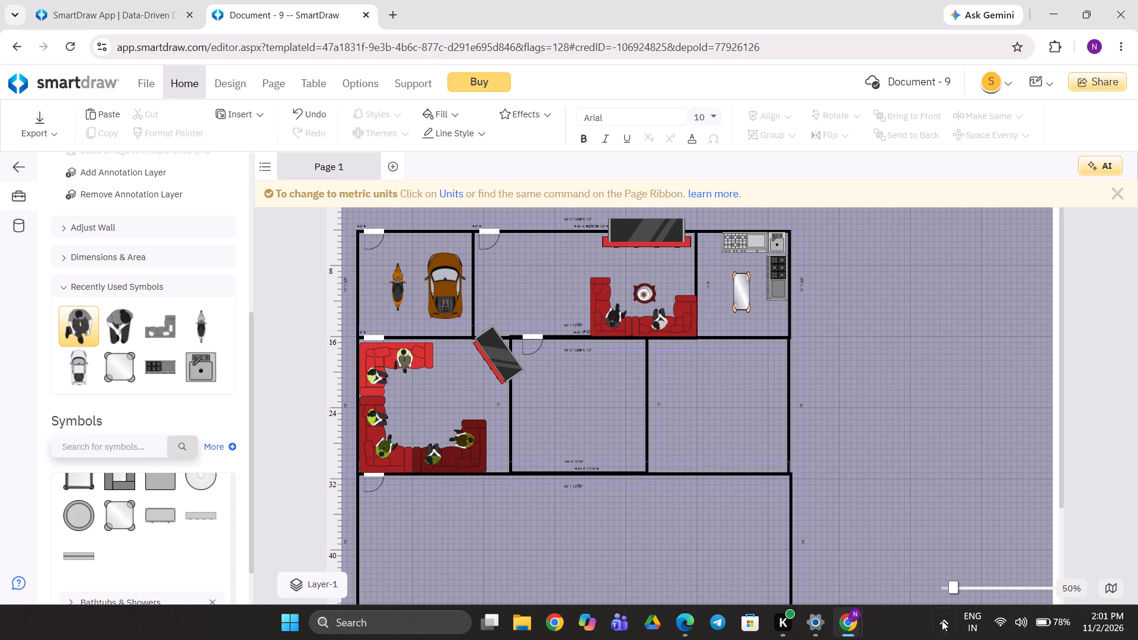
Switch the computer's Wi-Fi connection to the OnePlus Nord CE 2 Lite 5G network.
left_click(993, 616)
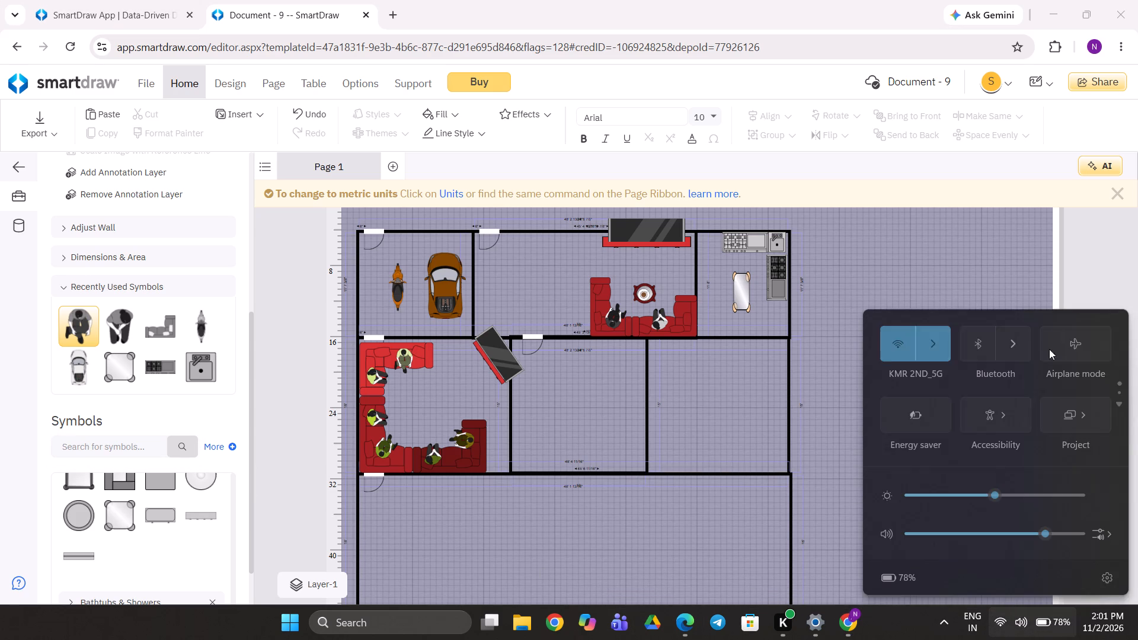
left_click(938, 344)
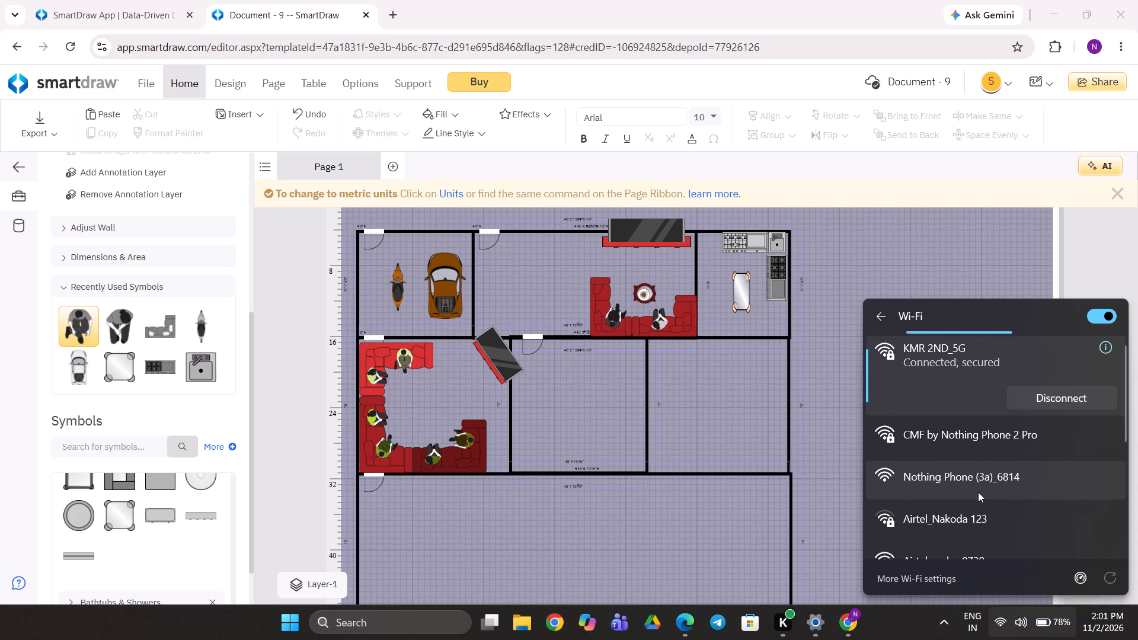
scroll(978, 492, "down", 1)
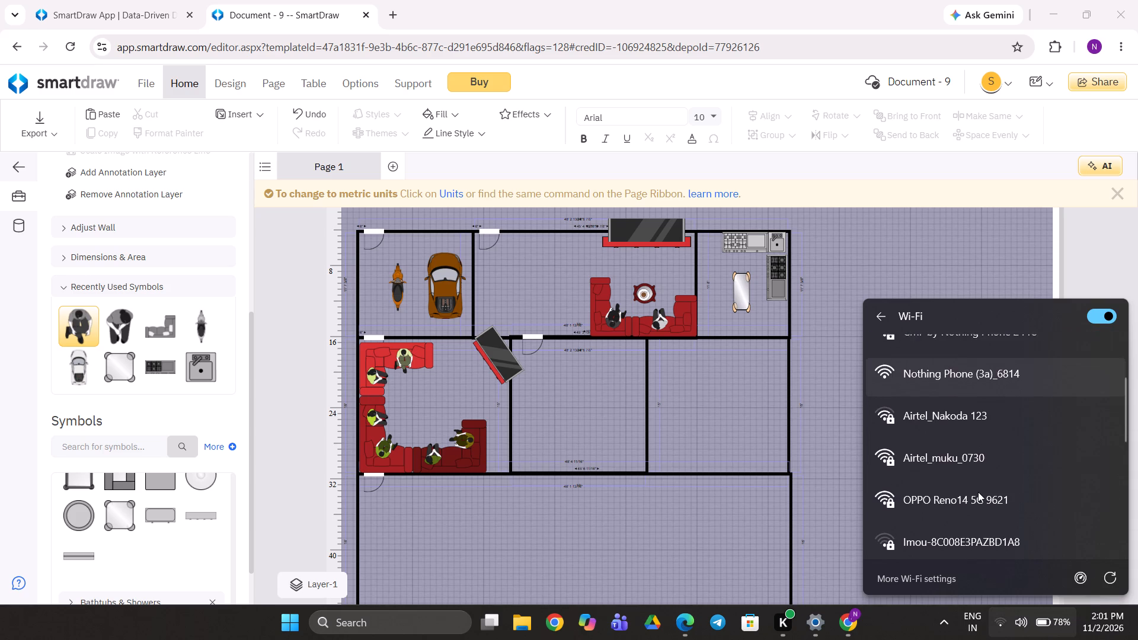
scroll(978, 492, "up", 5)
left_click(974, 392)
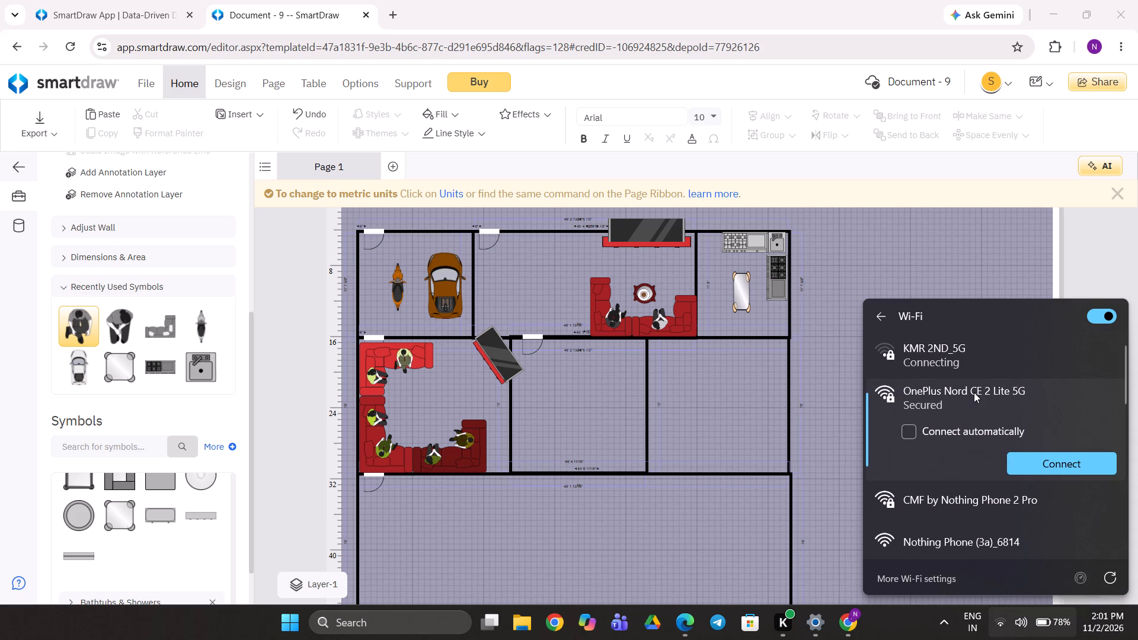
left_click(1069, 468)
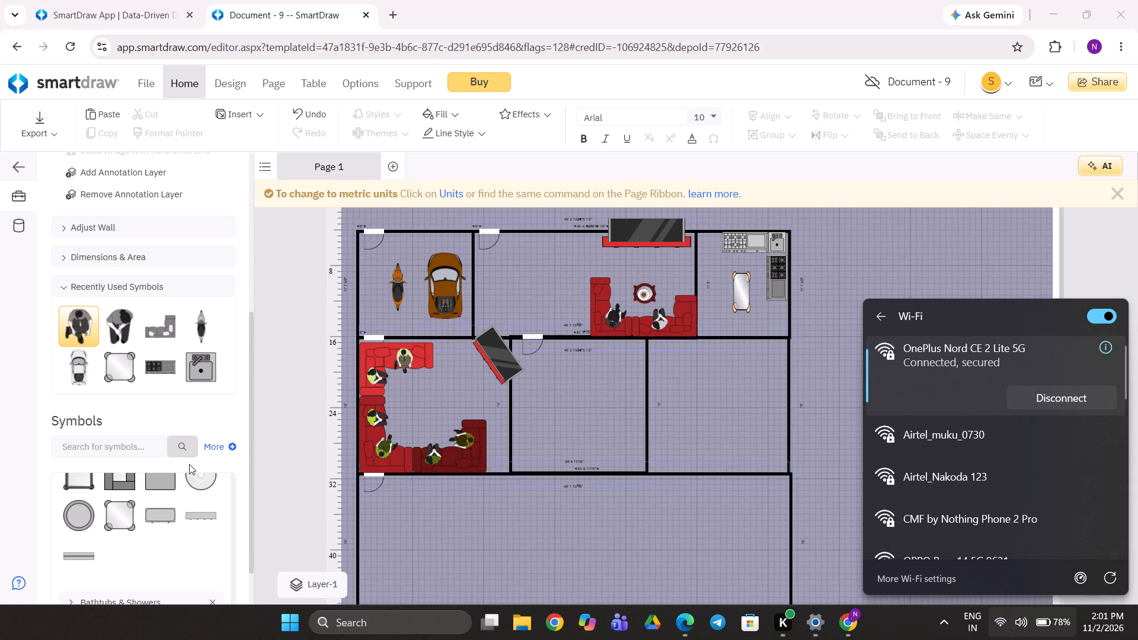
Search the symbol library for "8 ball poll".
left_click(144, 445)
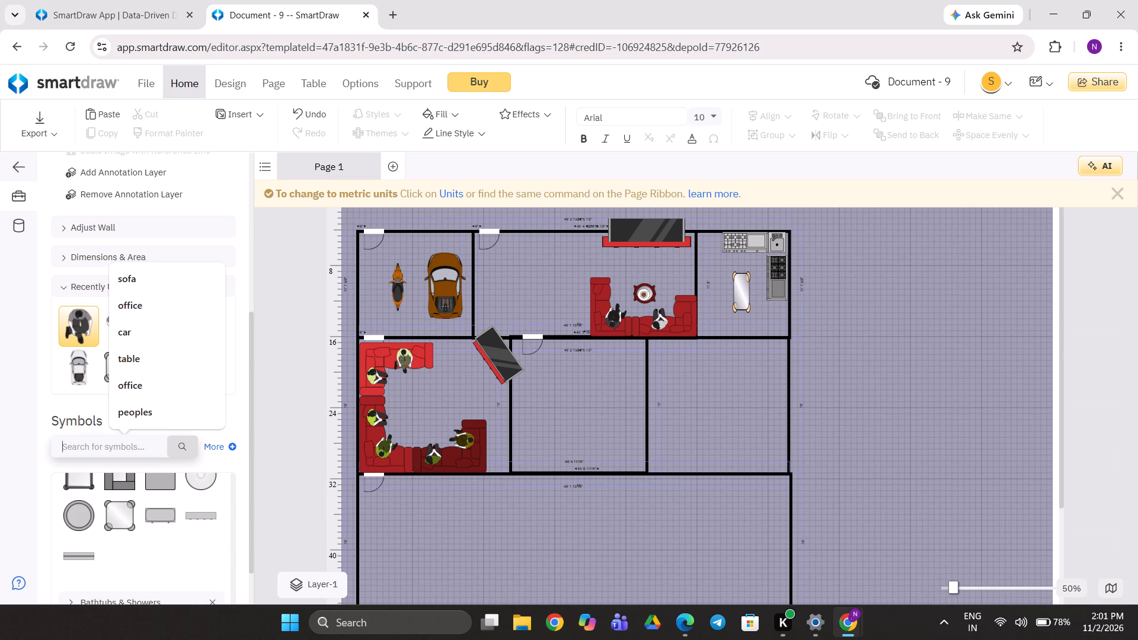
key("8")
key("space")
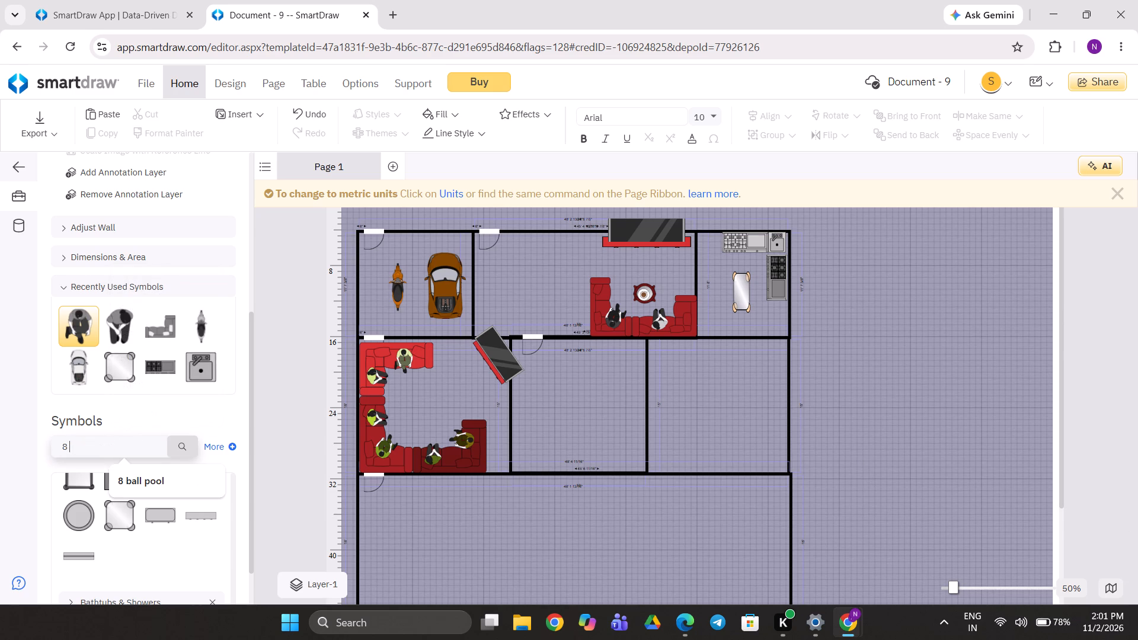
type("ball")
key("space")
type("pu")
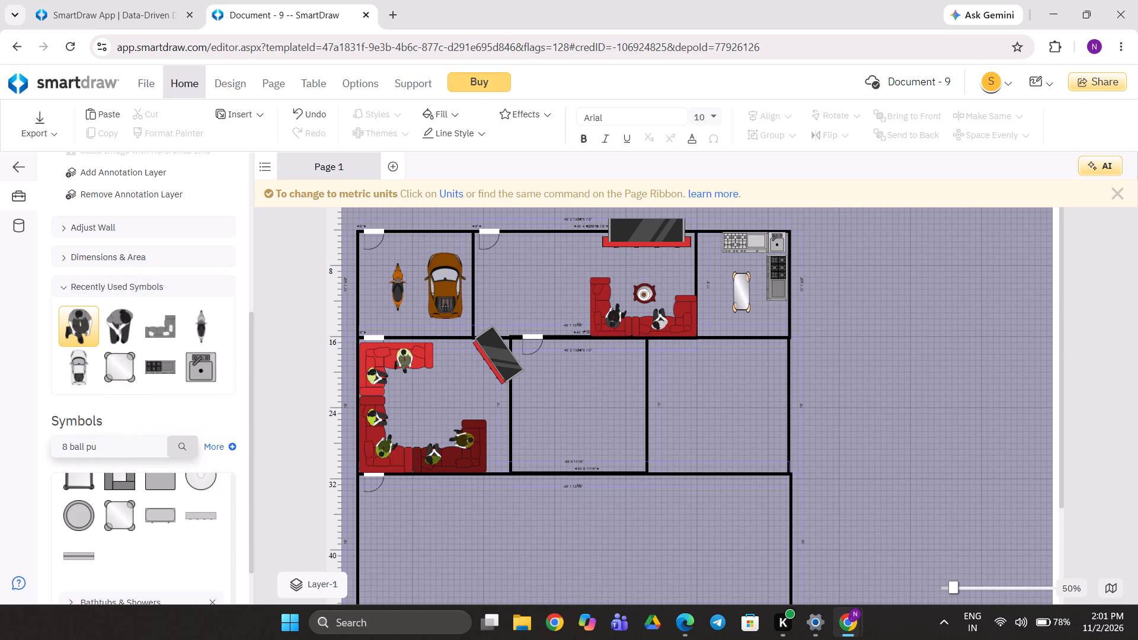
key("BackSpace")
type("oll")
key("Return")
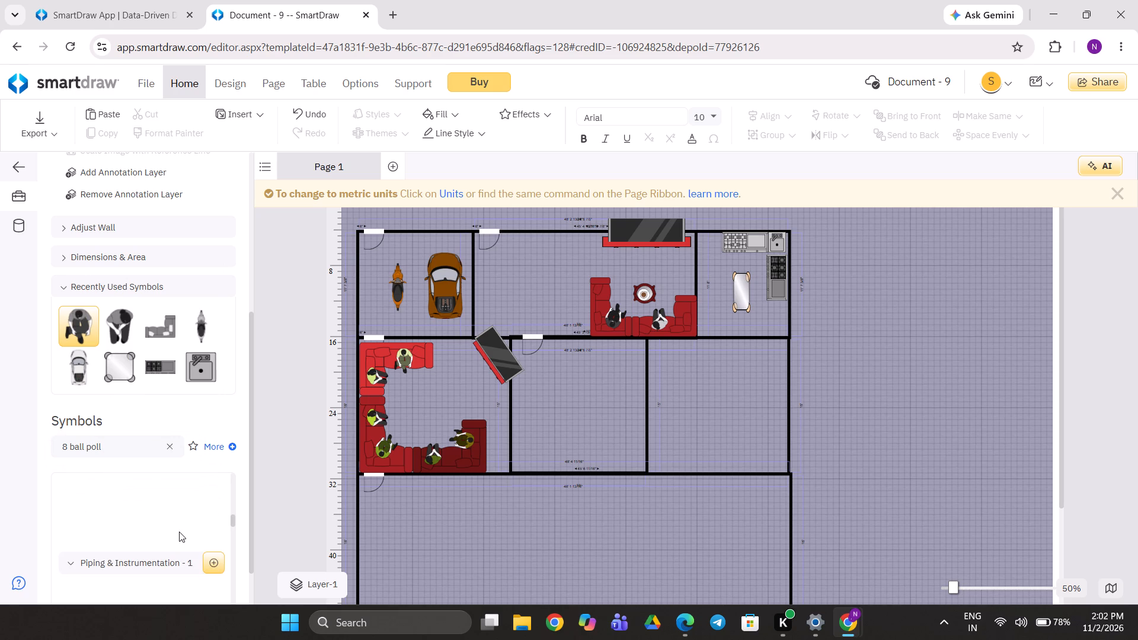
Find Pool Table (Colored) among the symbol results for "8 ball poll" and add it to the plan.
scroll(179, 532, "down", 2)
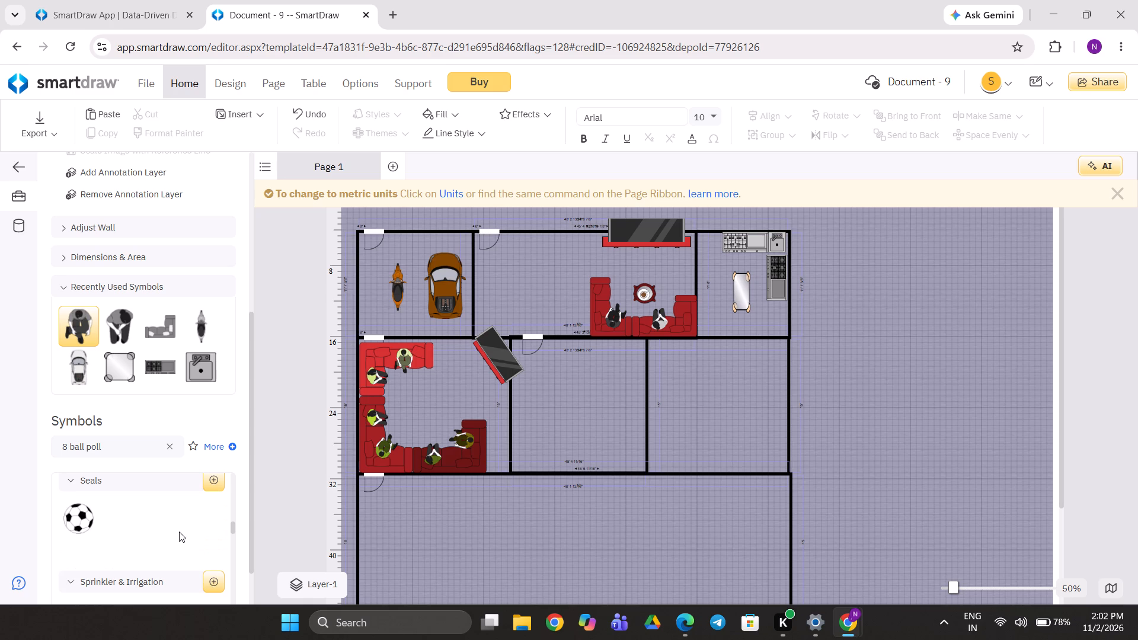
scroll(179, 532, "down", 3)
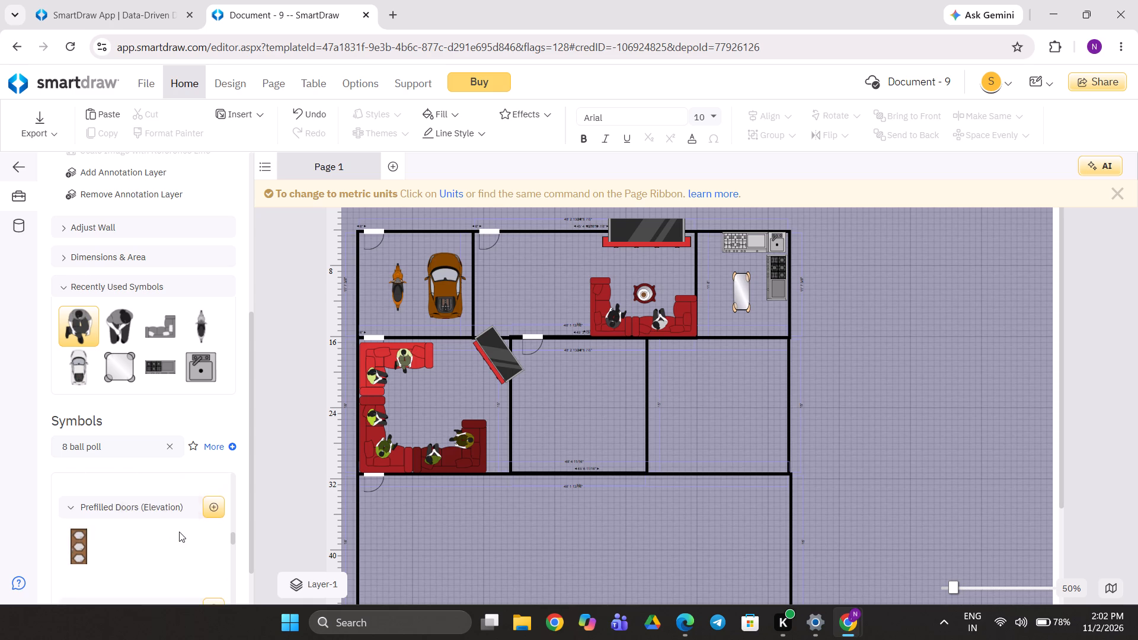
scroll(179, 532, "down", 3)
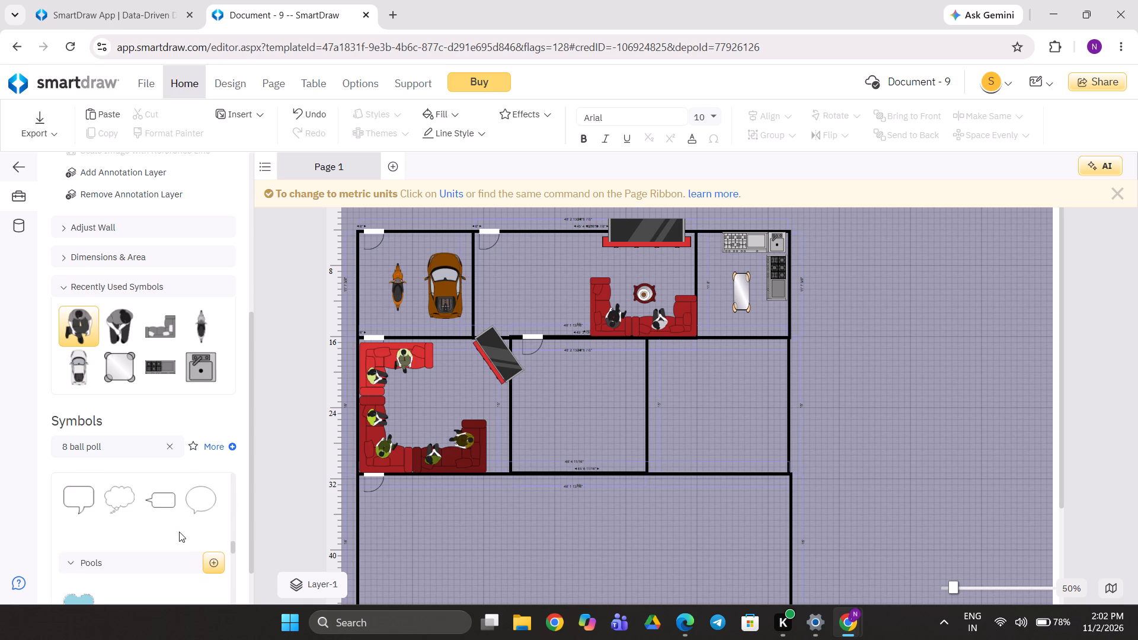
scroll(179, 532, "down", 3)
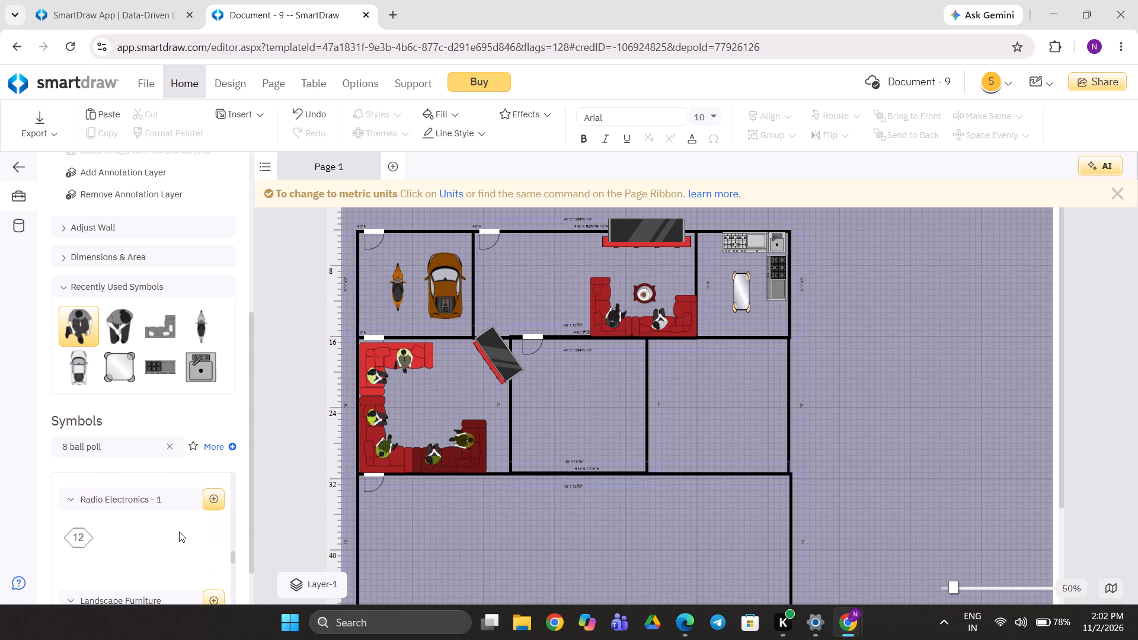
scroll(179, 532, "down", 4)
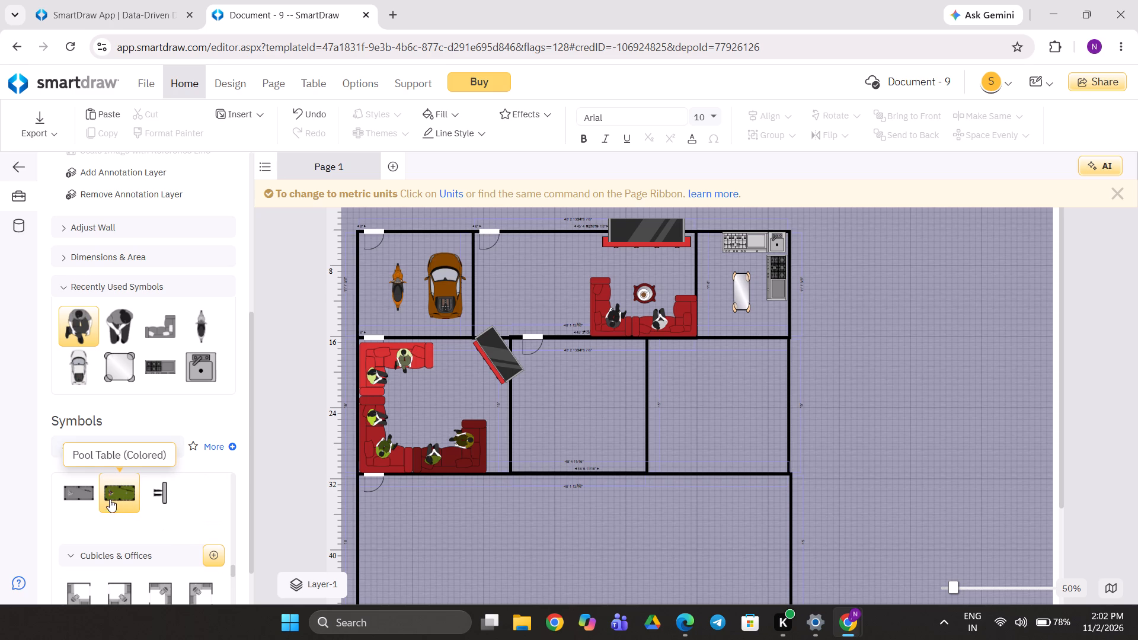
double_click(117, 498)
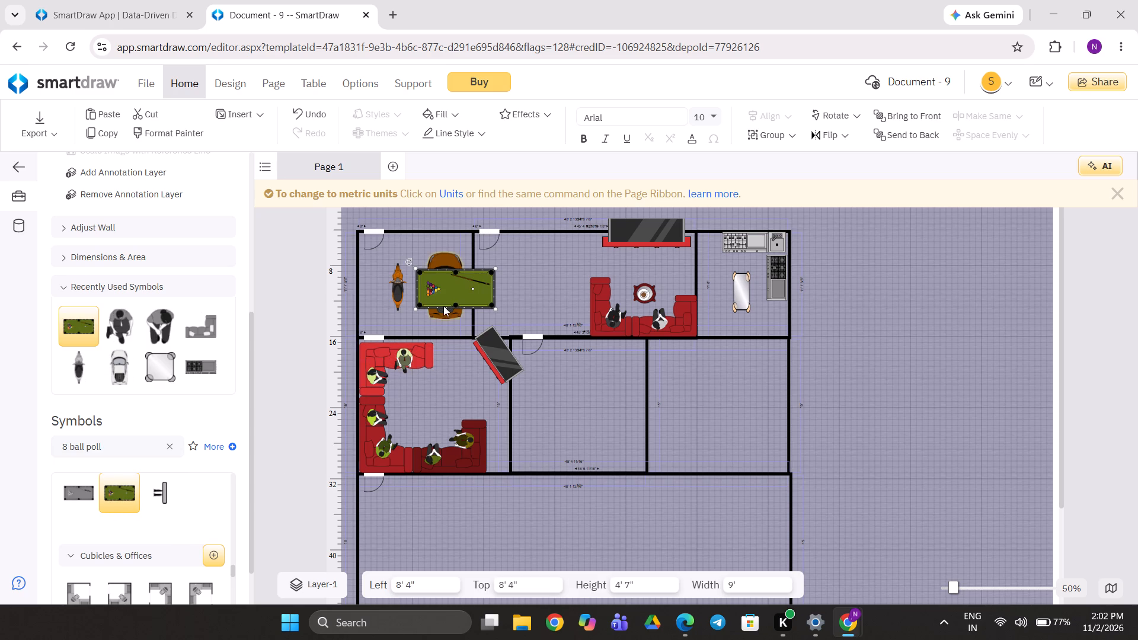
Place the pool table centrally in the middle room, at left 22' 4", top 21' 9 1/4".
left_click_drag(459, 277, 584, 390)
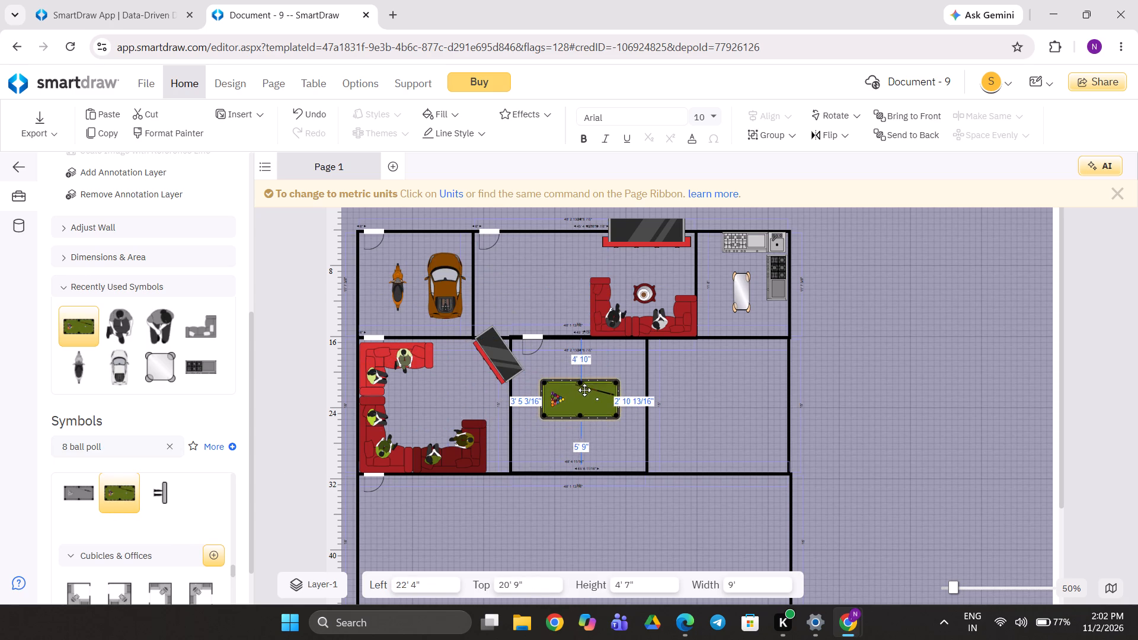
left_click_drag(584, 390, 586, 394)
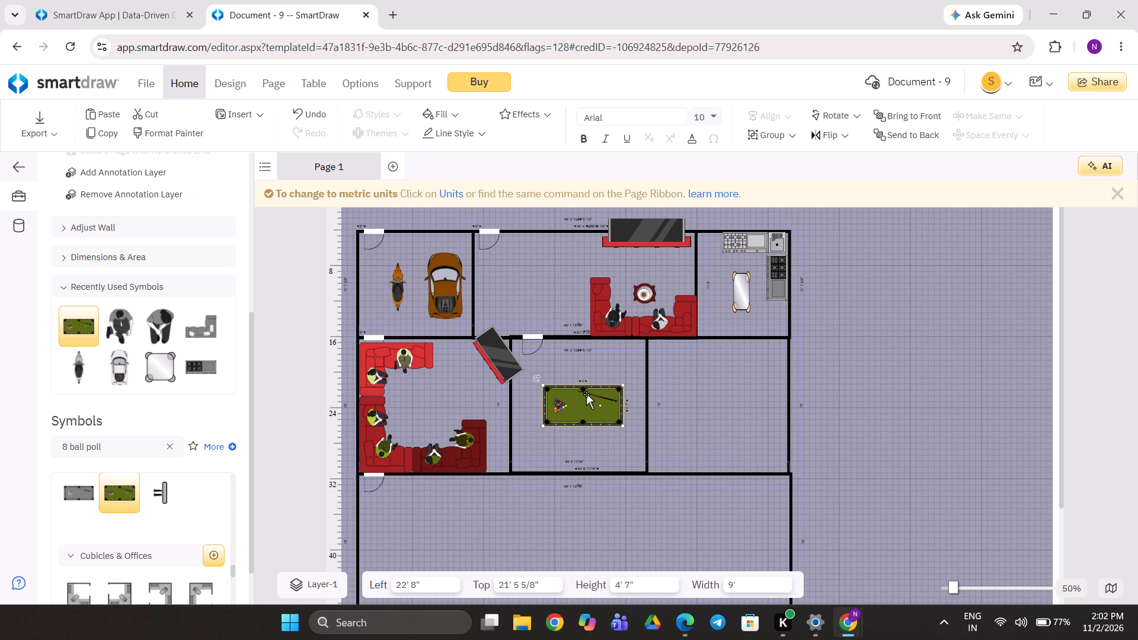
left_click(592, 405)
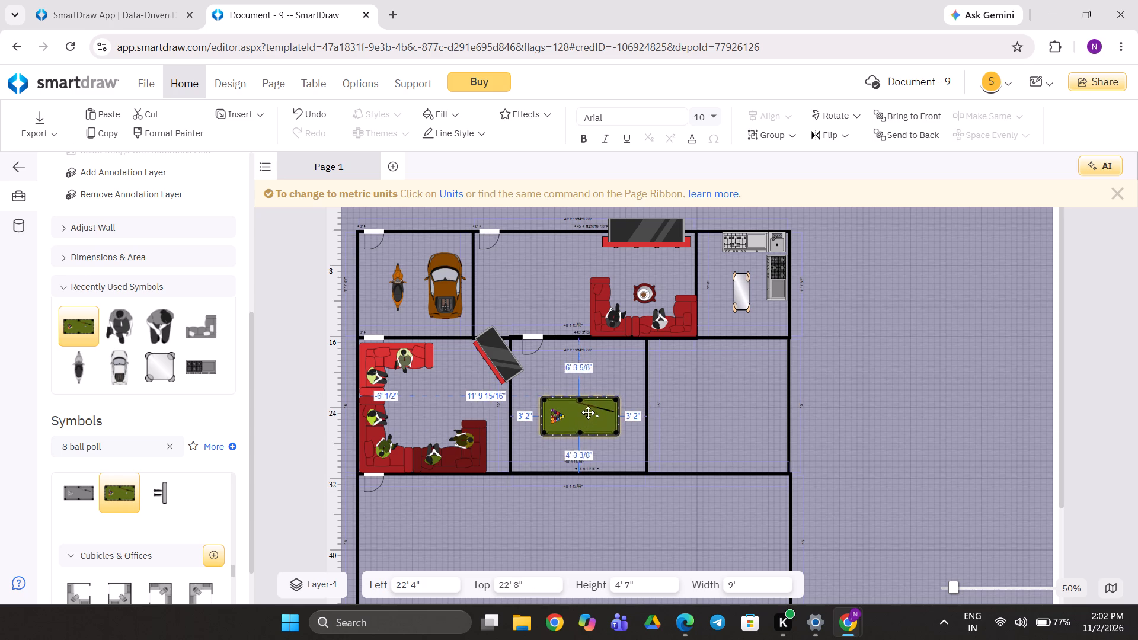
left_click(589, 409)
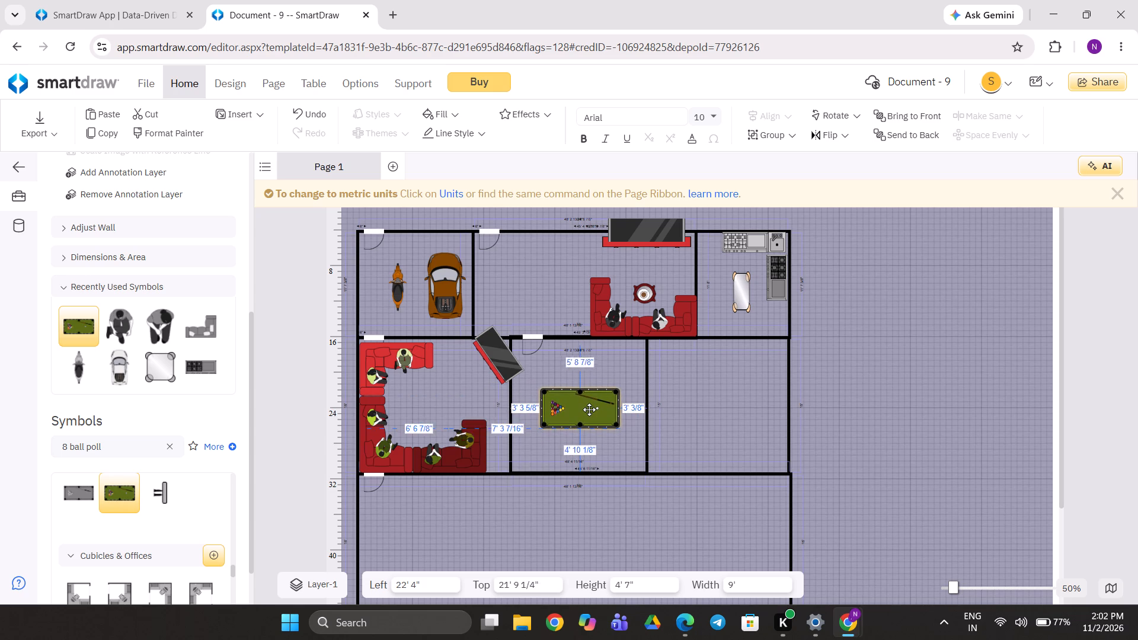
left_click(592, 456)
Add an 8' x 8' Cubicle with its desk at the upper left and set it below the pool table, at left 19' 2 1/4", top 28' 8 5/8".
scroll(133, 535, "down", 1)
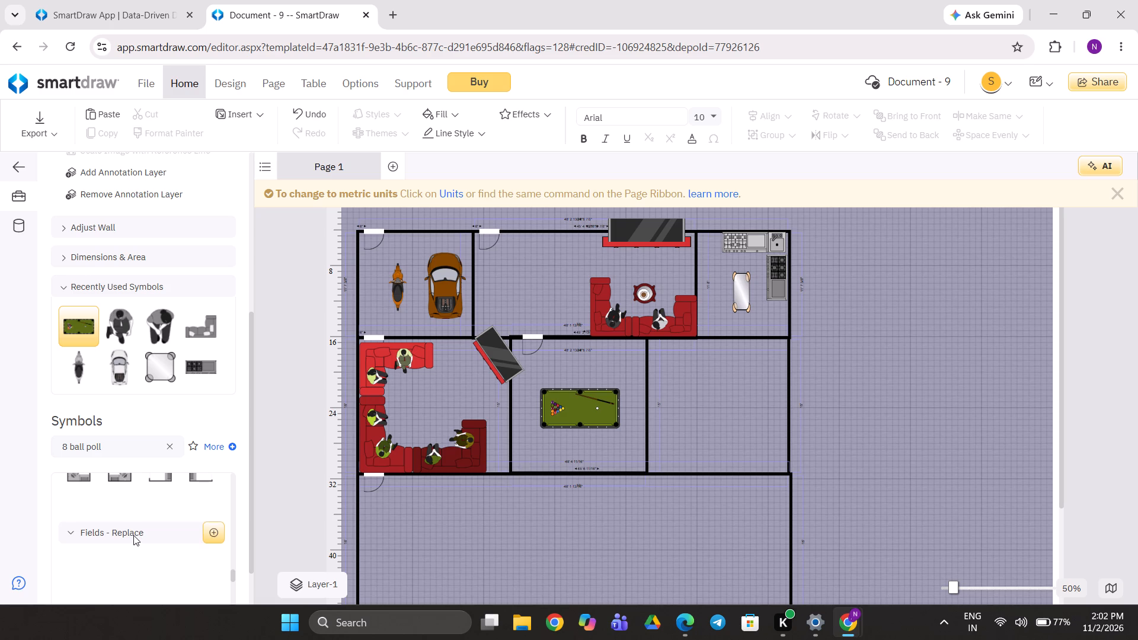
scroll(133, 535, "down", 1)
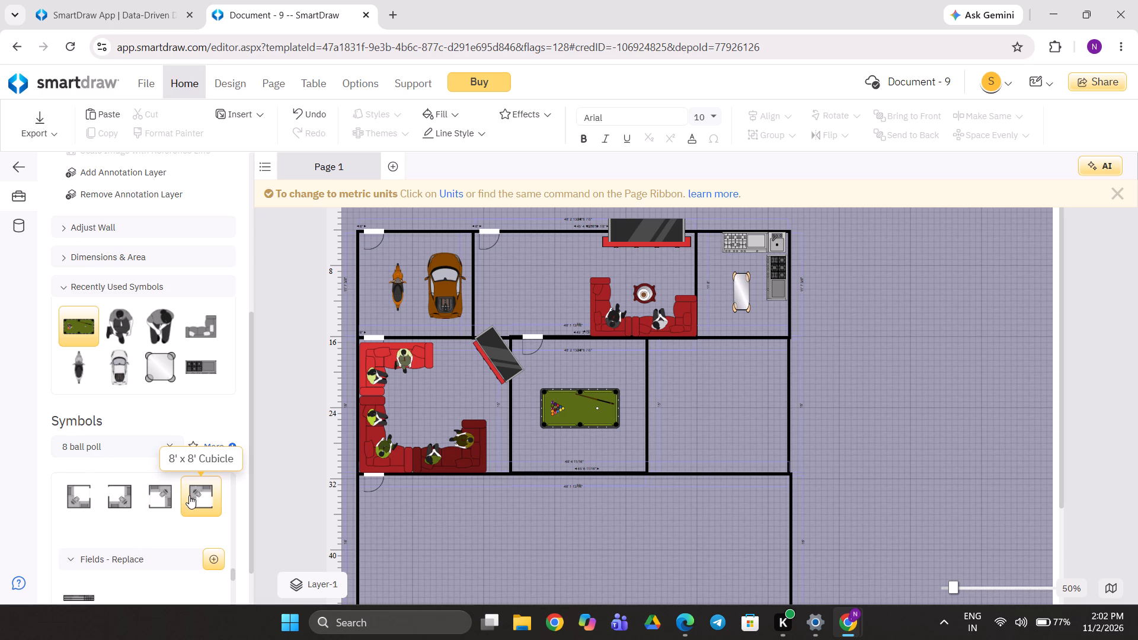
double_click(197, 501)
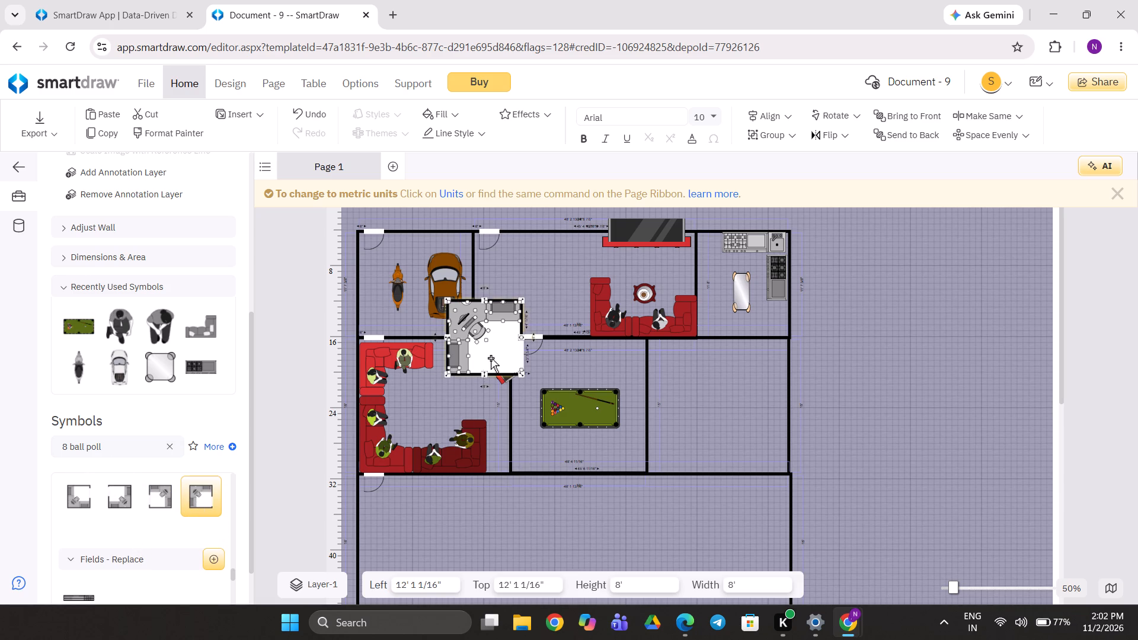
left_click_drag(494, 356, 561, 505)
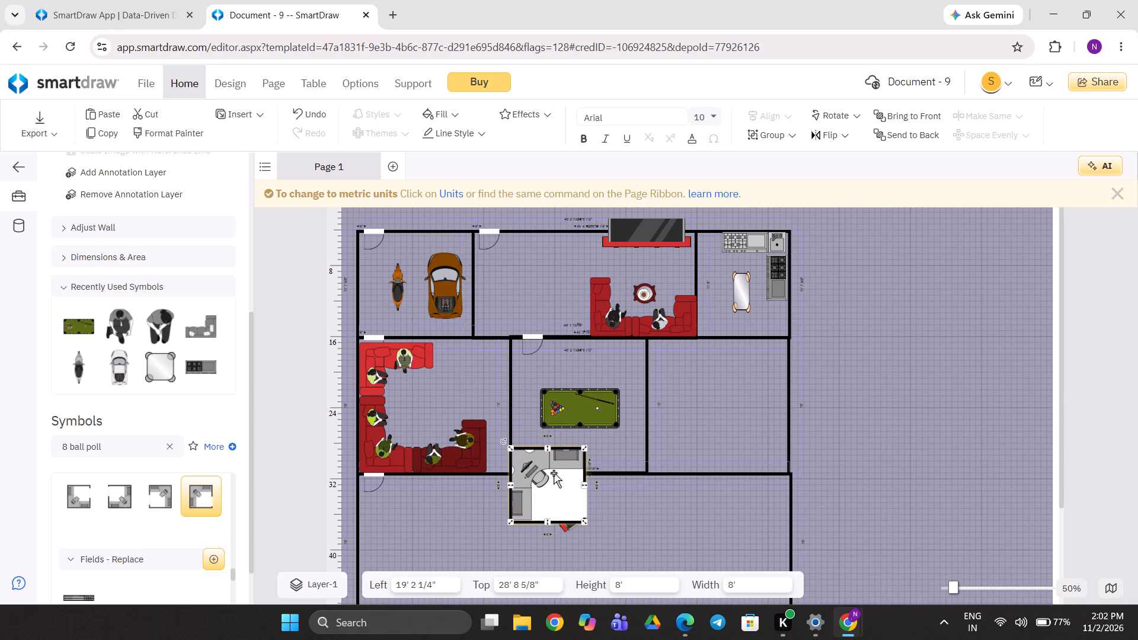
Pull the cubicle's upper straight desk section into the empty room beside the pool room, at left 42' 8", top 22' 8".
left_click_drag(561, 461, 718, 412)
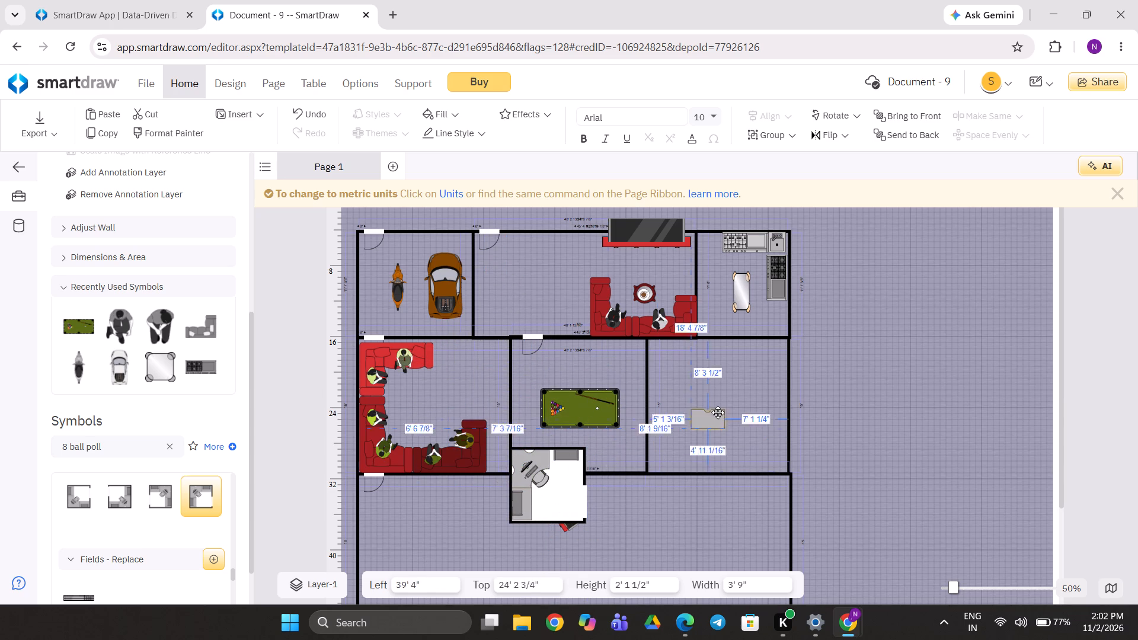
left_click_drag(718, 412, 731, 406)
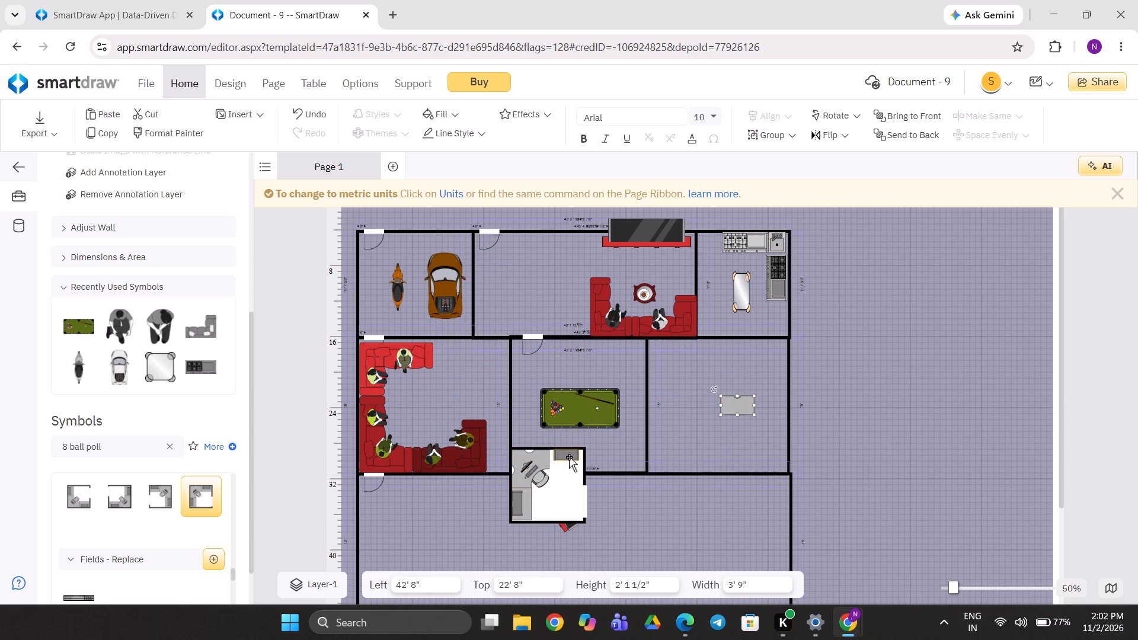
Move the cubicle's upper cabinet and its remaining straight desk section side by side into the large lower room.
left_click_drag(569, 457, 730, 501)
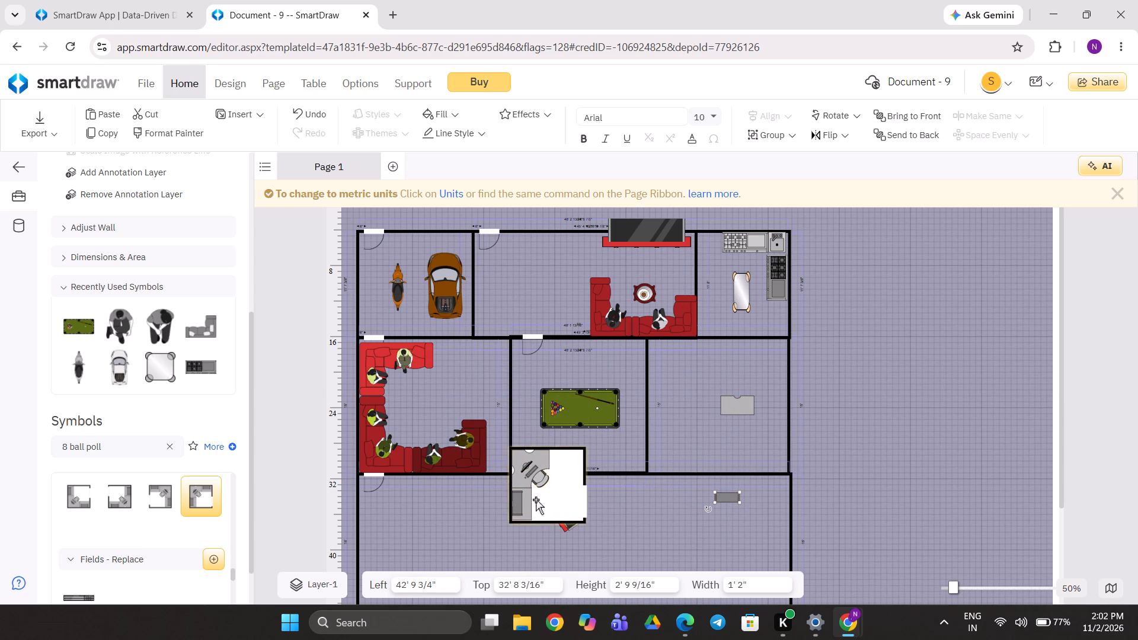
left_click_drag(529, 508, 698, 502)
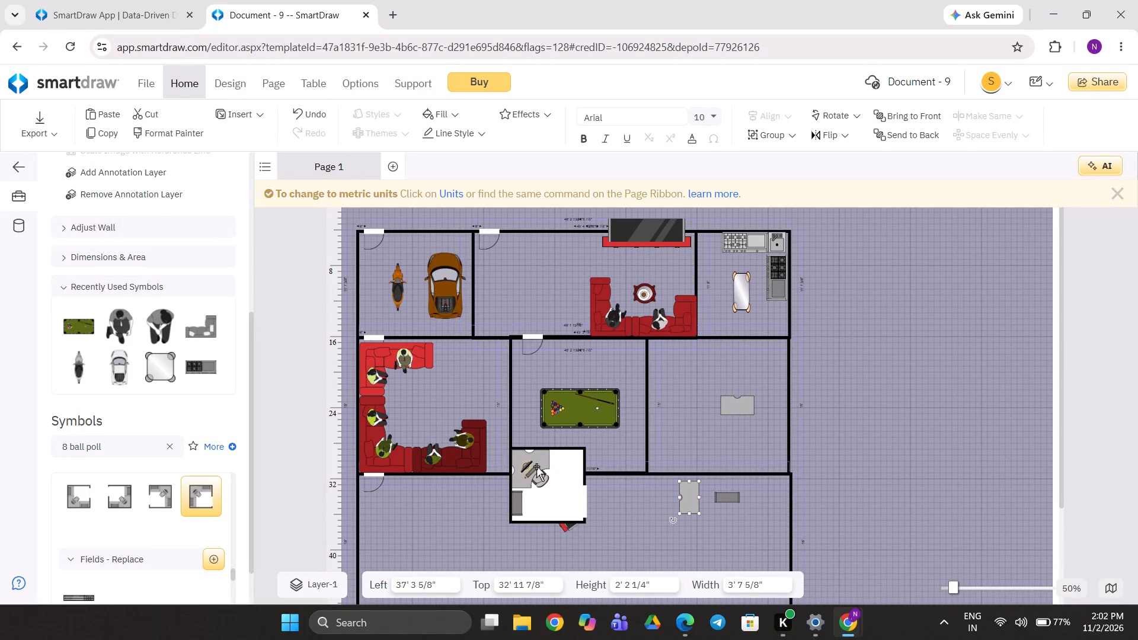
Move the cubicle's corner desk into the upper-left corner of the empty room beside the pool room, at left 34' 8", top 16'.
left_click_drag(540, 462, 695, 361)
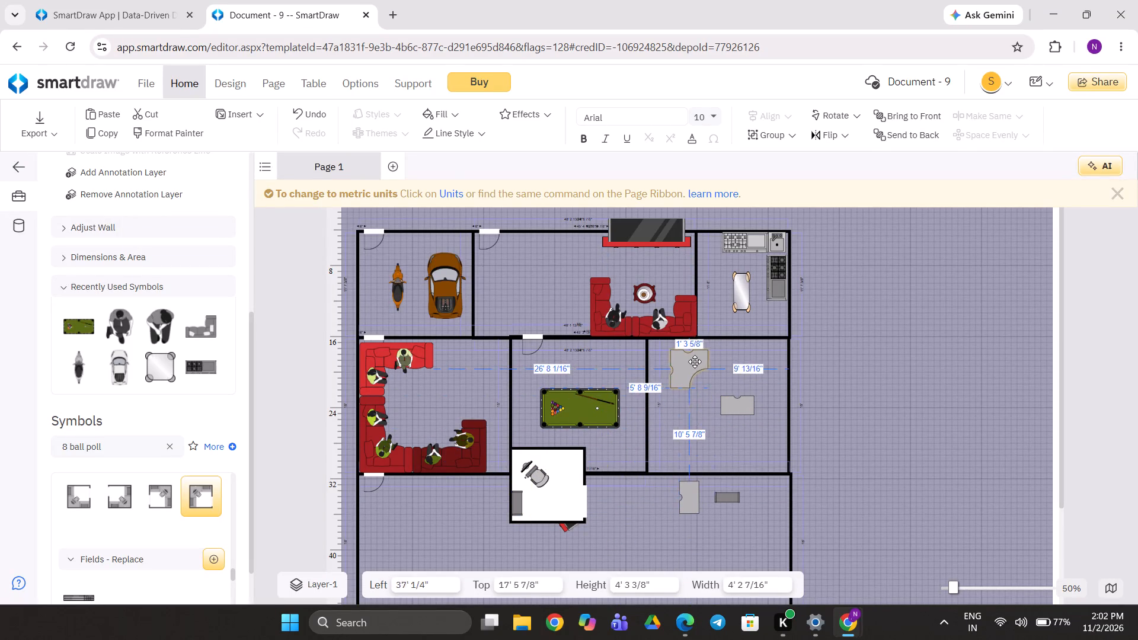
left_click_drag(695, 361, 684, 315)
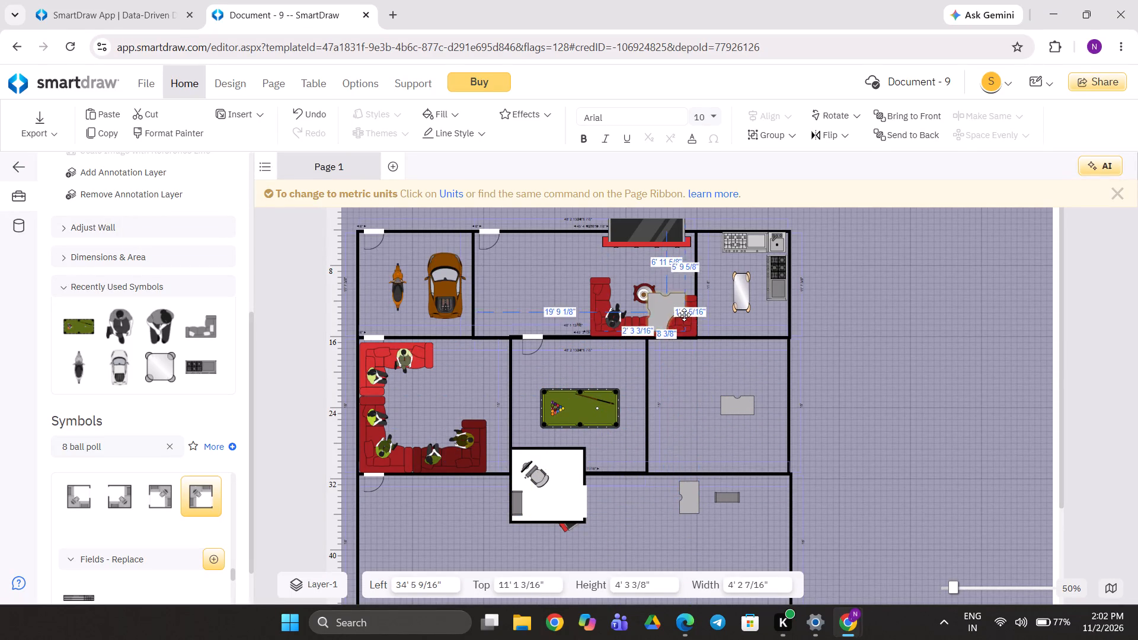
left_click_drag(684, 315, 677, 348)
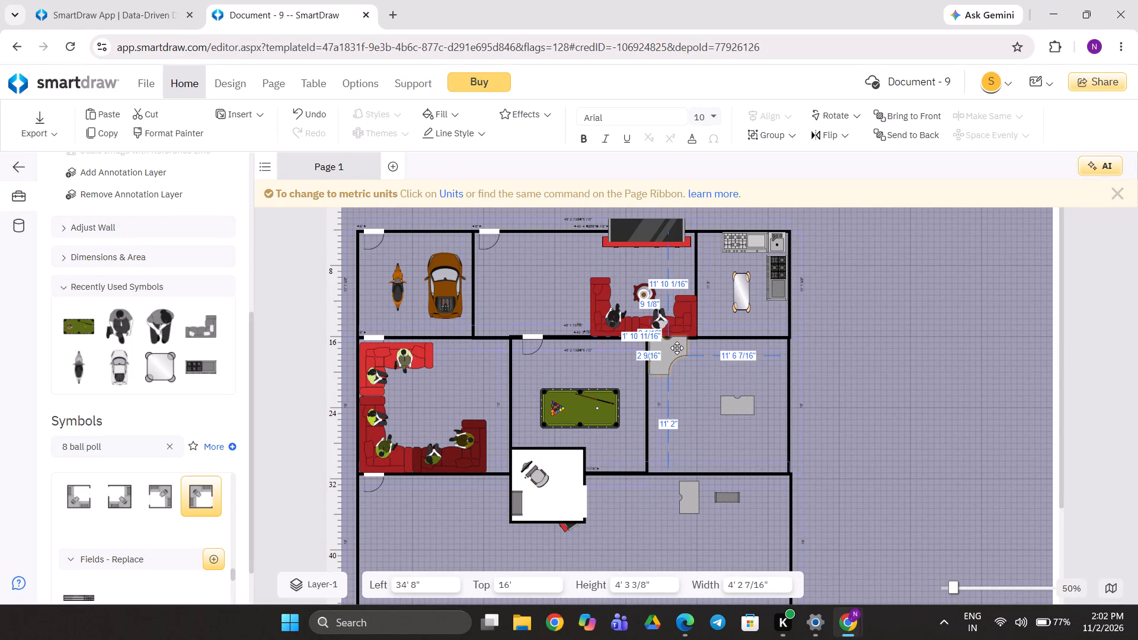
Shift the corner desk down just inside the upper wall of the room beside the pool room, at left 34' 8", top 16' 4 5/8".
left_click_drag(677, 348, 677, 352)
left_click(673, 356)
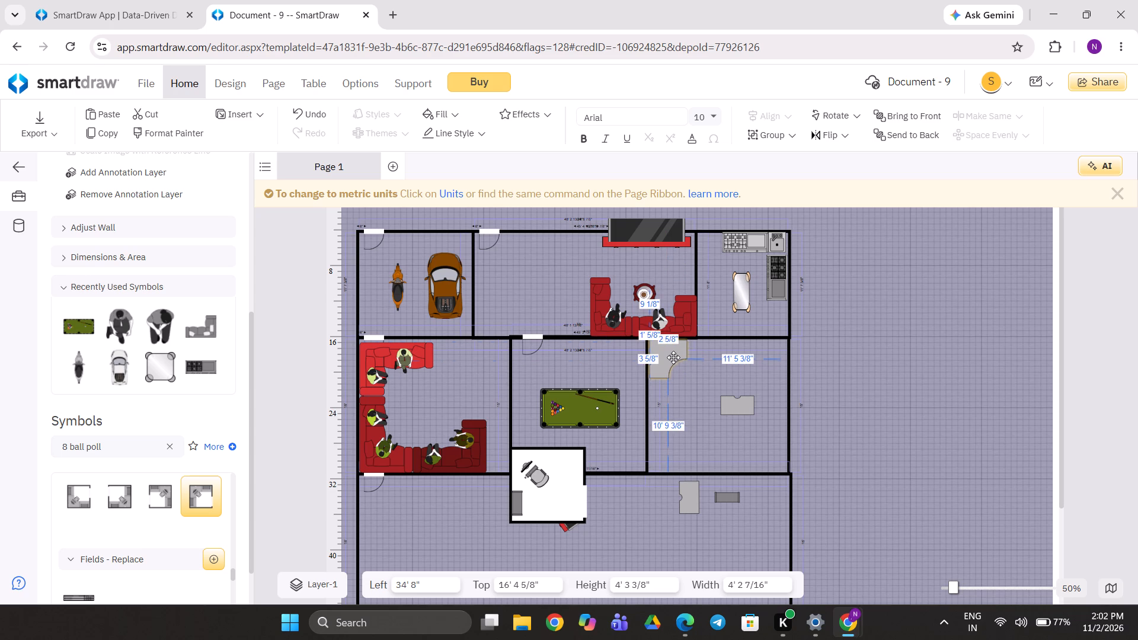
left_click(680, 395)
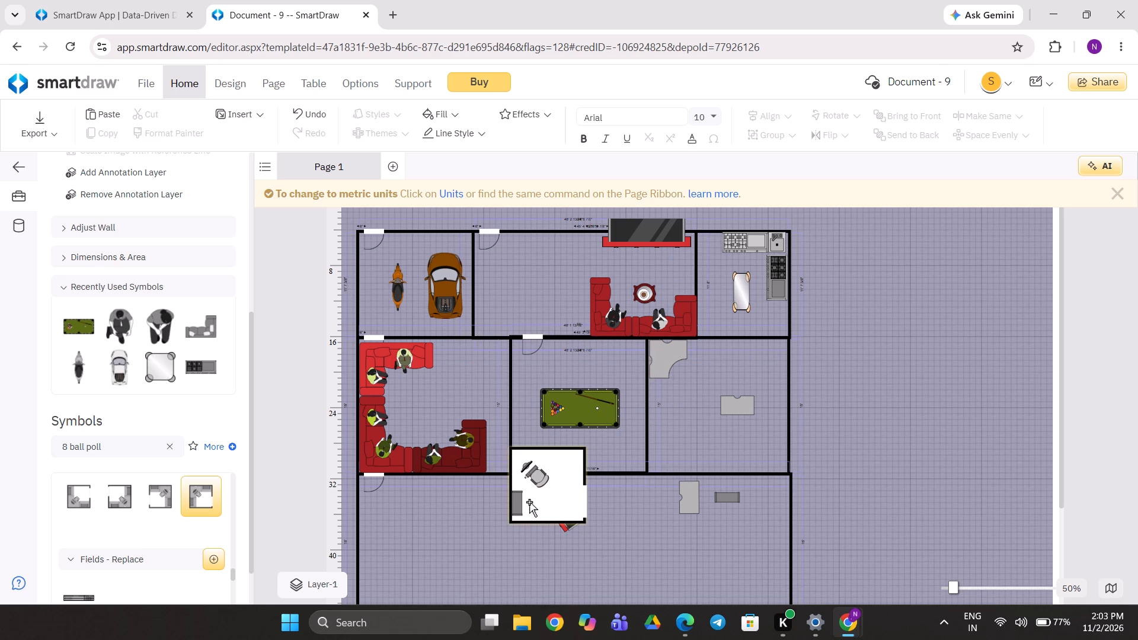
Move the straight desk section from the large lower room to directly below the corner desk, at left 33' 11 5/8", top 21' 4 15/16".
left_click_drag(695, 493, 680, 445)
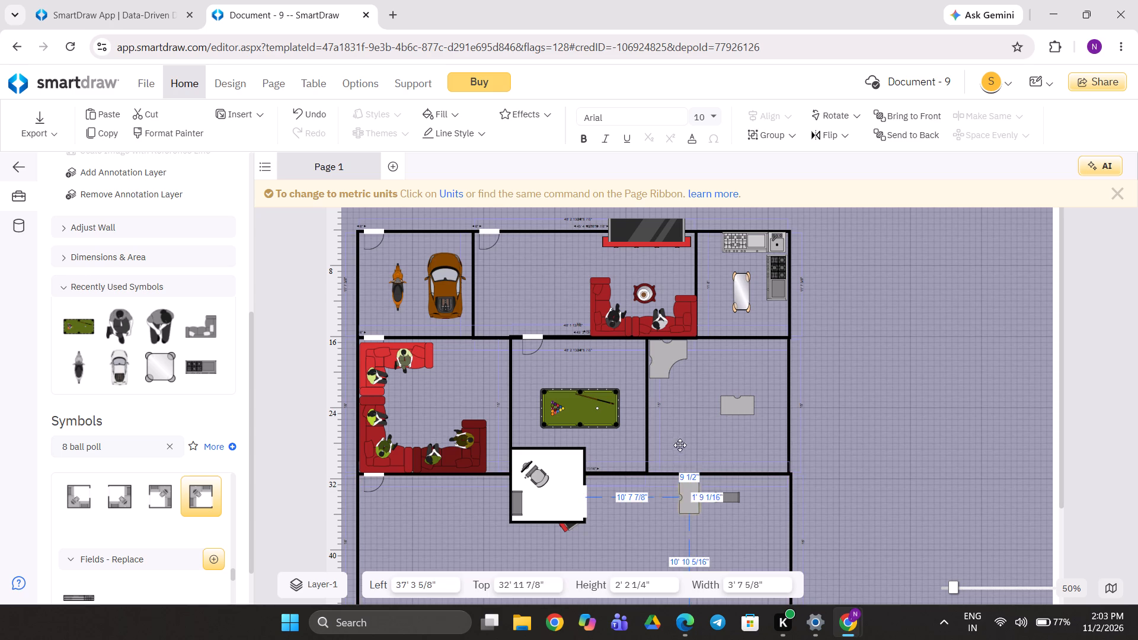
left_click_drag(680, 445, 666, 395)
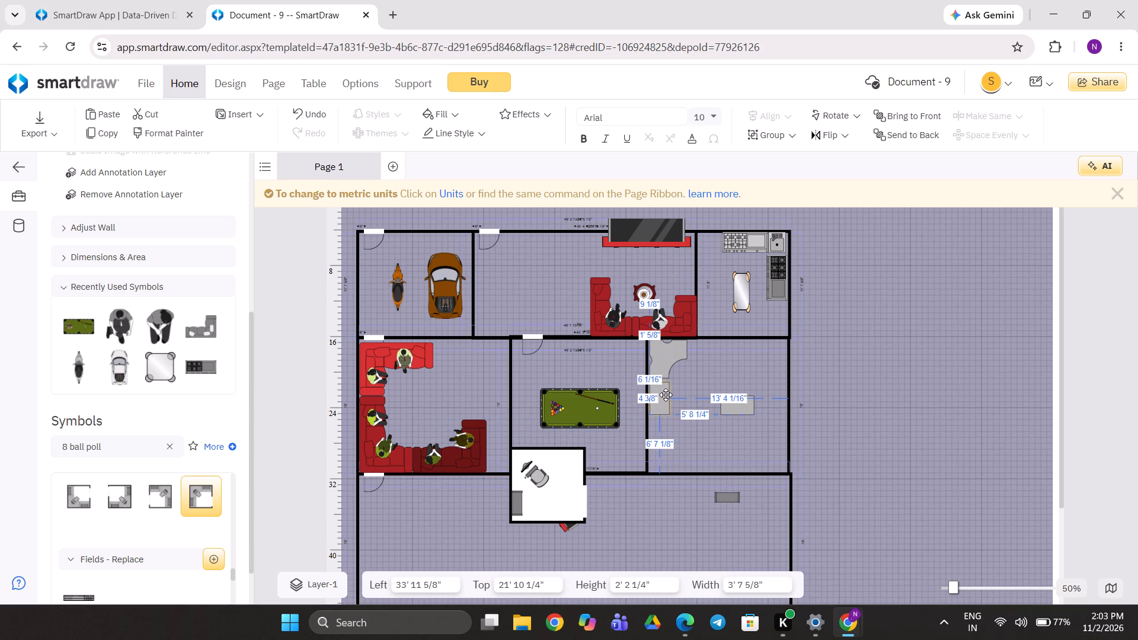
left_click_drag(666, 395, 665, 391)
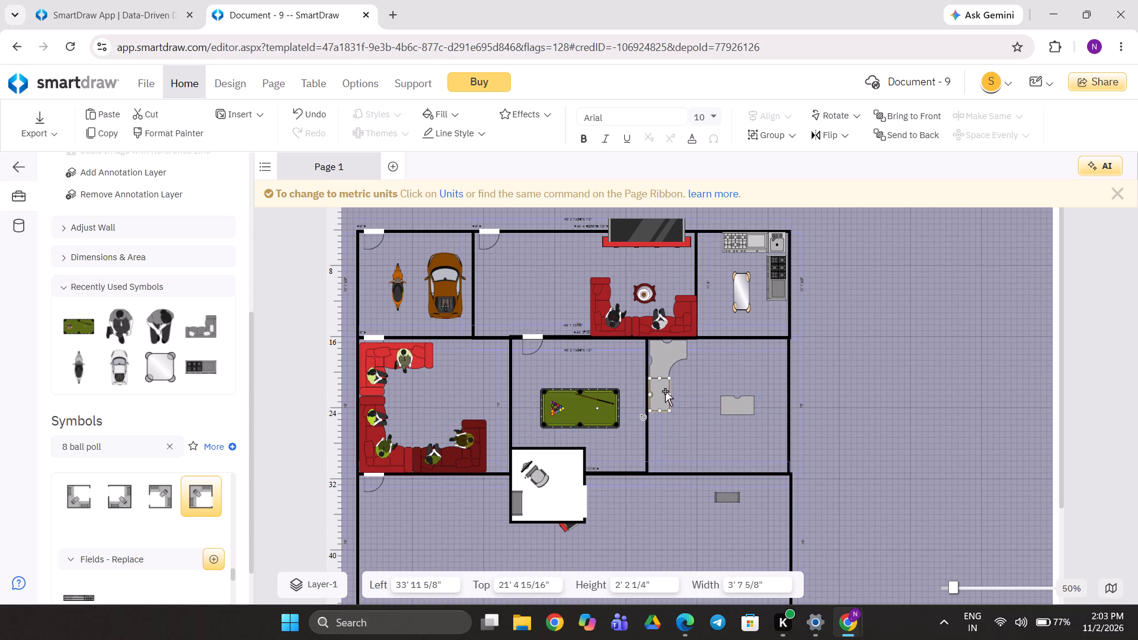
Place the other straight desk section along the upper wall against the corner desk, at left 39' 1", top 16' 4 5/8".
left_click_drag(740, 405, 712, 351)
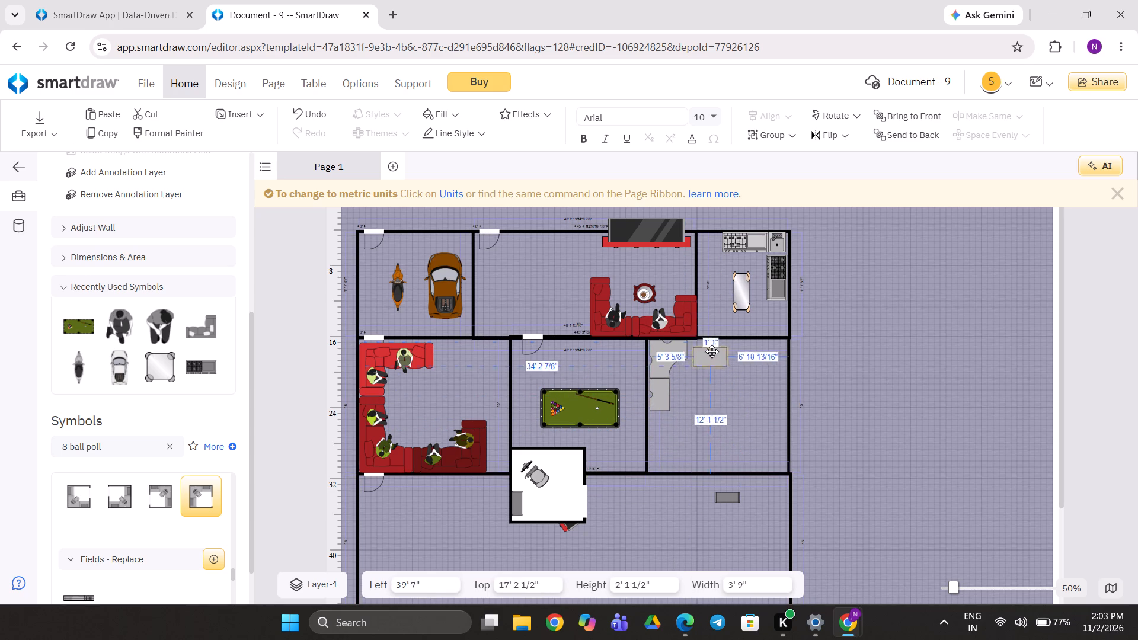
left_click_drag(712, 351, 708, 350)
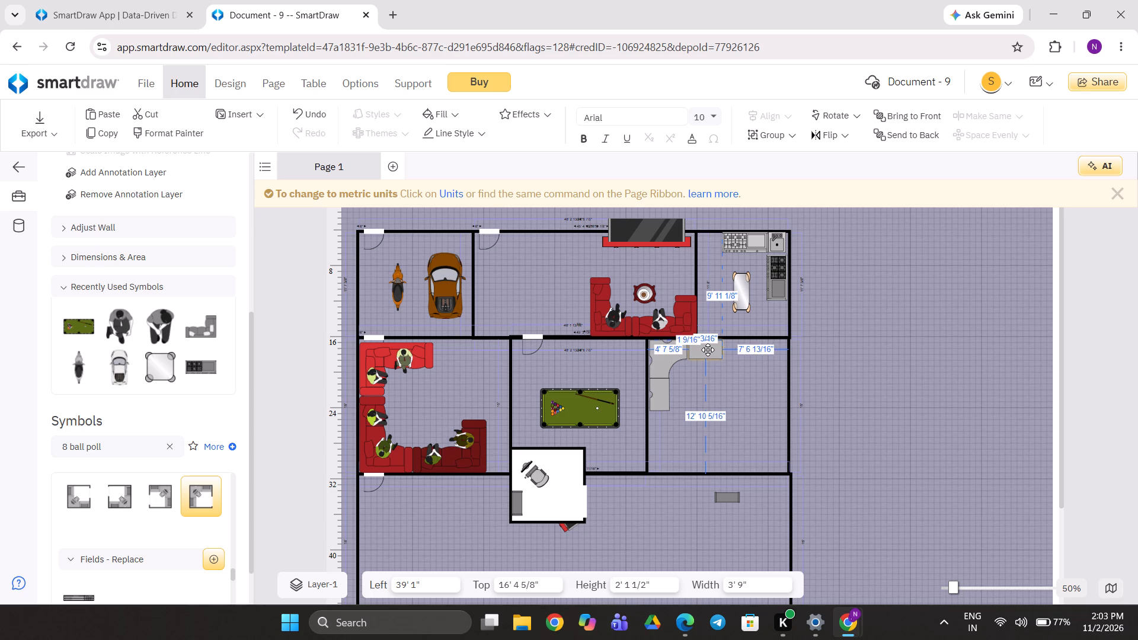
left_click_drag(708, 350, 707, 348)
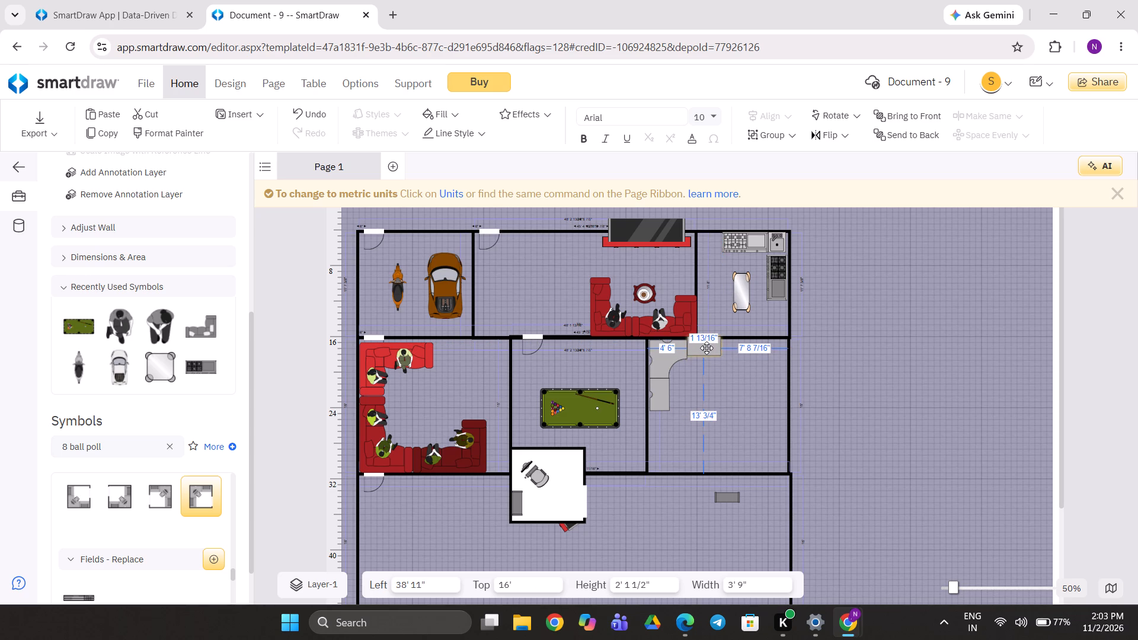
left_click_drag(707, 348, 707, 349)
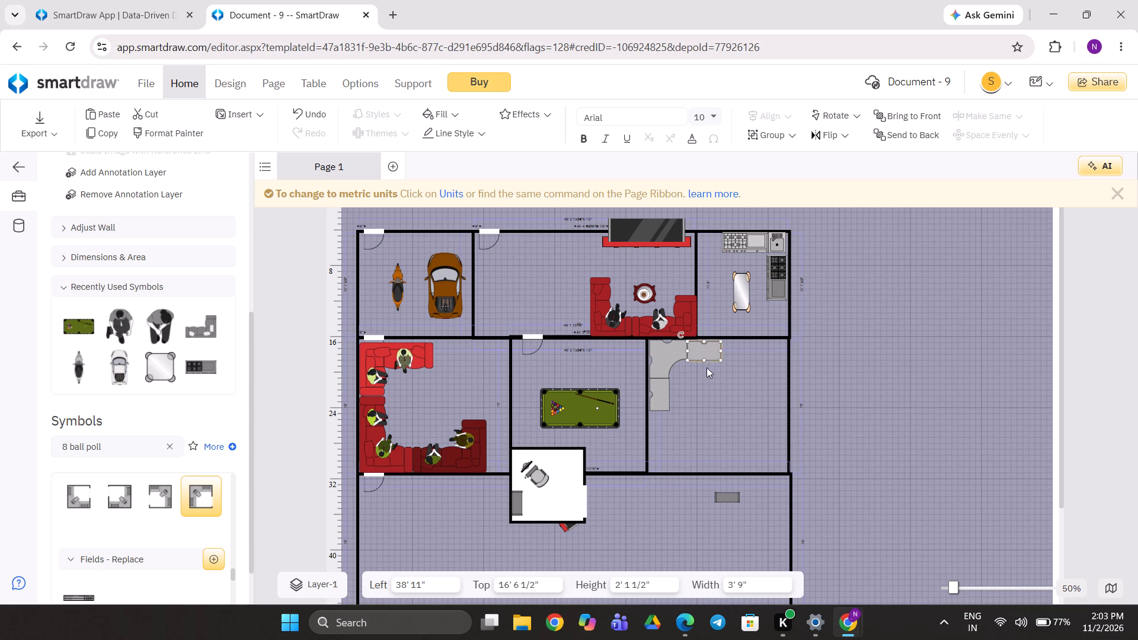
left_click(707, 384)
left_click(699, 351)
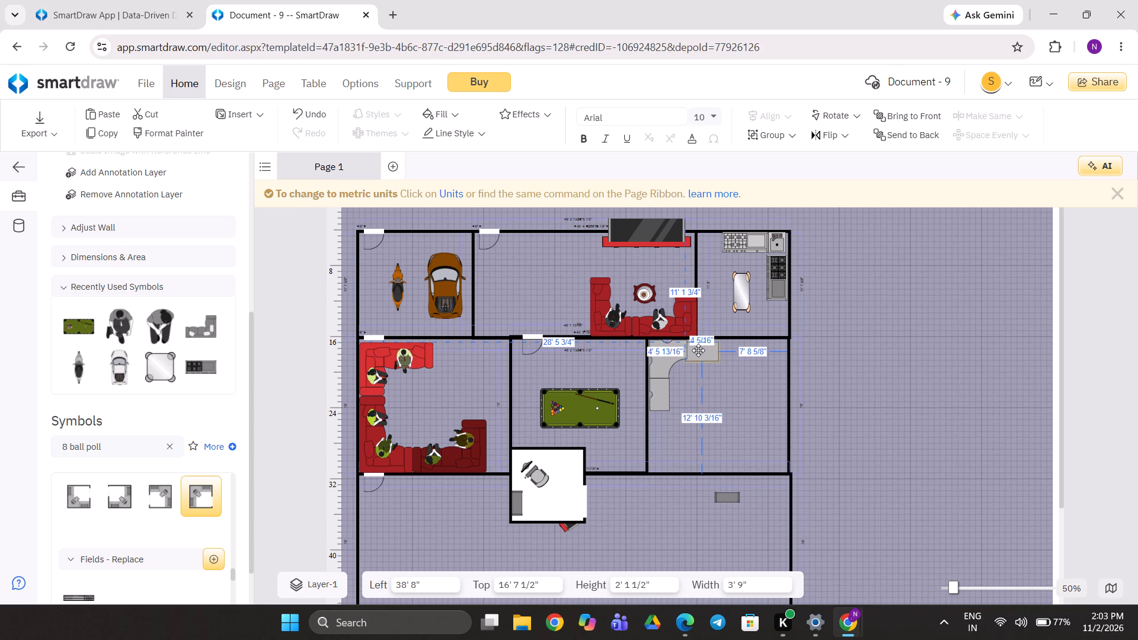
left_click(692, 408)
Move the cabinet from the large lower room onto the upper-wall desk section, at about left 40' 1", top 16'.
left_click_drag(725, 498, 699, 353)
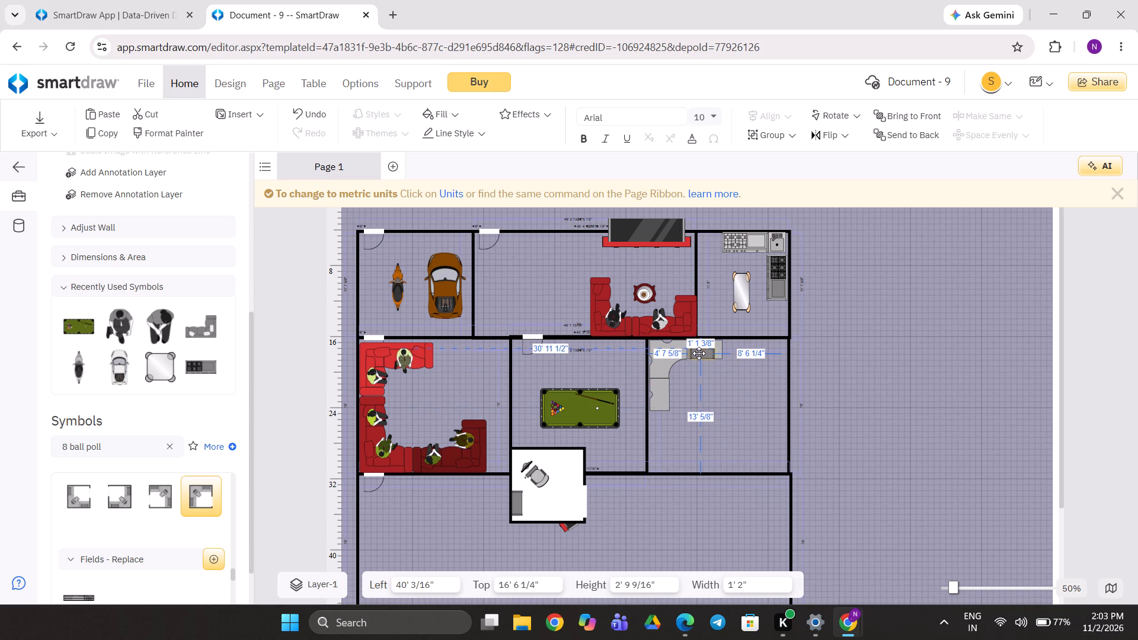
left_click_drag(699, 353, 702, 351)
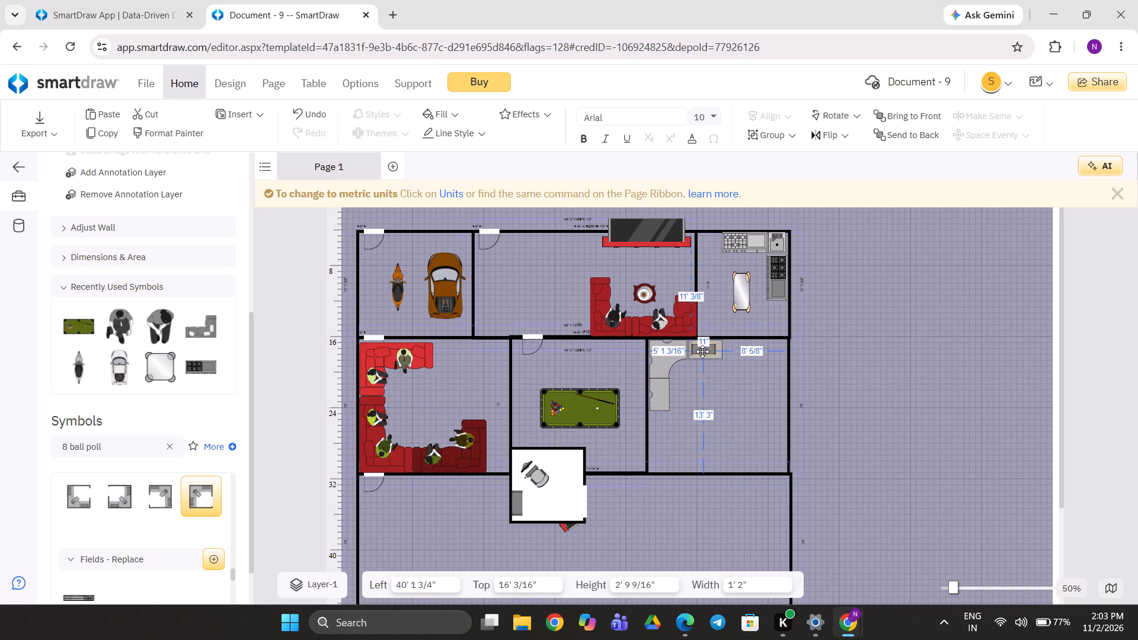
left_click_drag(702, 351, 701, 351)
left_click(702, 430)
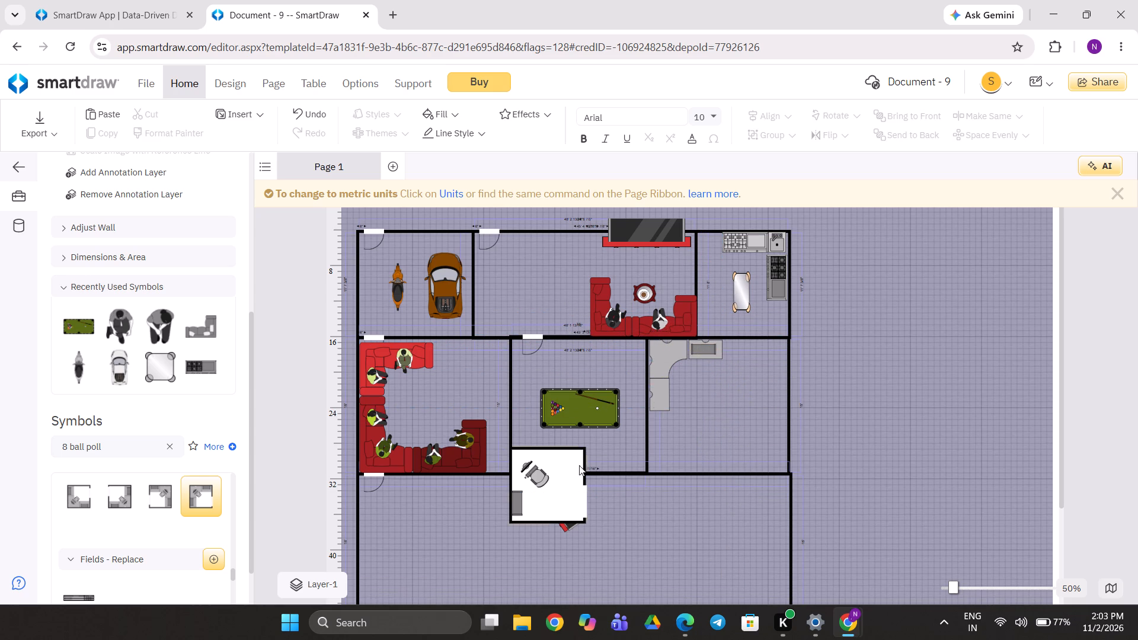
Move the cubicle's remaining cabinet onto the desk section below the corner desk, at about left 35' 2", top 21' 2 7/16".
left_click_drag(518, 503, 666, 388)
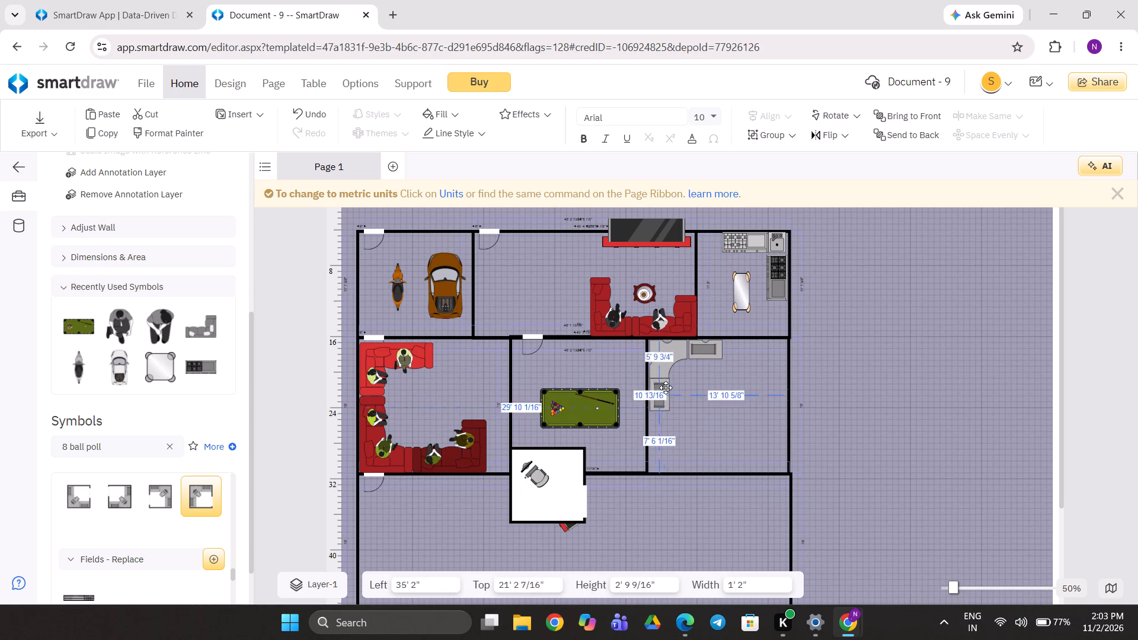
left_click_drag(666, 388, 660, 393)
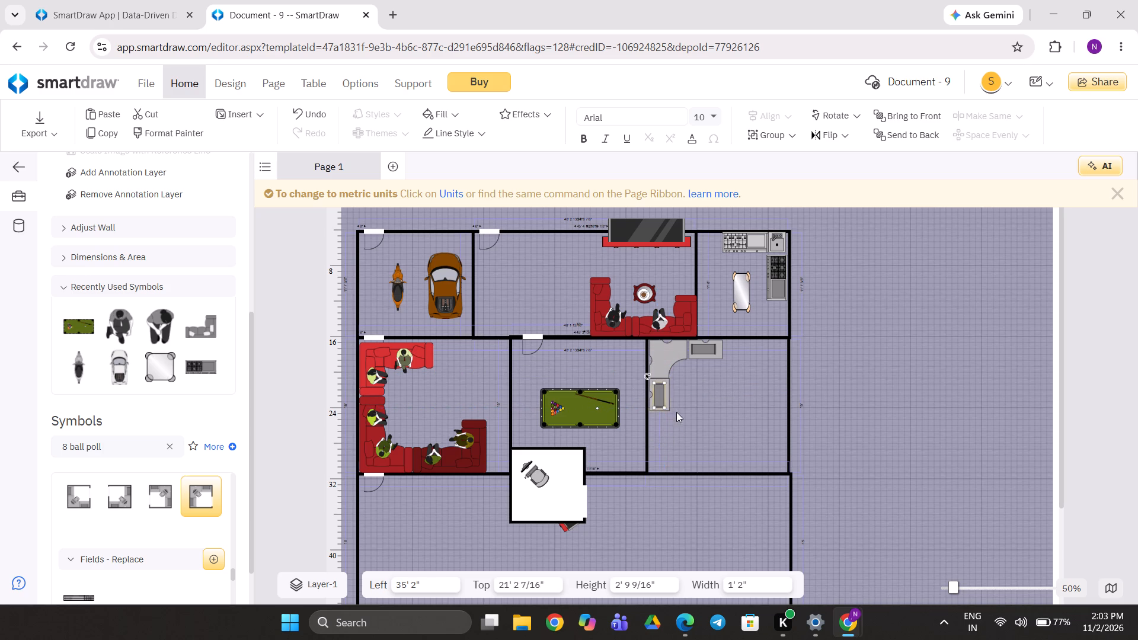
left_click(685, 424)
Fill the corner desk with dark orange from the standard colours.
right_click(664, 352)
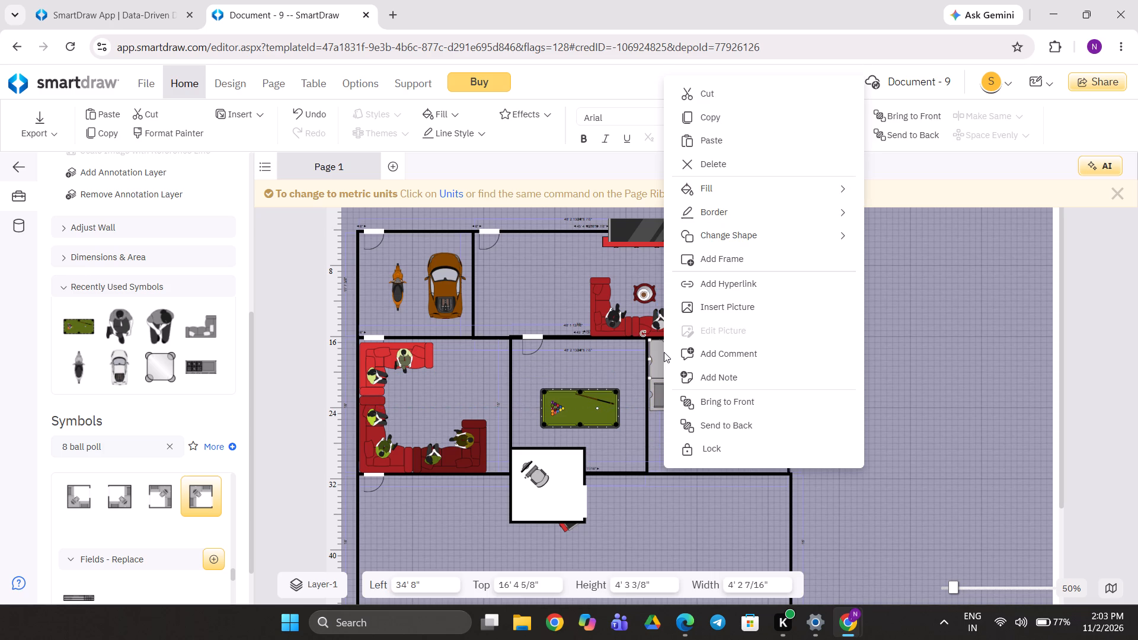
left_click(724, 193)
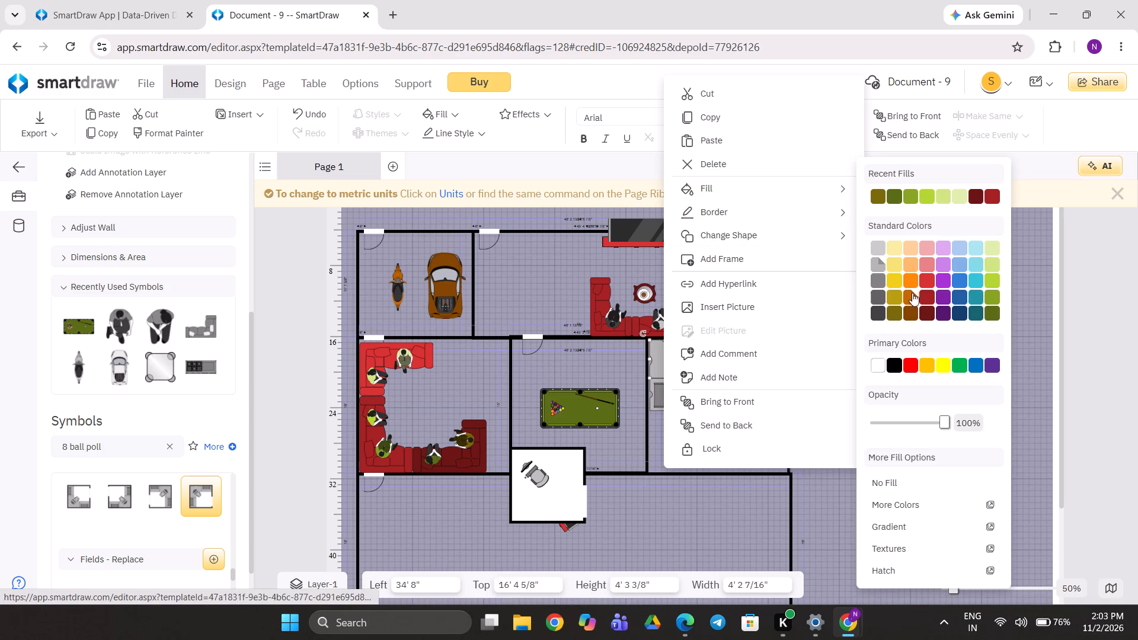
left_click(916, 295)
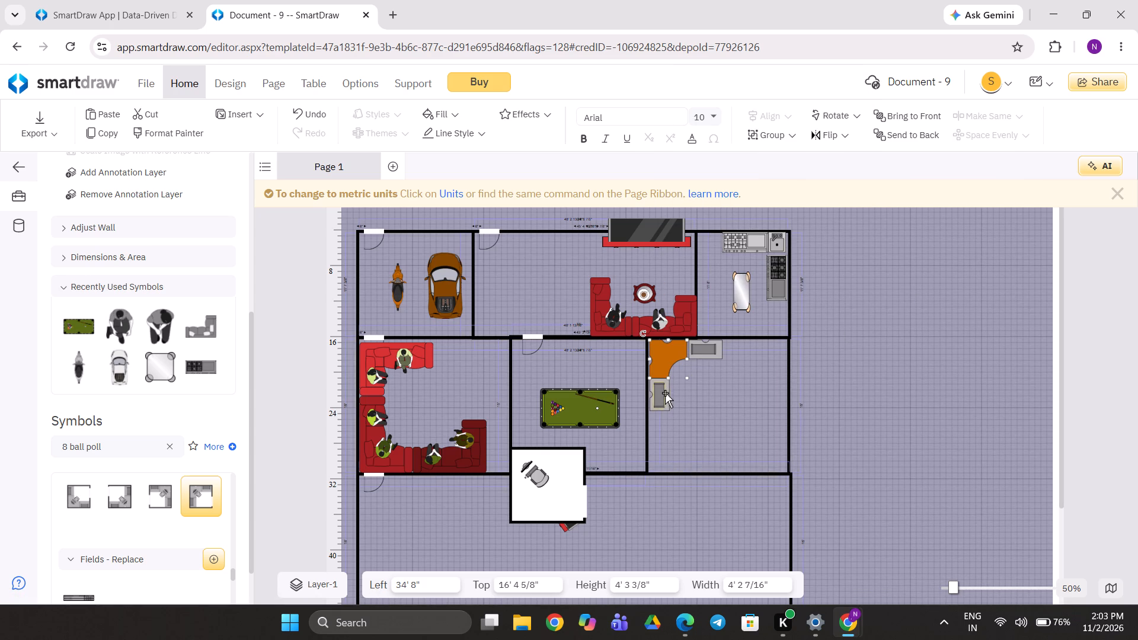
Fill both straight desk sections beside the corner desk with the dark brown standard colour.
left_click(670, 402)
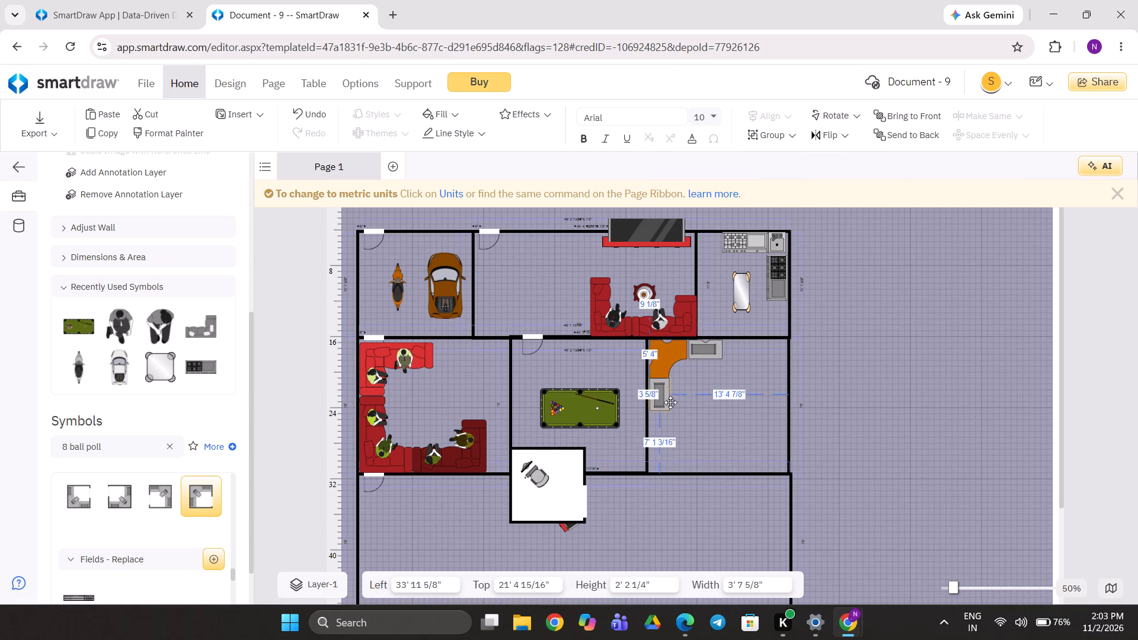
right_click(670, 402)
left_click(750, 186)
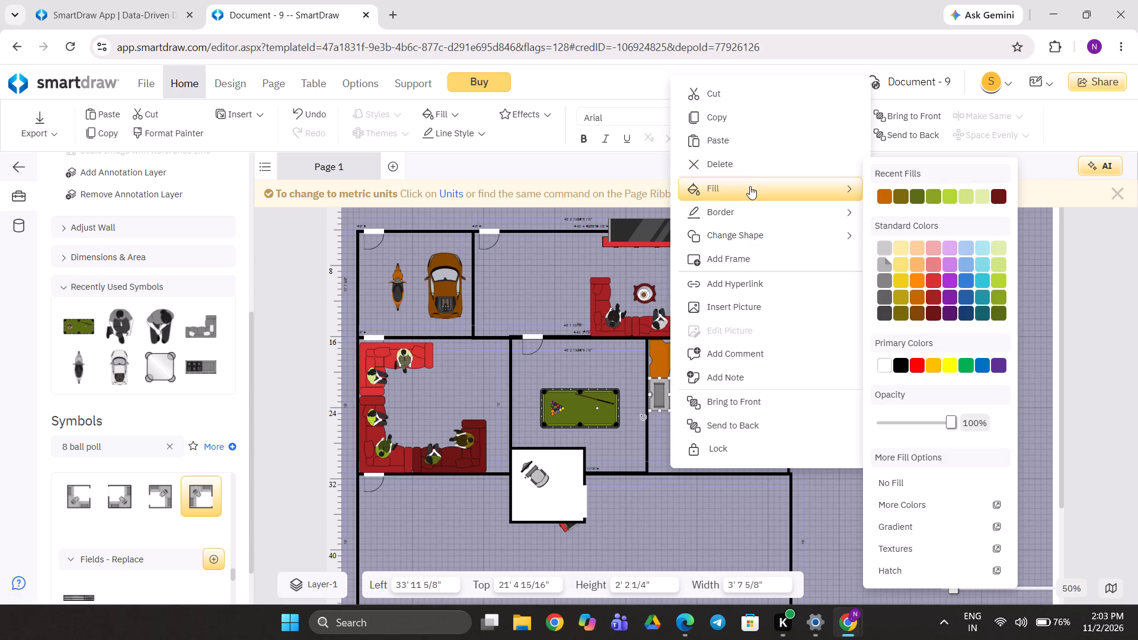
left_click(919, 316)
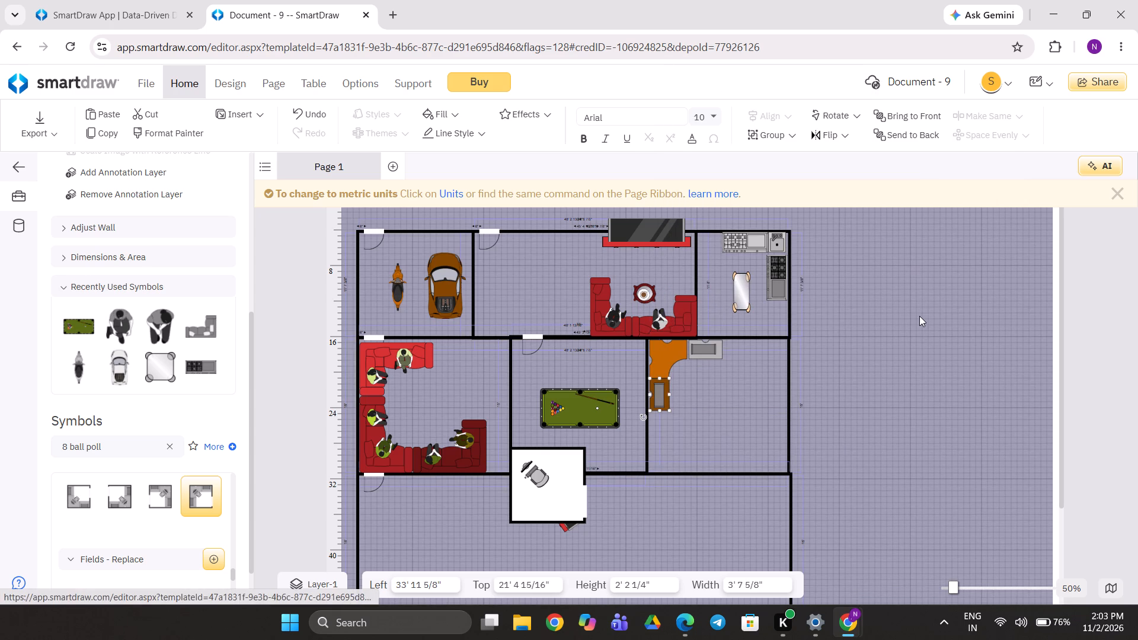
left_click(721, 353)
right_click(721, 353)
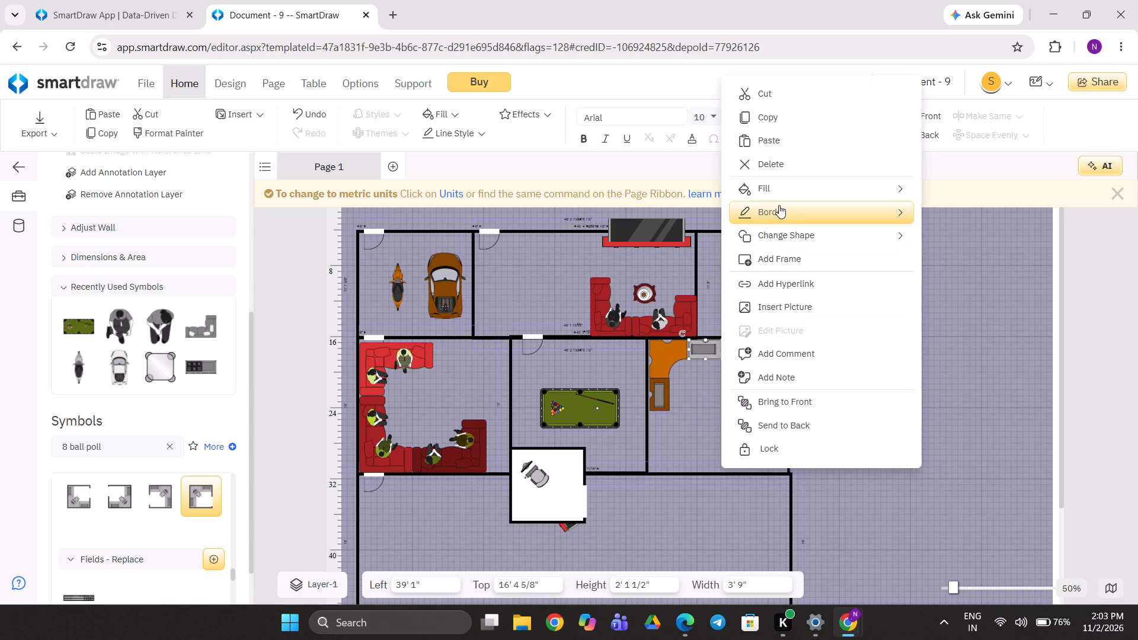
left_click(784, 185)
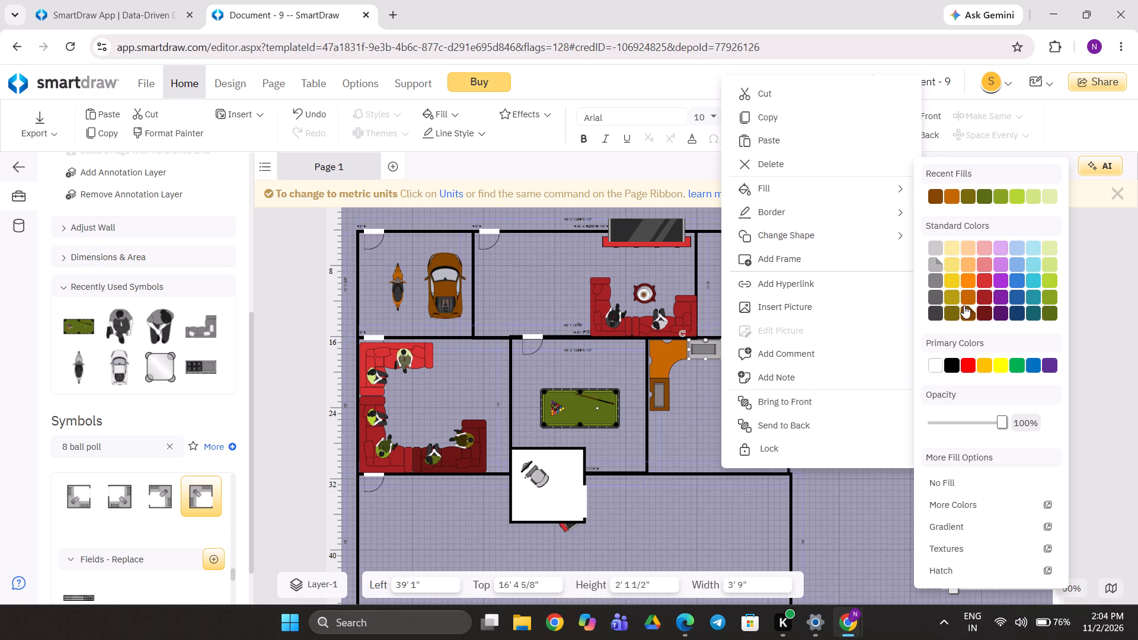
left_click(971, 313)
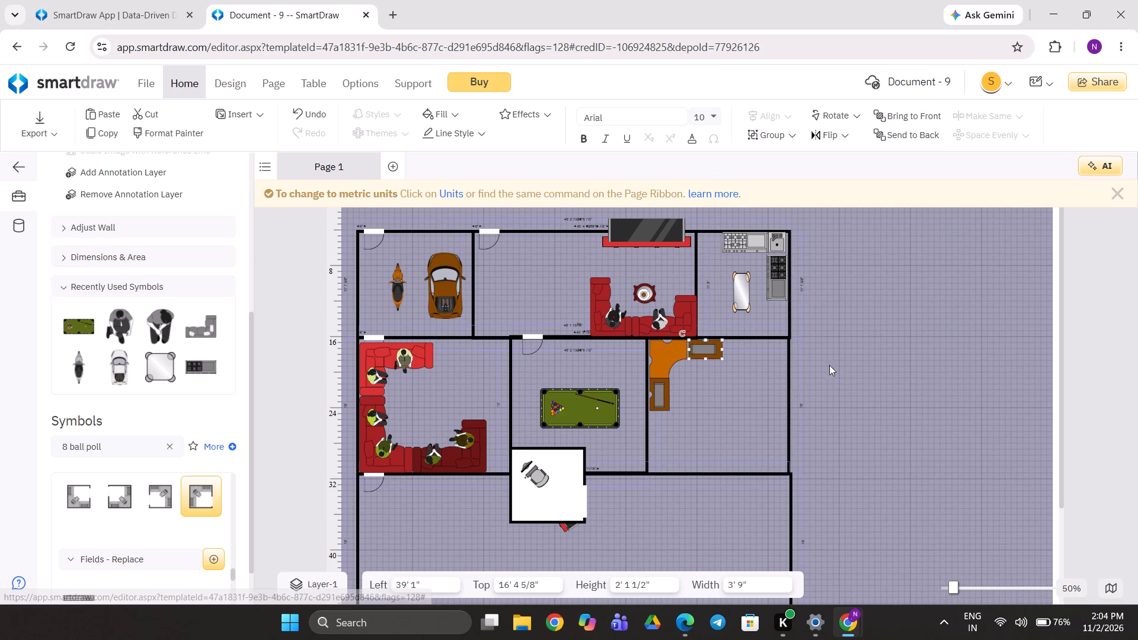
left_click(748, 407)
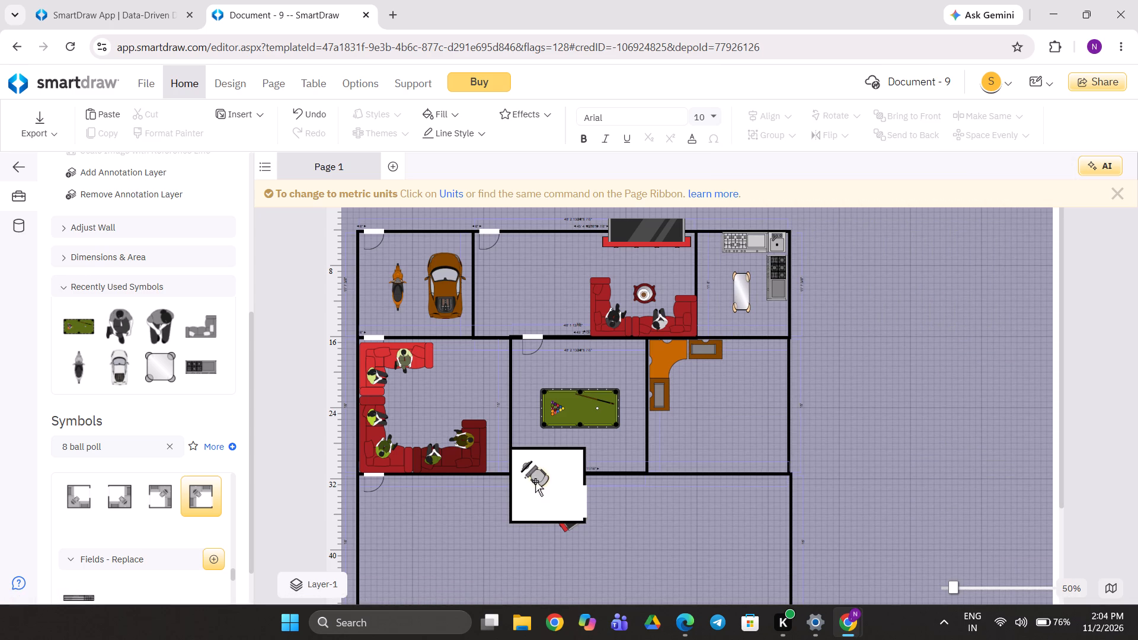
Move the cubicle's office chair into the office room below the desks, at left 38' 4 1/4", top 24' 4 3/8".
left_click_drag(540, 478, 690, 421)
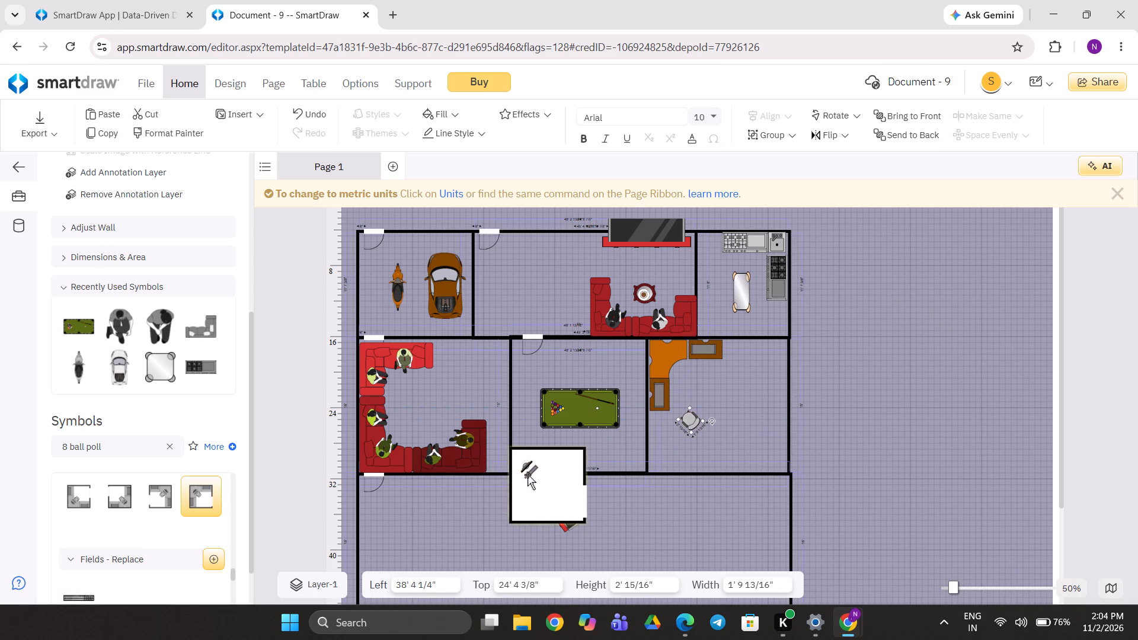
Move the cubicle's computer onto the orange corner desk, at about left 35' 2", top 16' 7 1/2".
left_click_drag(528, 473, 654, 375)
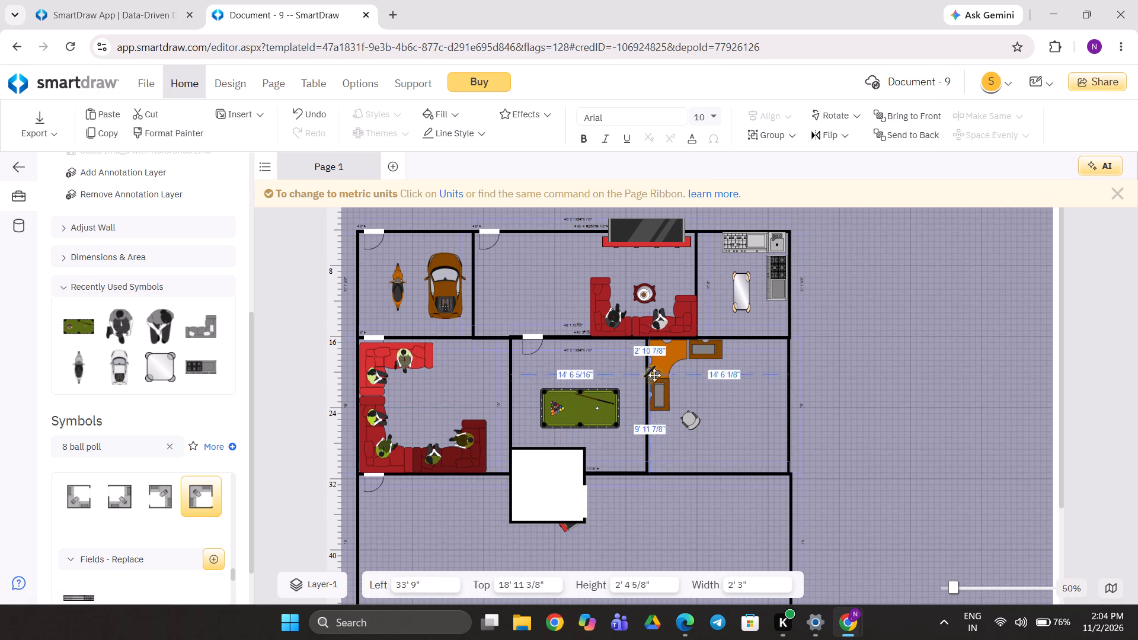
left_click_drag(654, 375, 664, 354)
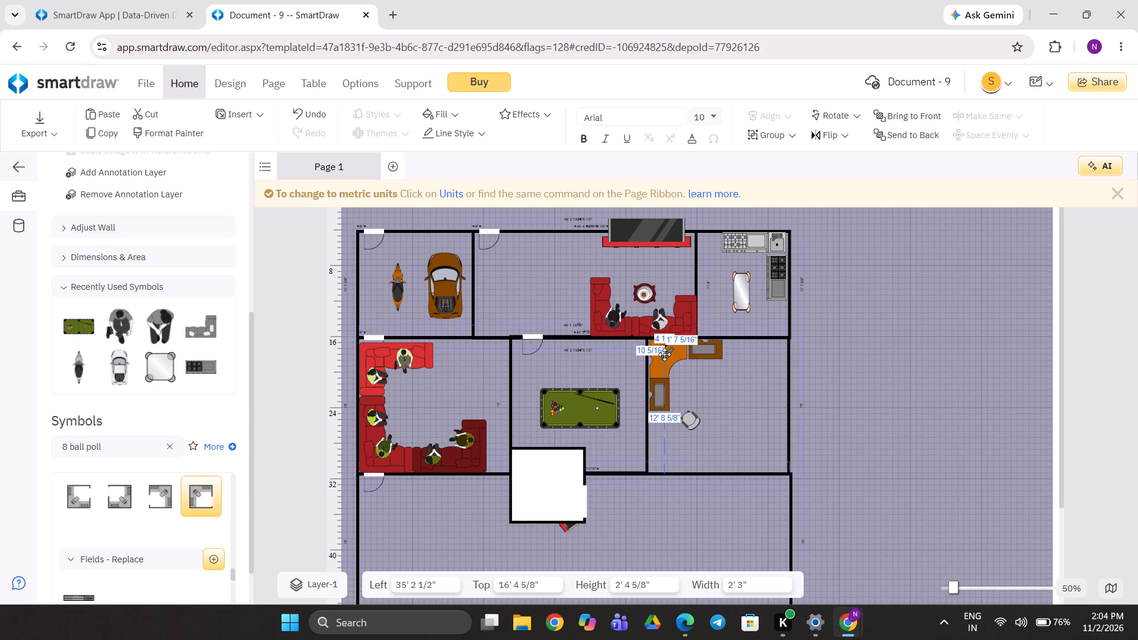
left_click_drag(664, 354, 663, 357)
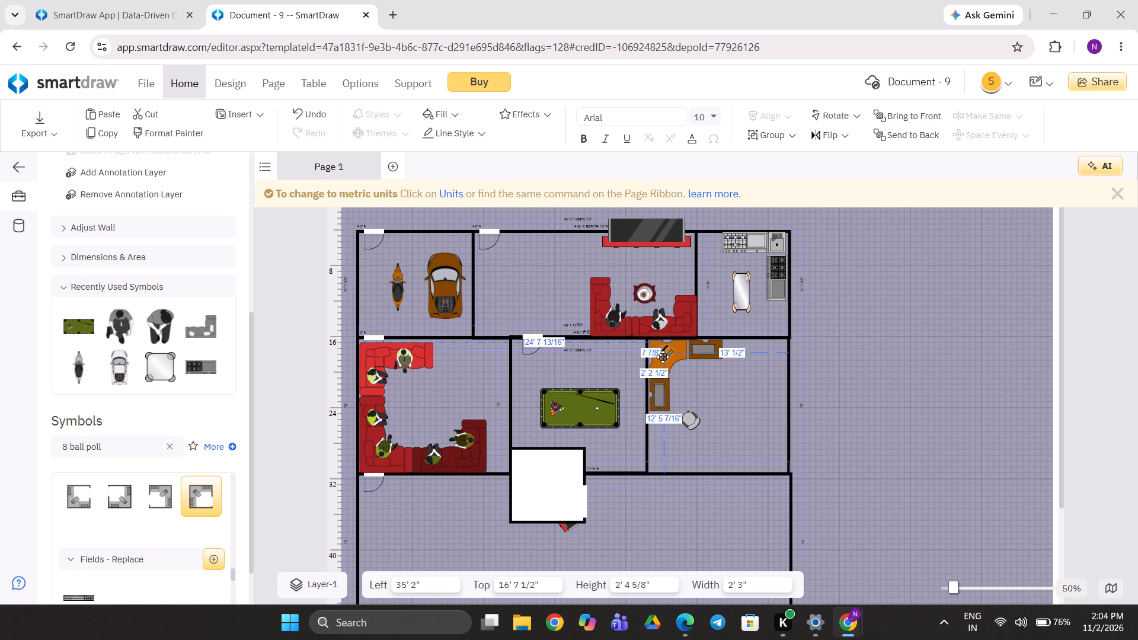
left_click_drag(663, 357, 663, 356)
left_click(725, 377)
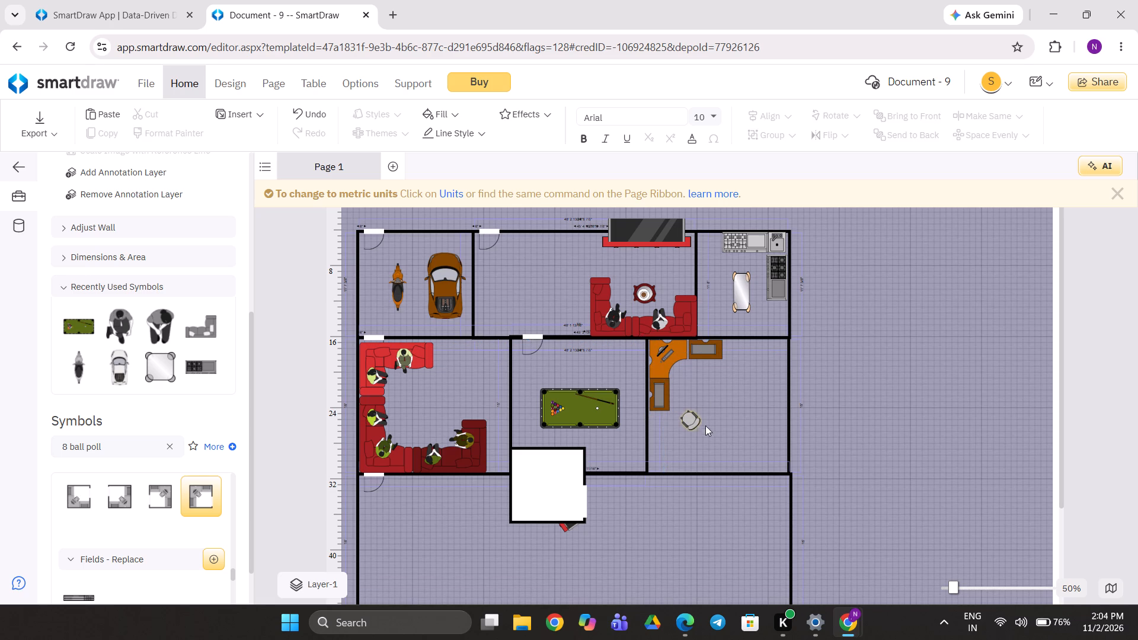
Set the office chair against the corner desk's curved edge, at left 37' 1/4", top 18' 7 5/16".
left_click_drag(695, 423, 689, 376)
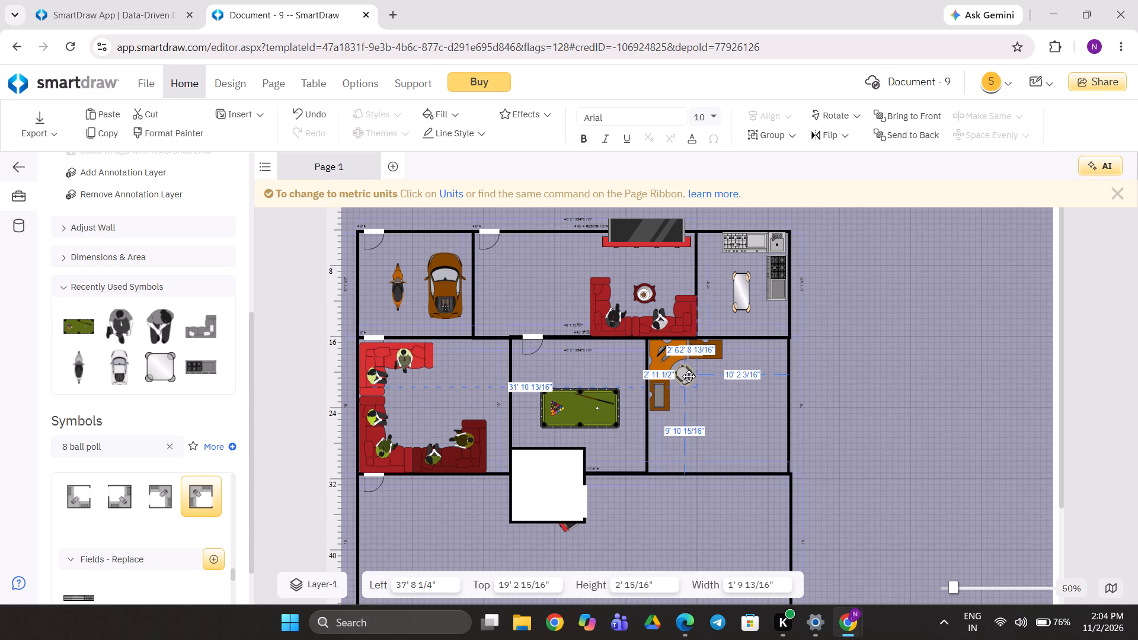
left_click_drag(689, 376, 680, 370)
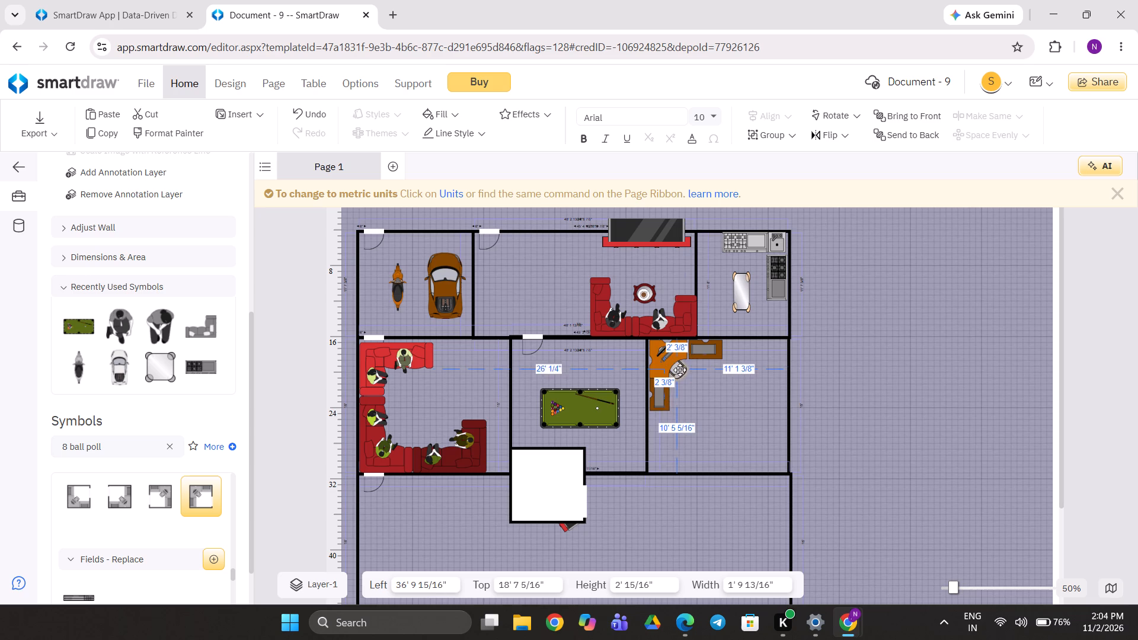
left_click_drag(680, 370, 685, 372)
Fill the office chair with bright orange from the standard colours.
right_click(685, 372)
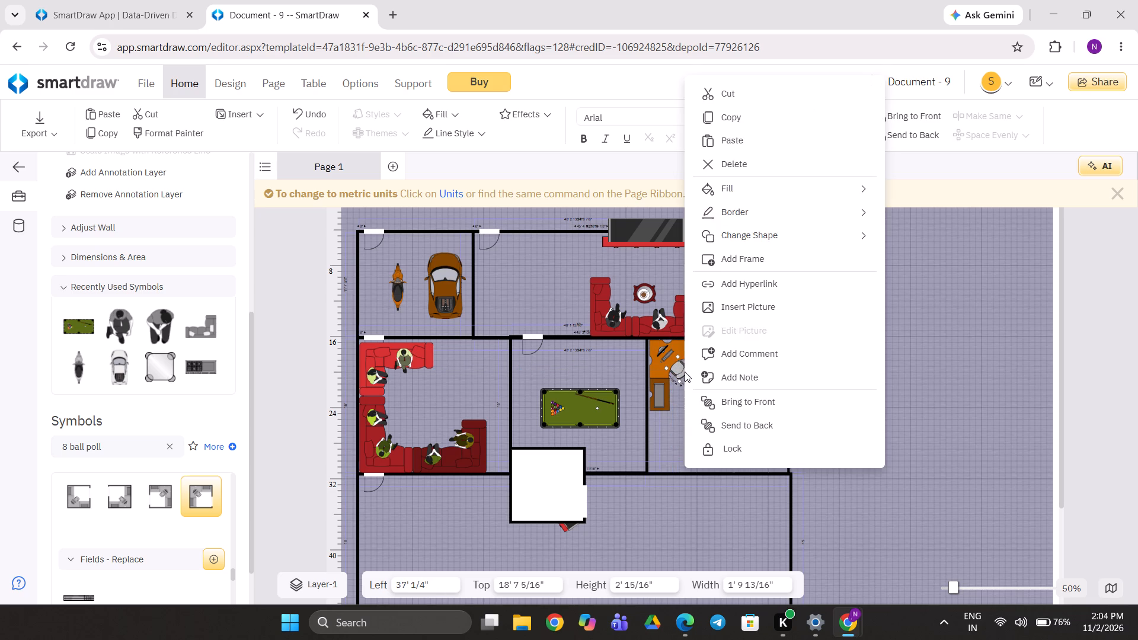
left_click(749, 193)
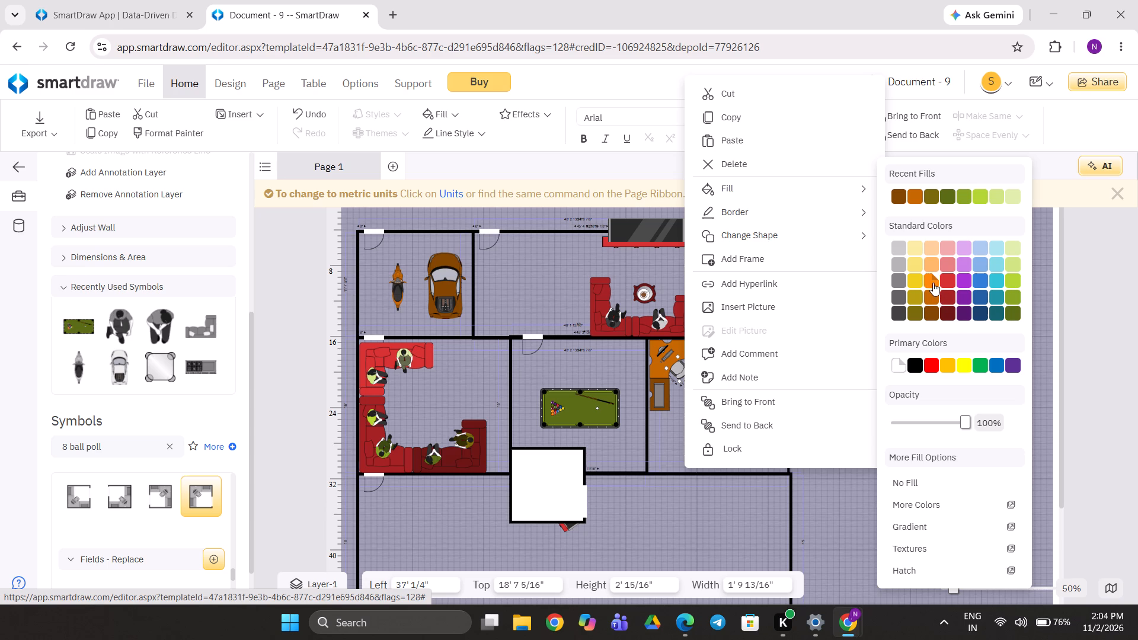
left_click(933, 283)
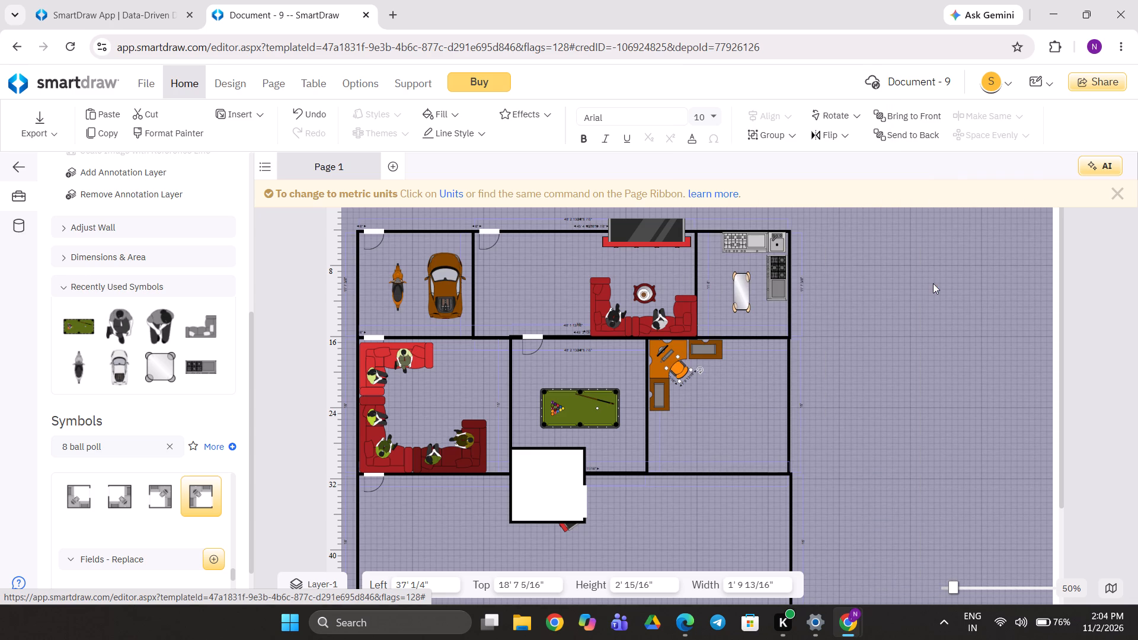
Shift the upper-wall desk against the orange corner desk in the office room, at left 38' 11", top 16' 4 5/8".
left_click(715, 447)
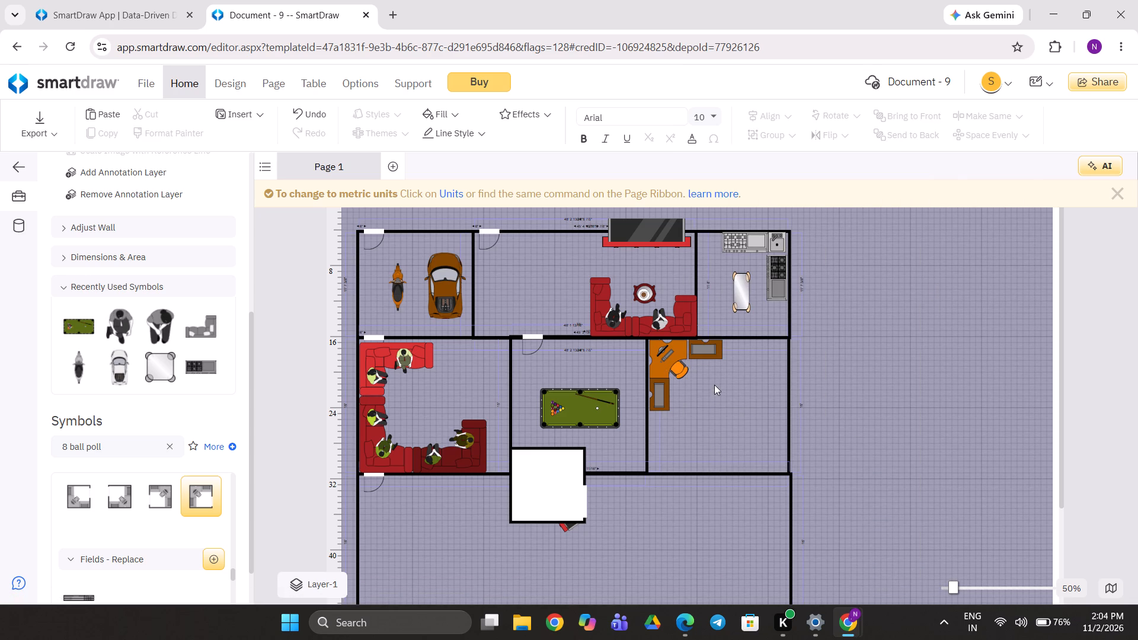
left_click(716, 357)
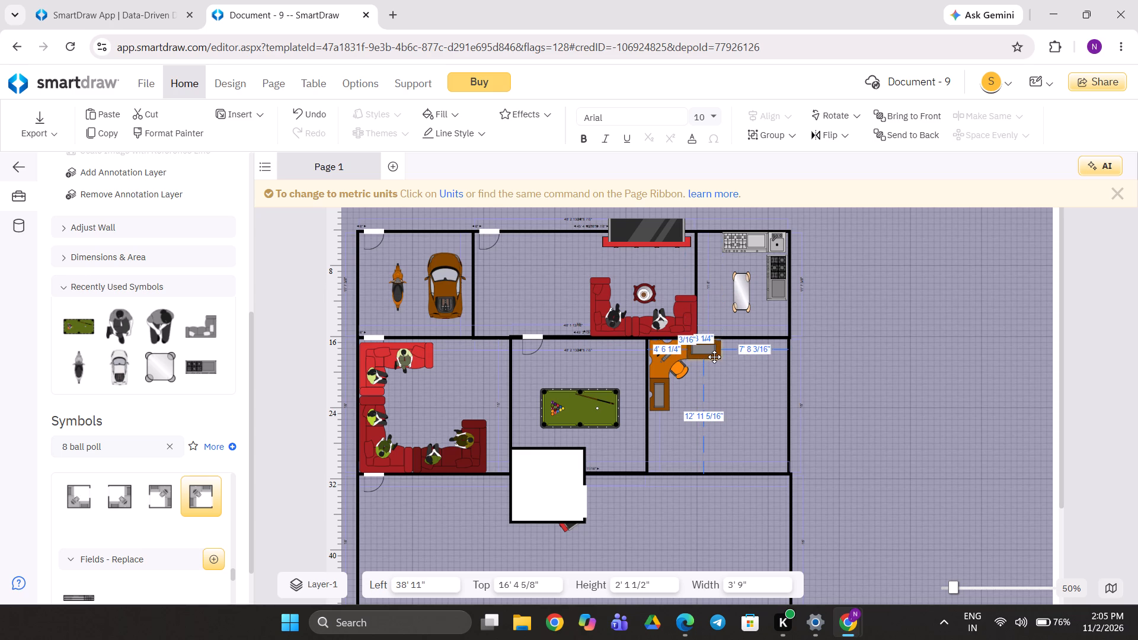
left_click(725, 394)
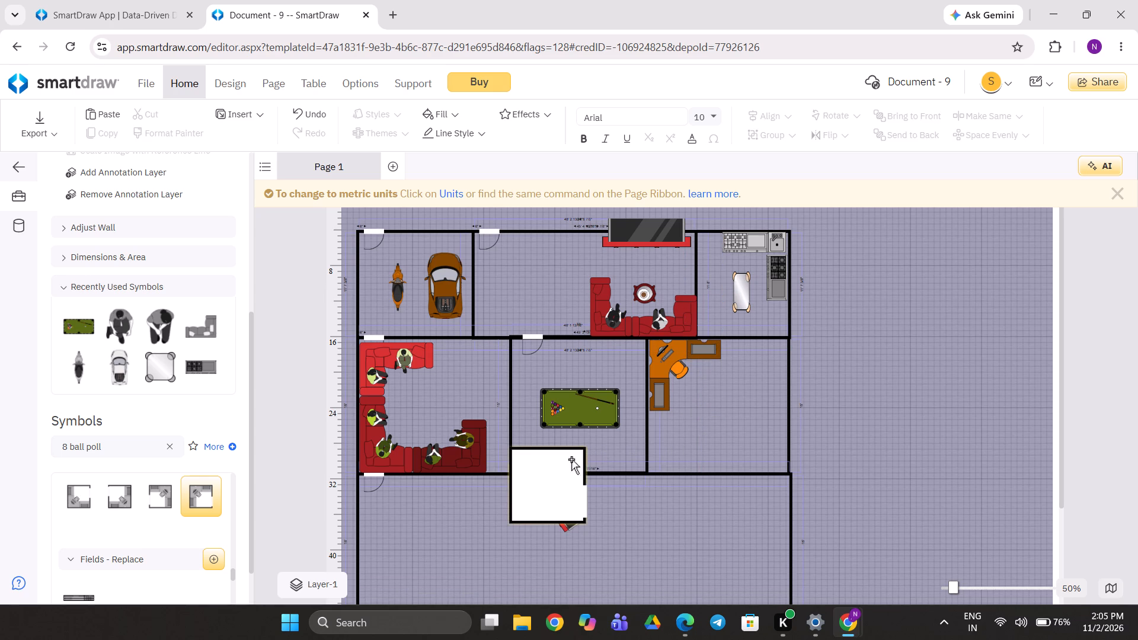
Cut the leftover white 8' x 8' cubicle wall square out of the plan below the pool room.
left_click_drag(559, 474, 607, 495)
right_click(607, 495)
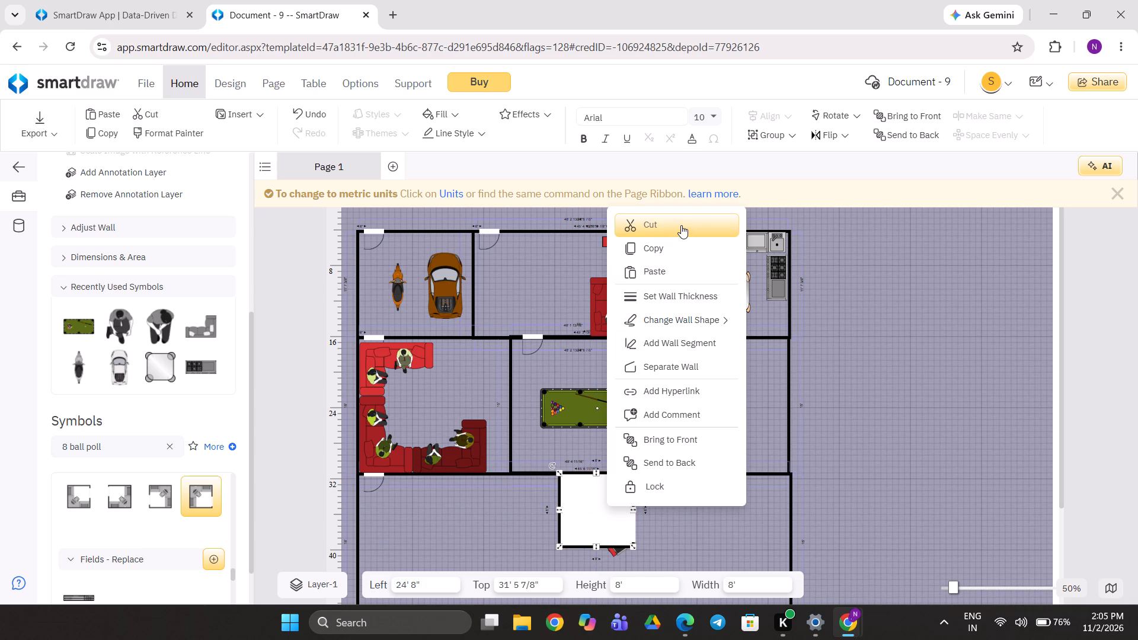
left_click(681, 225)
Move the slanted red TV stand into the sofa lounge's upper-right corner, at about left 13' 11 13/16", top 18' 1 5/16".
left_click_drag(610, 530, 630, 523)
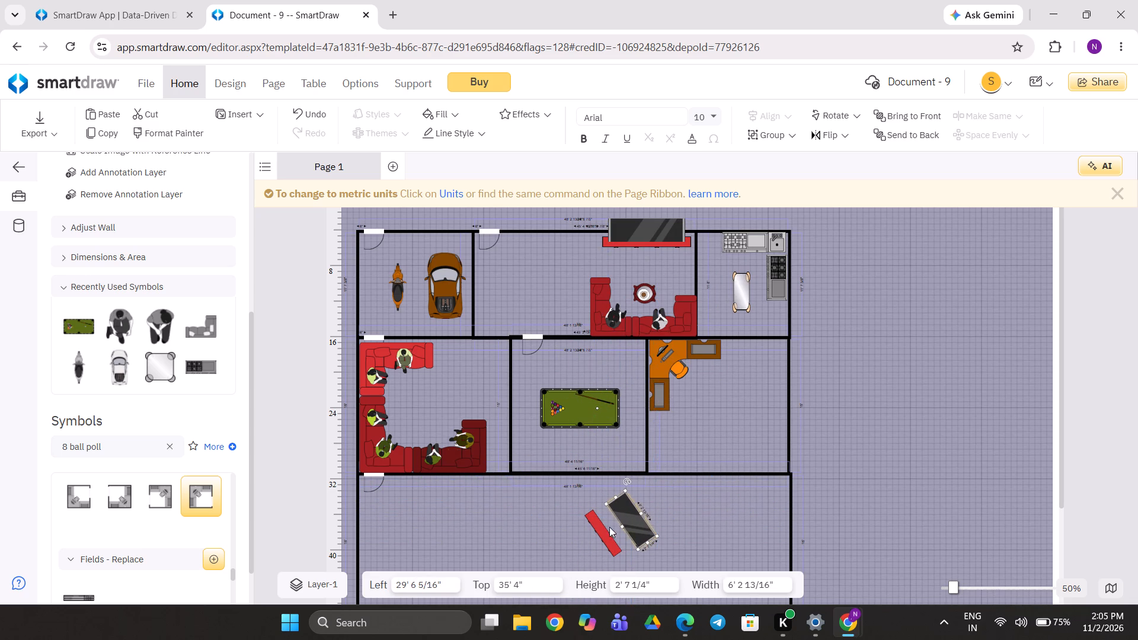
left_click_drag(603, 530, 497, 364)
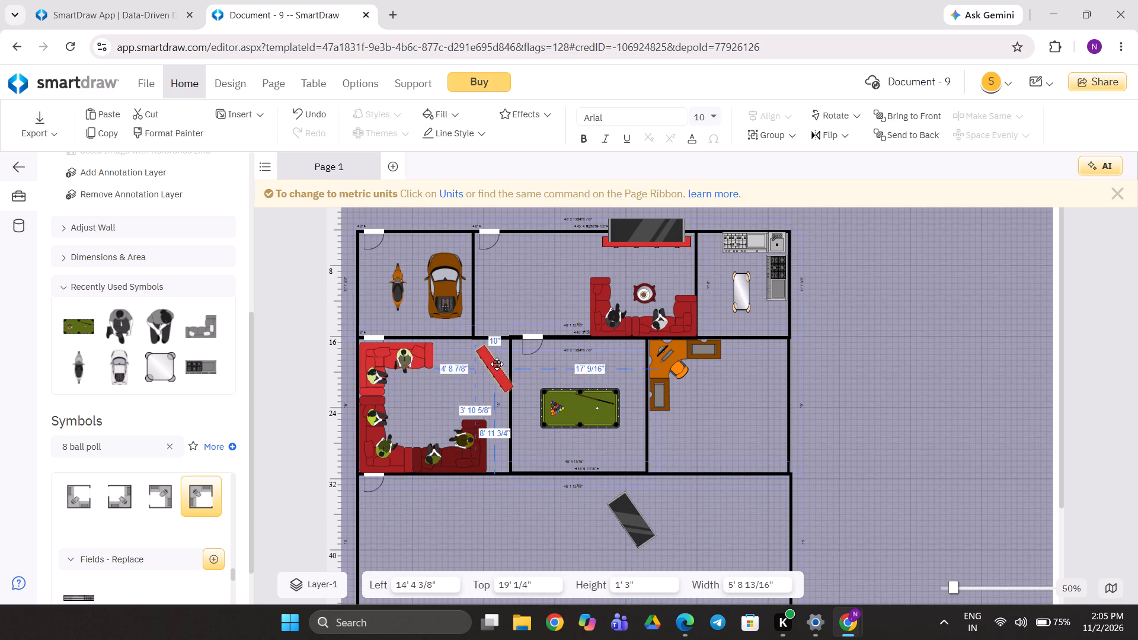
left_click_drag(497, 364, 493, 357)
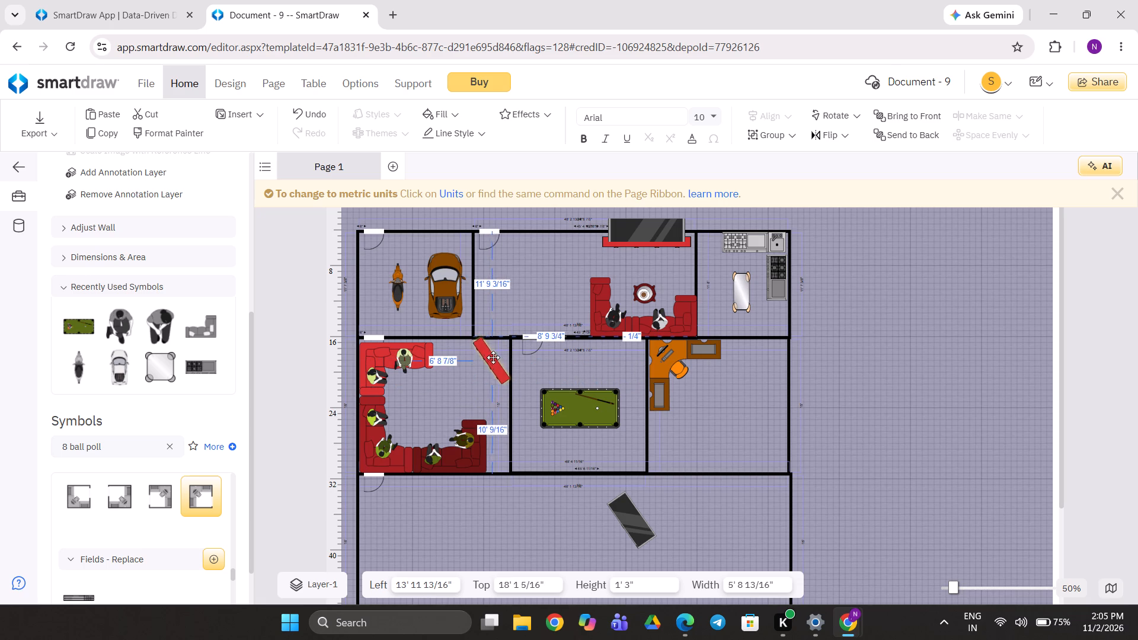
left_click_drag(493, 357, 493, 357)
Place the slanted TV against the red stand in the lounge corner, at left 14' 8 5/16", top 16' 7 3/16".
left_click(629, 526)
left_click_drag(629, 526, 498, 363)
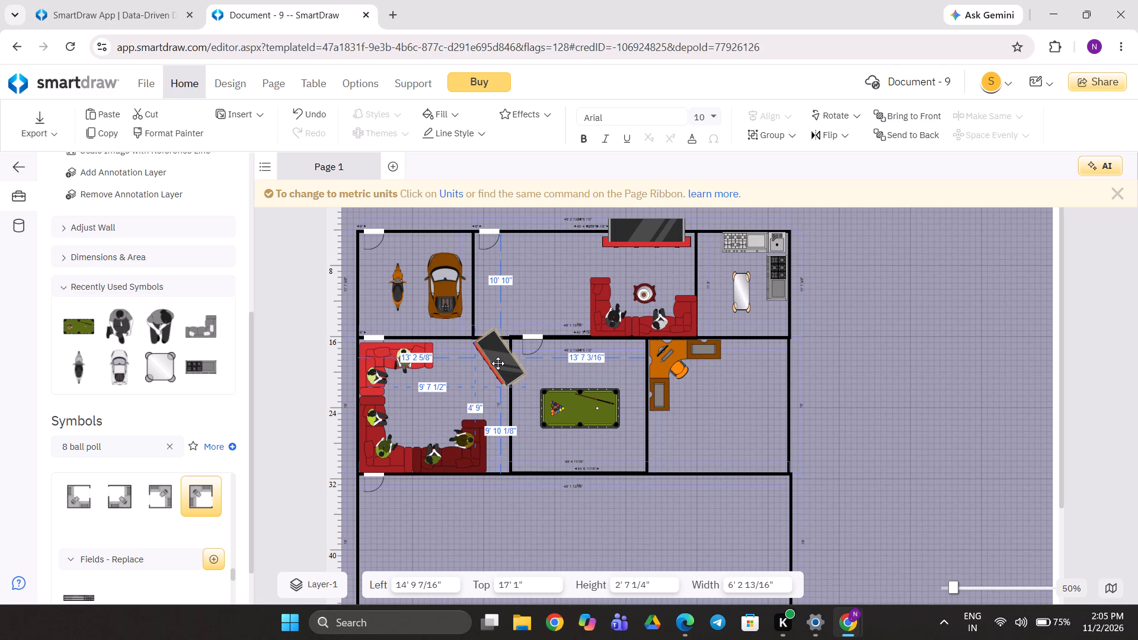
left_click_drag(498, 363, 496, 363)
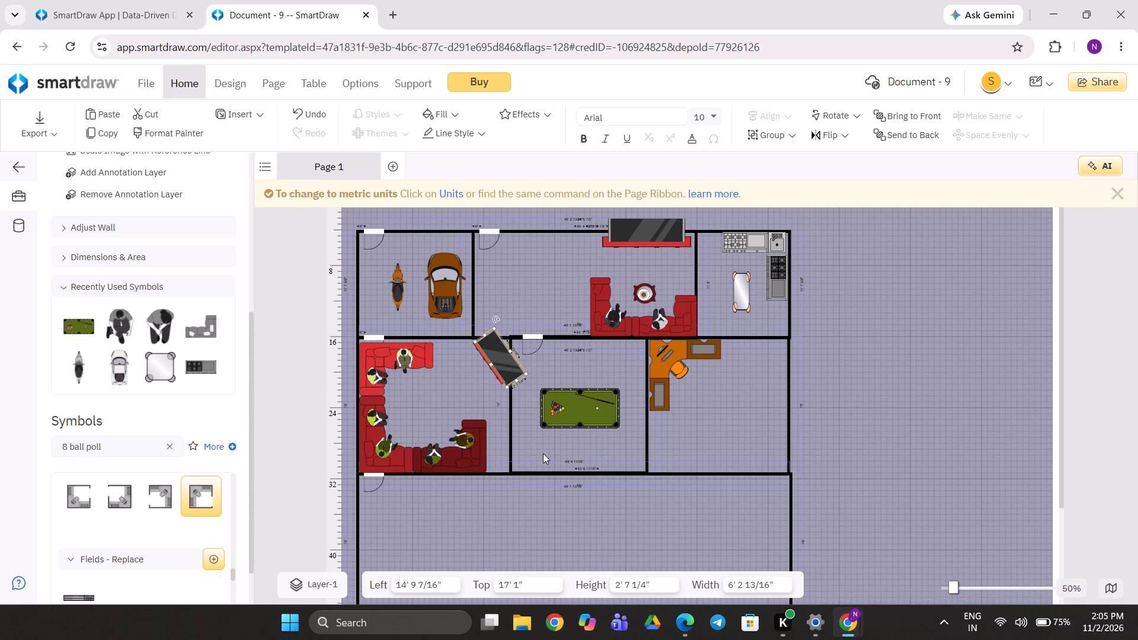
left_click(503, 360)
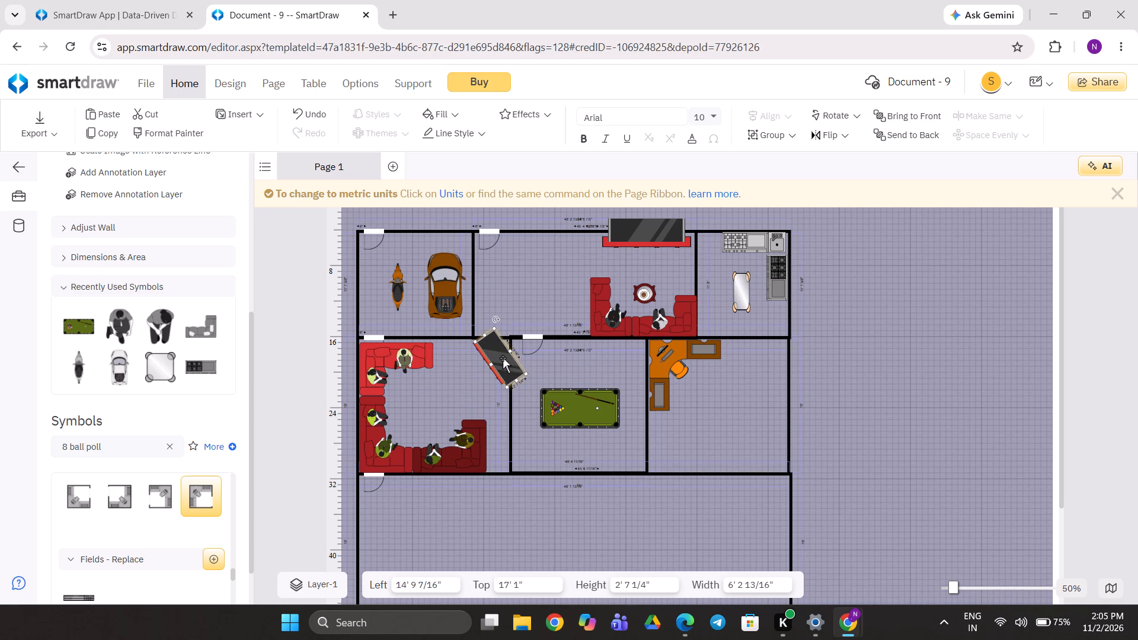
left_click(503, 358)
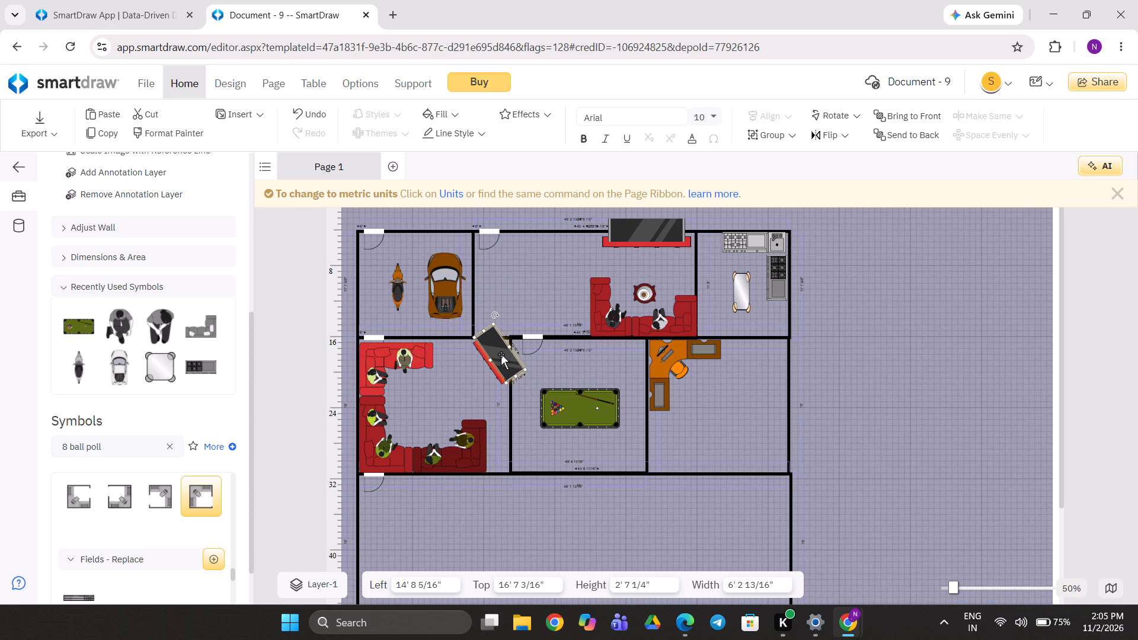
left_click(563, 518)
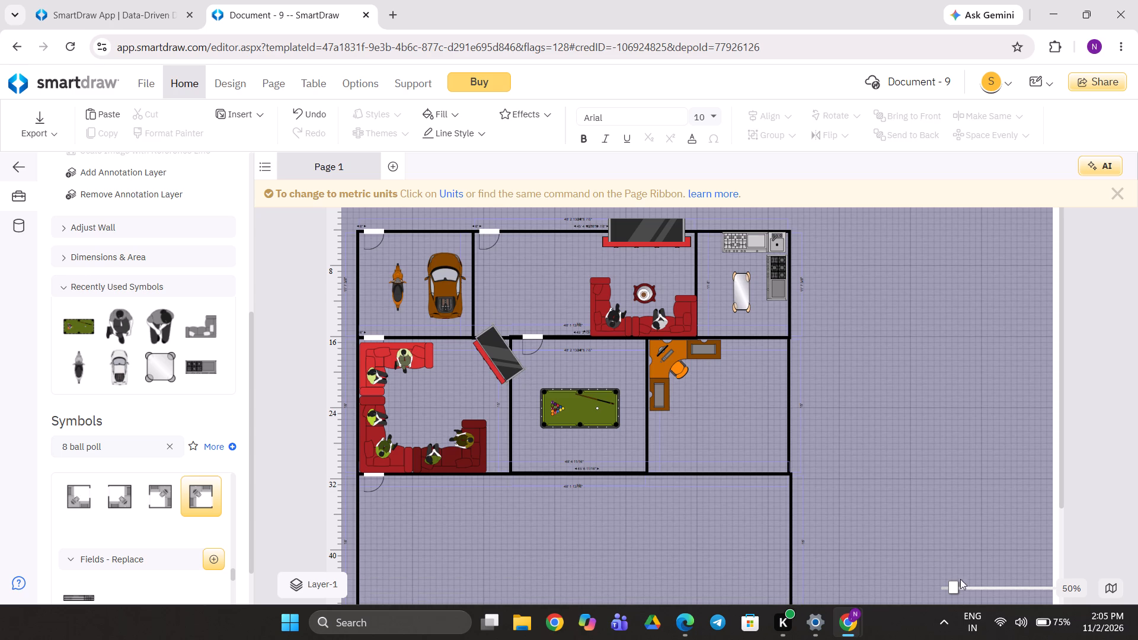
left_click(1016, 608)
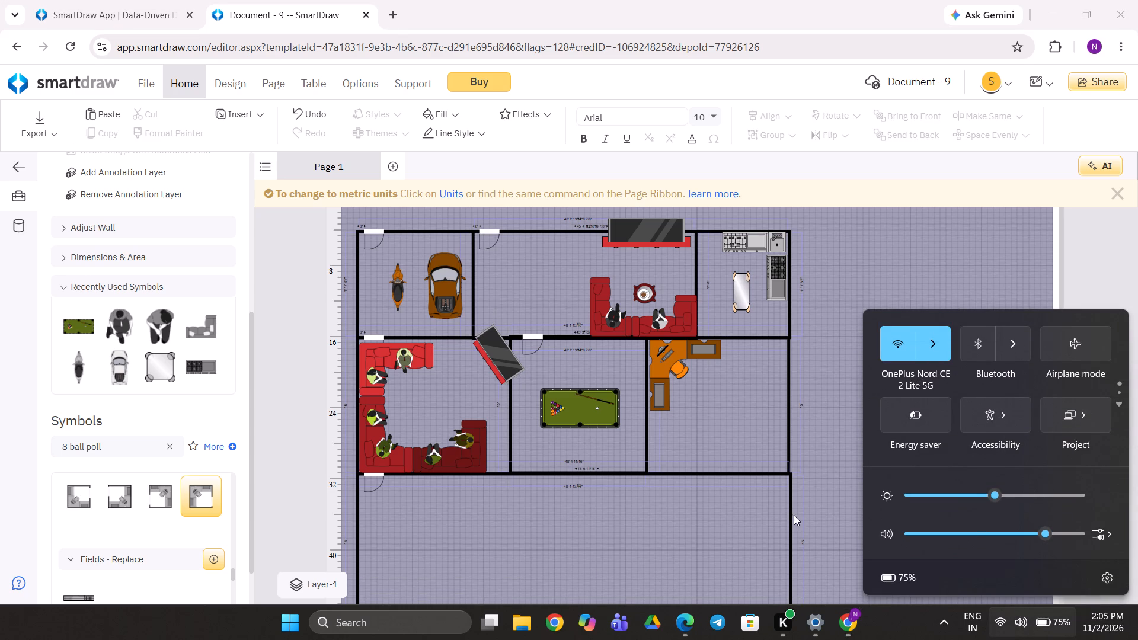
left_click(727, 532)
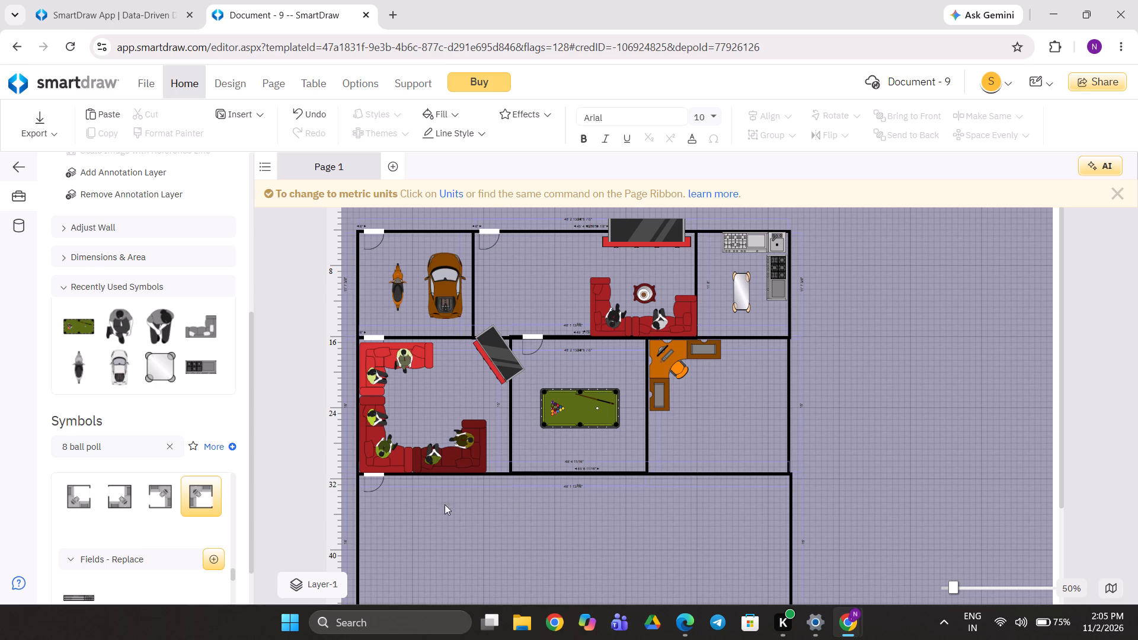
Try to add another 8' x 8' Cubicle symbol to the floor plan.
double_click(164, 495)
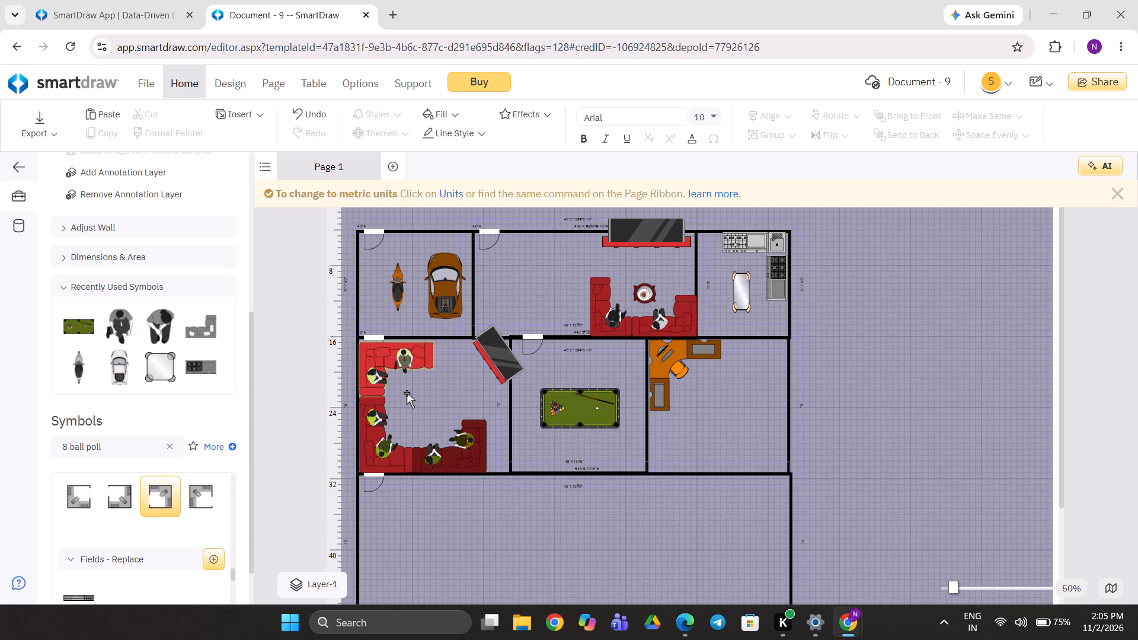
left_click(158, 492)
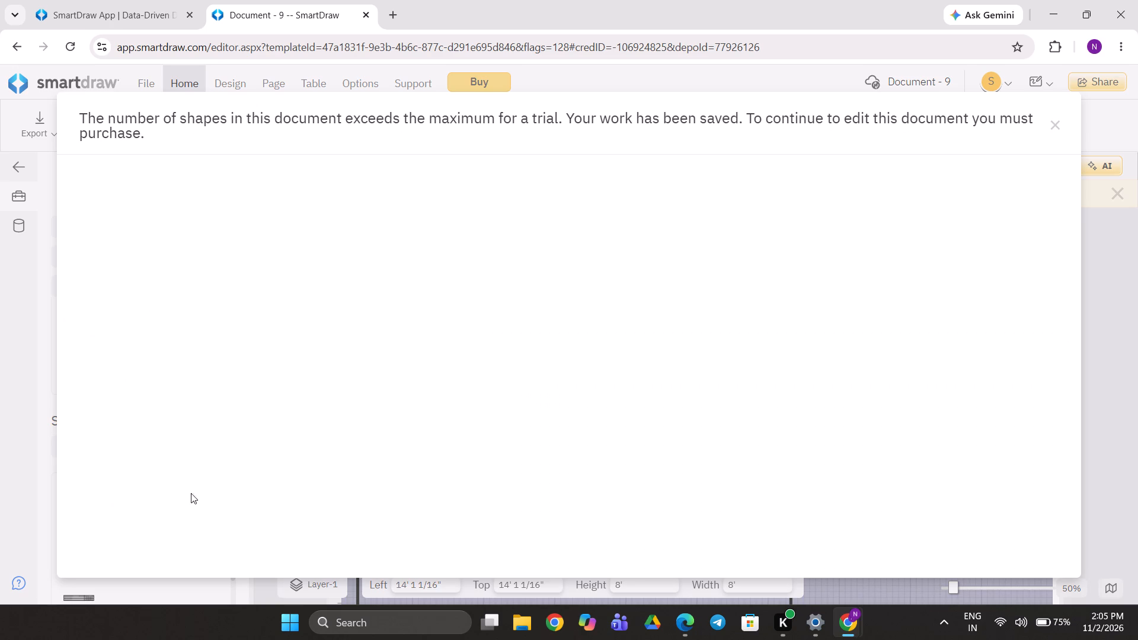